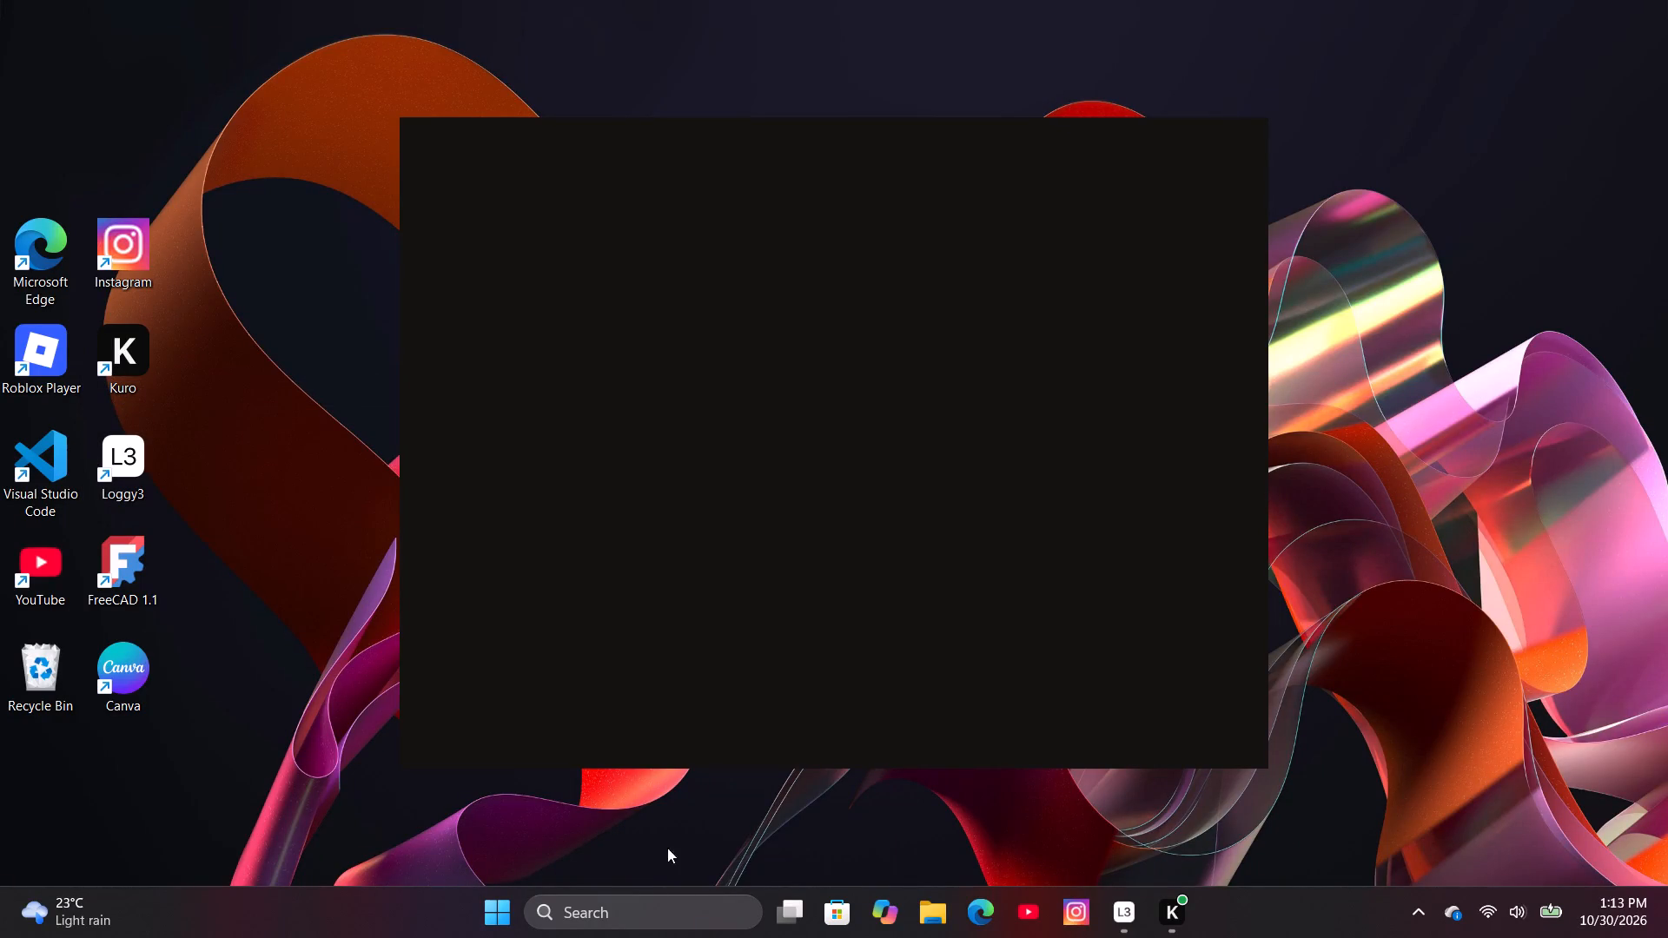
Open Excel for the Web in Microsoft Edge and create a blank workbook.
left_click(983, 916)
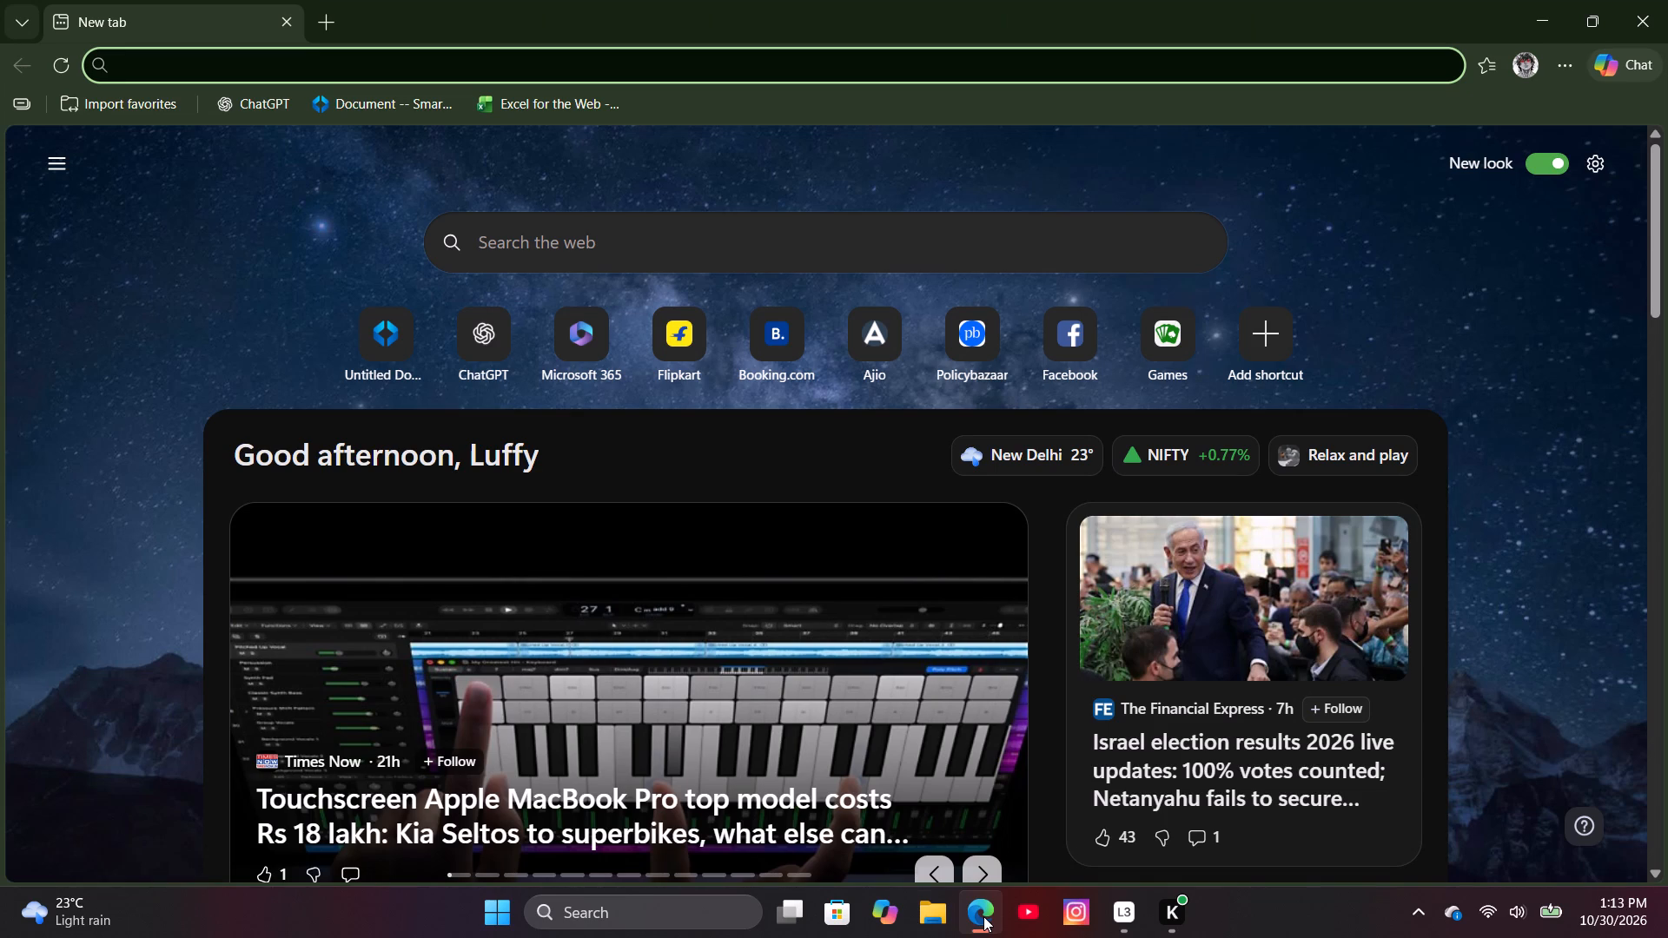
double_click(522, 100)
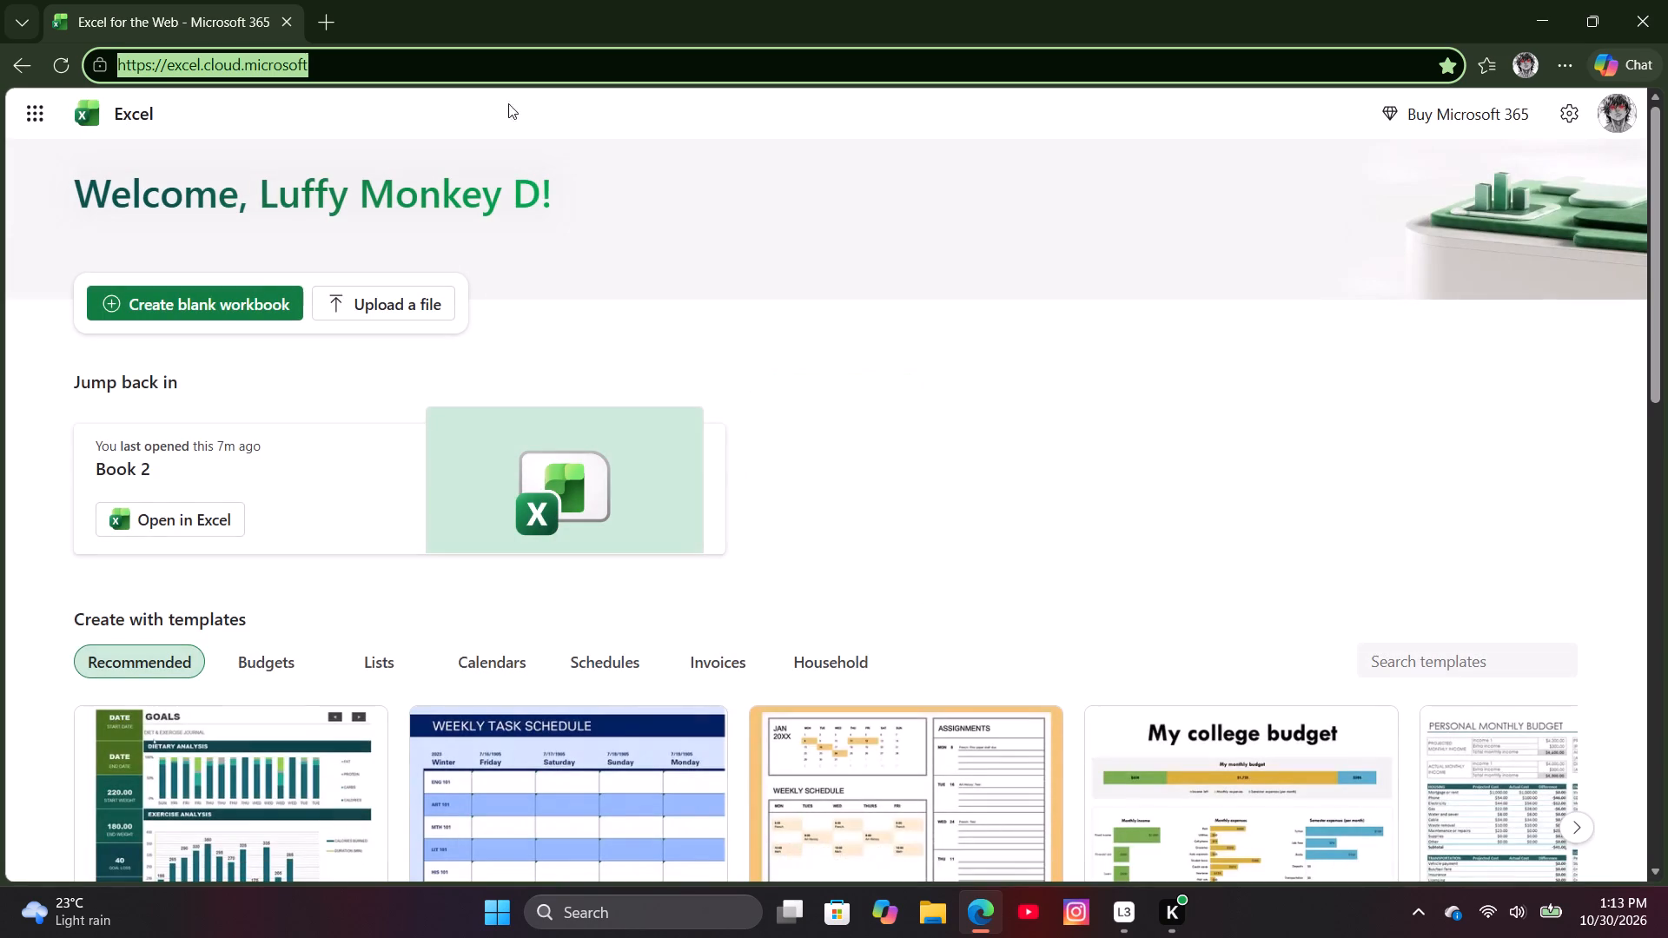
left_click(206, 307)
left_click(206, 307)
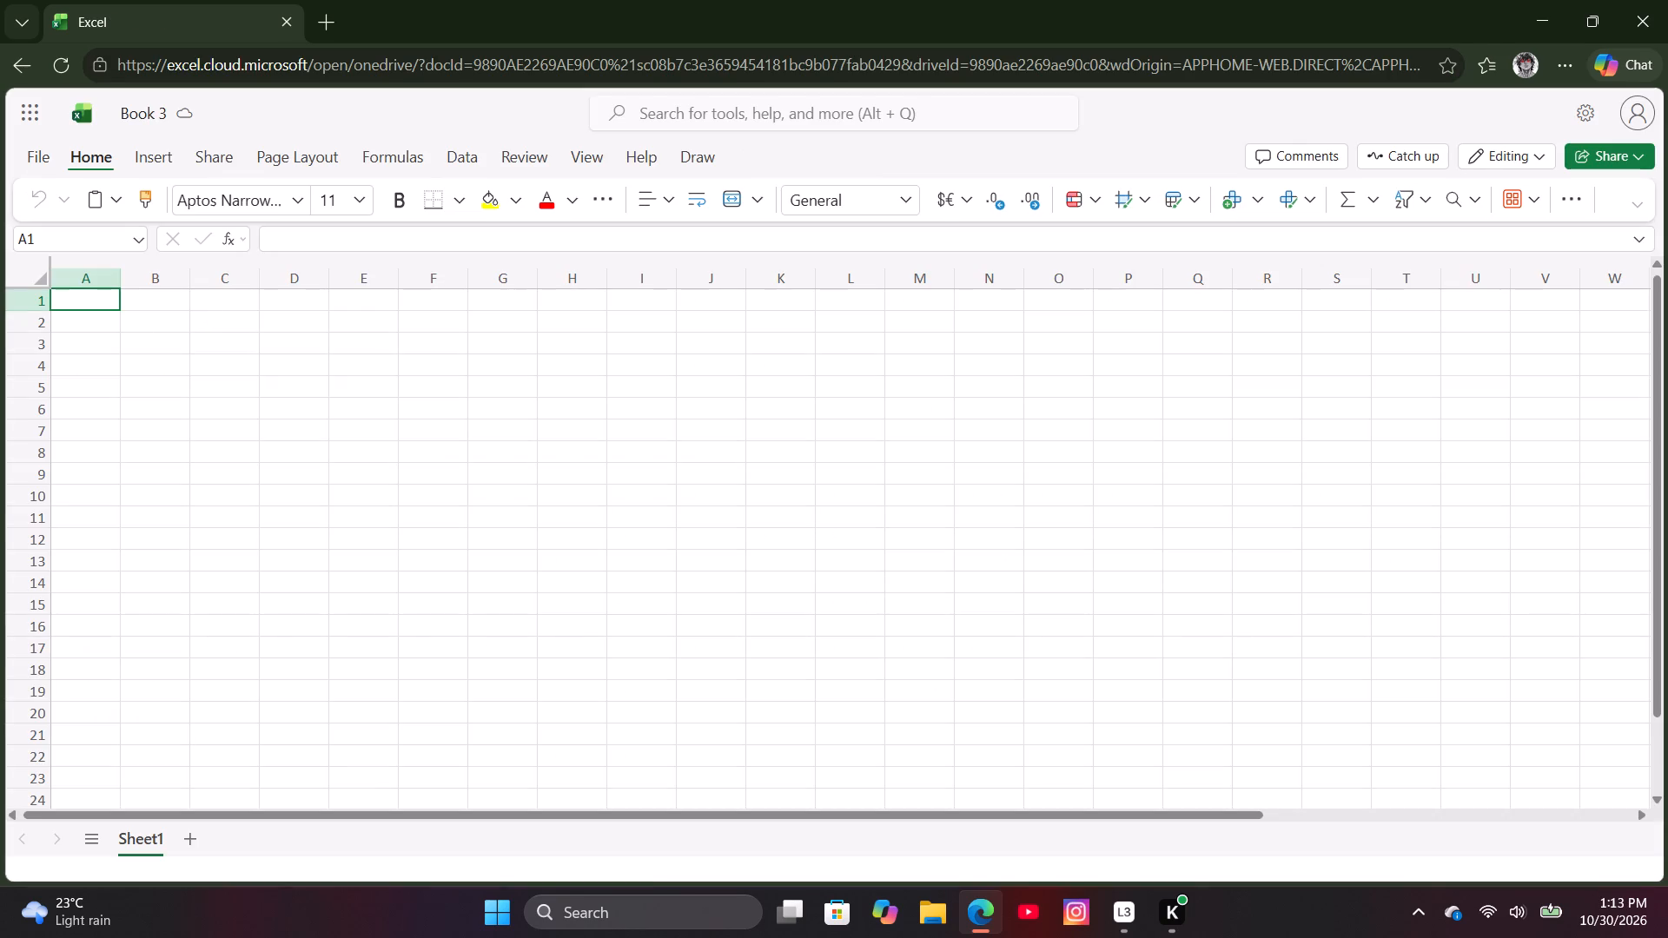
Apply bold formatting to the whole of row 1 for the column headers.
left_click(27, 302)
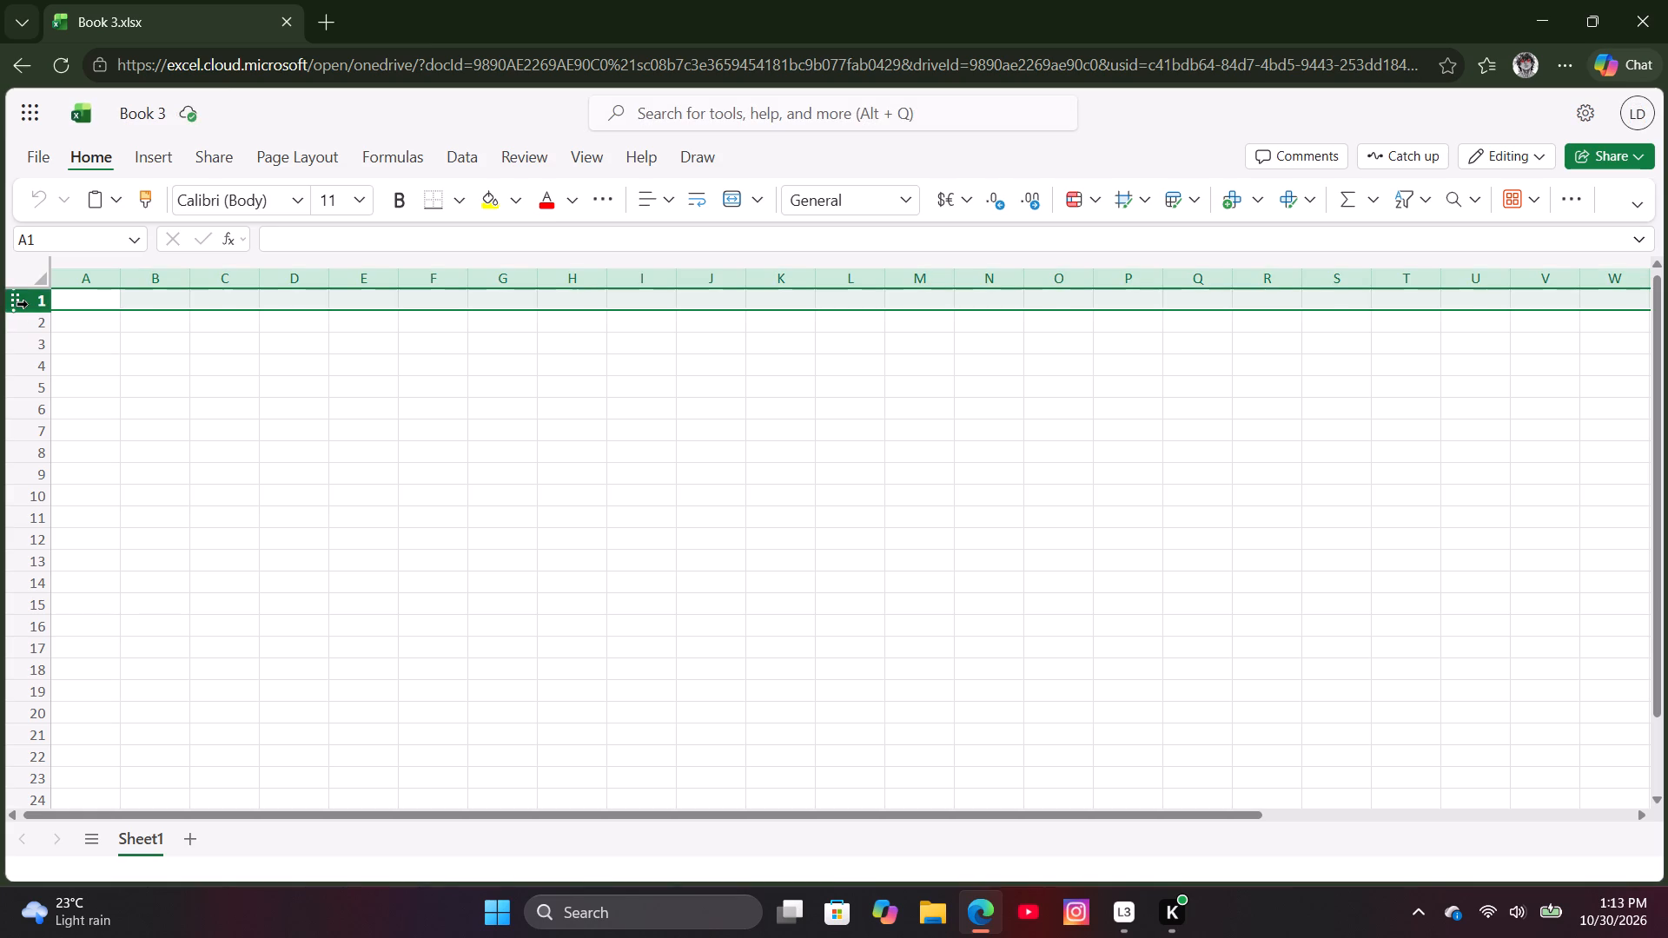
key("ctrl+b")
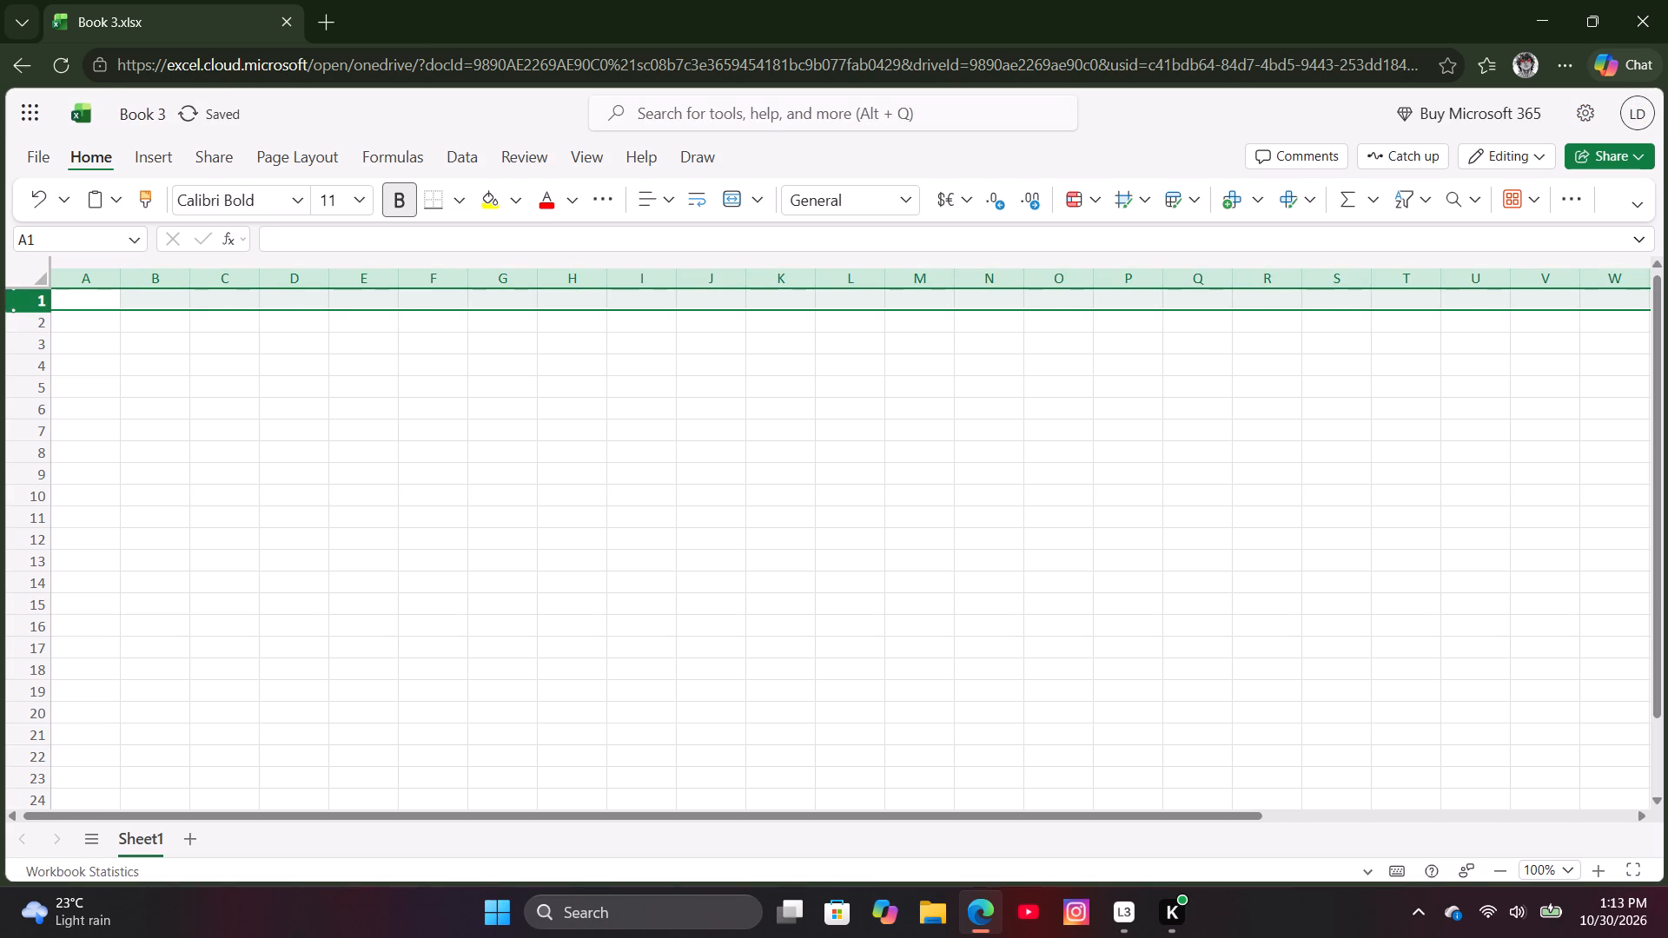
Enter the column headers "Date" in cell A1 and "Voucher No" in cell B1.
left_click(84, 300)
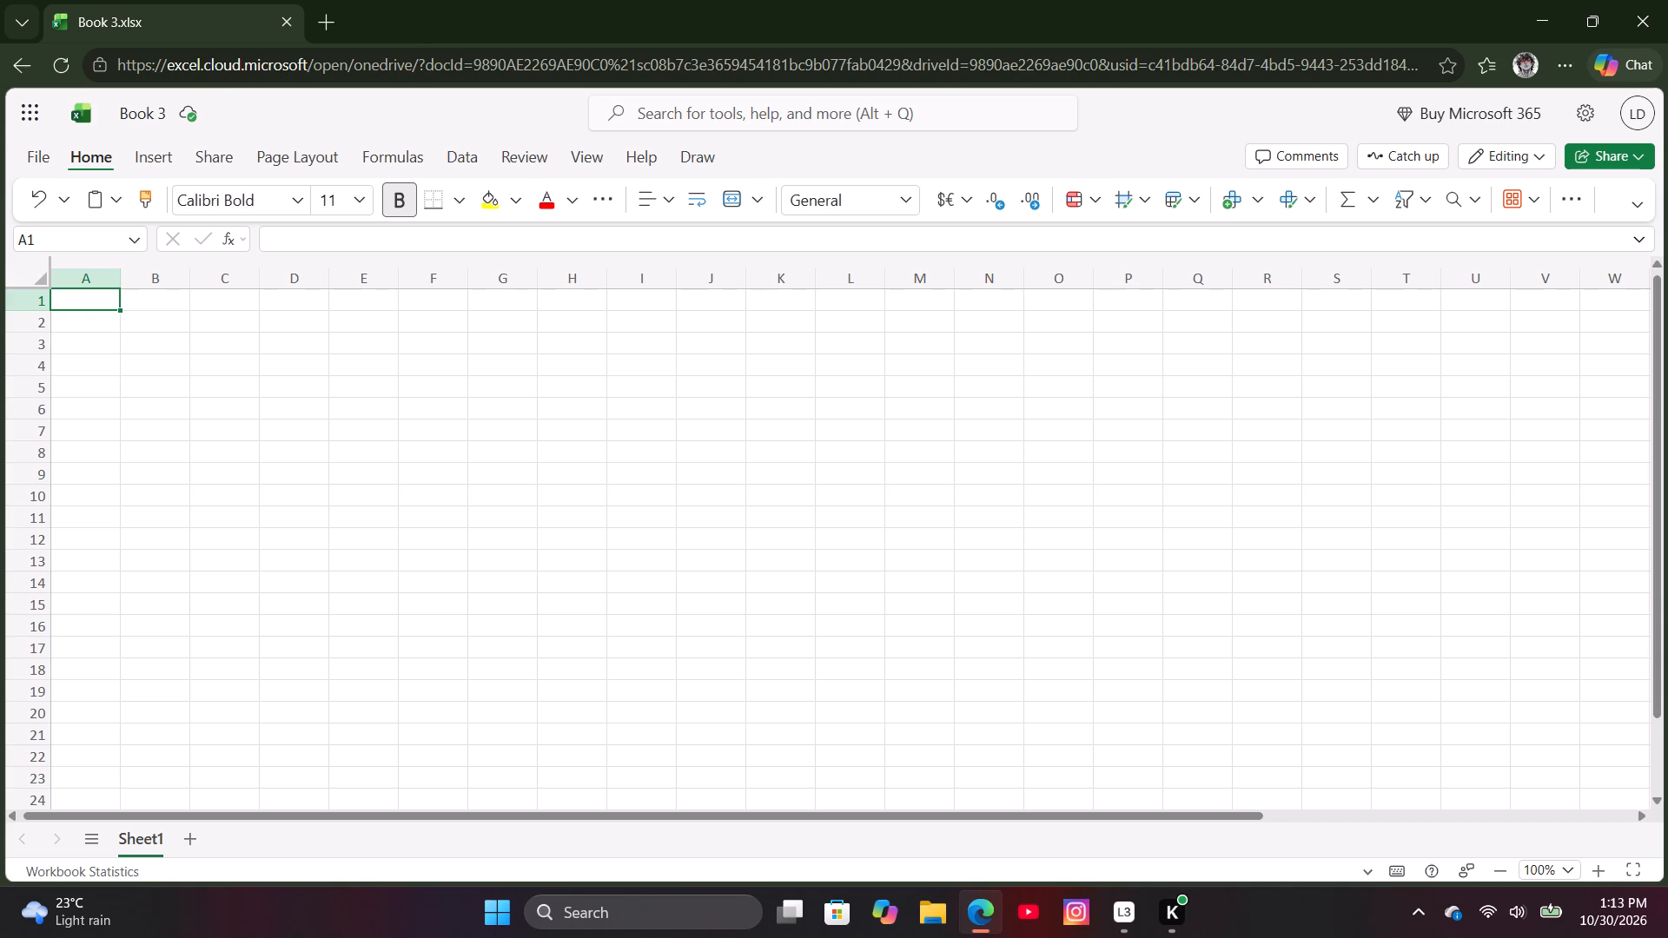
type("ate")
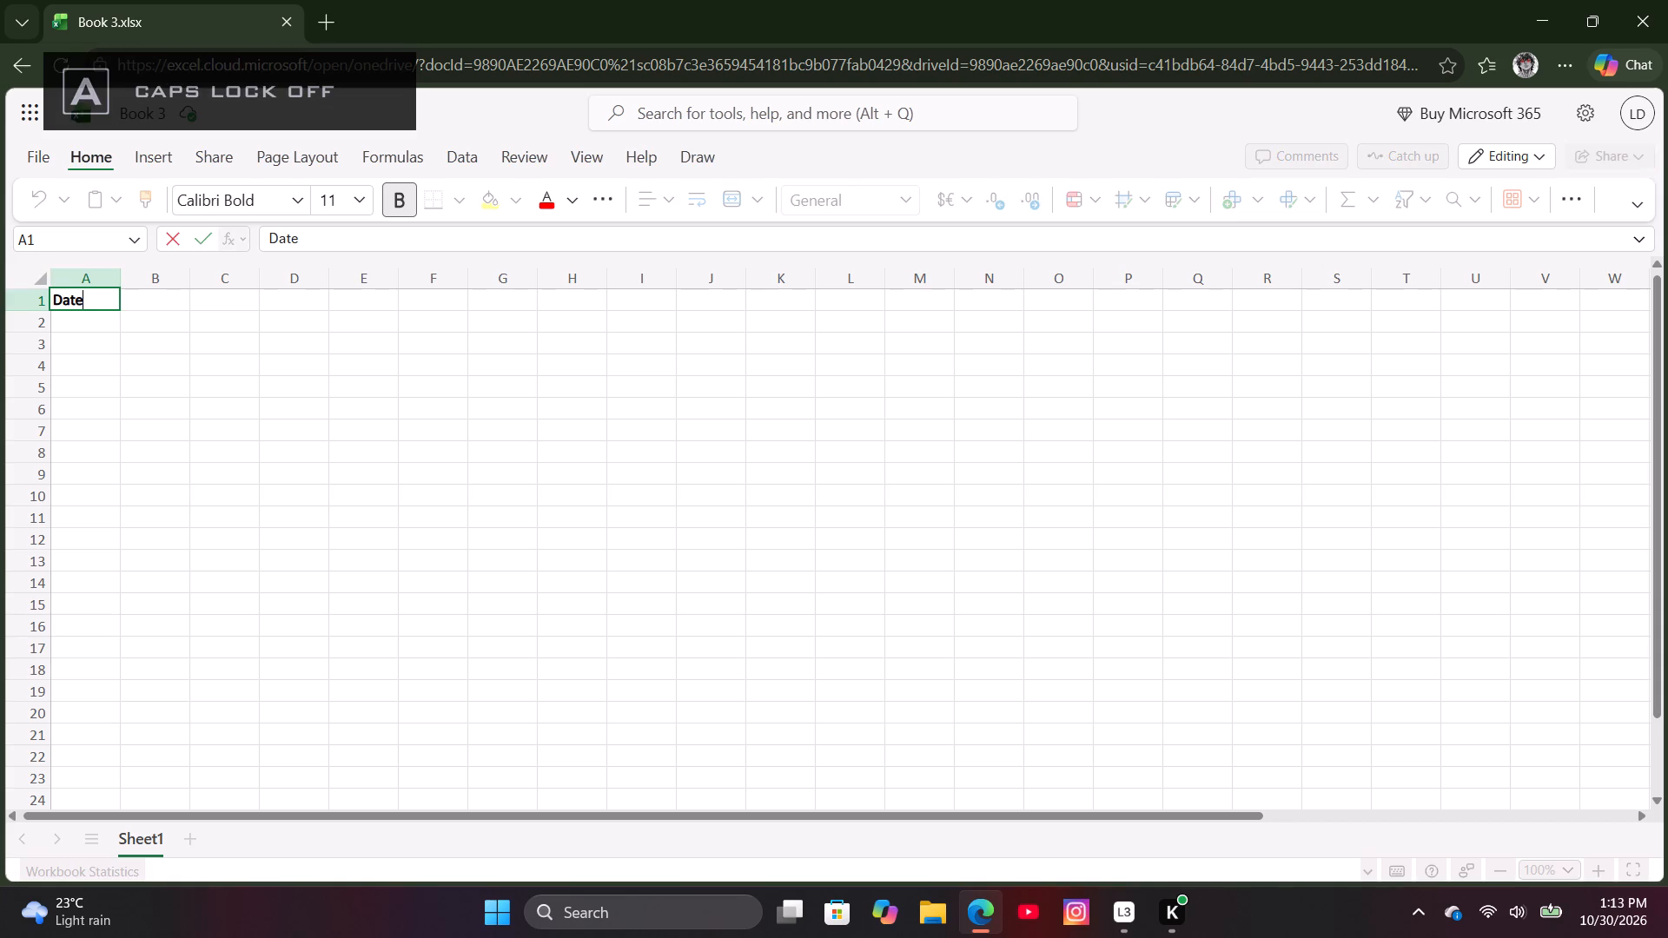
key("Right")
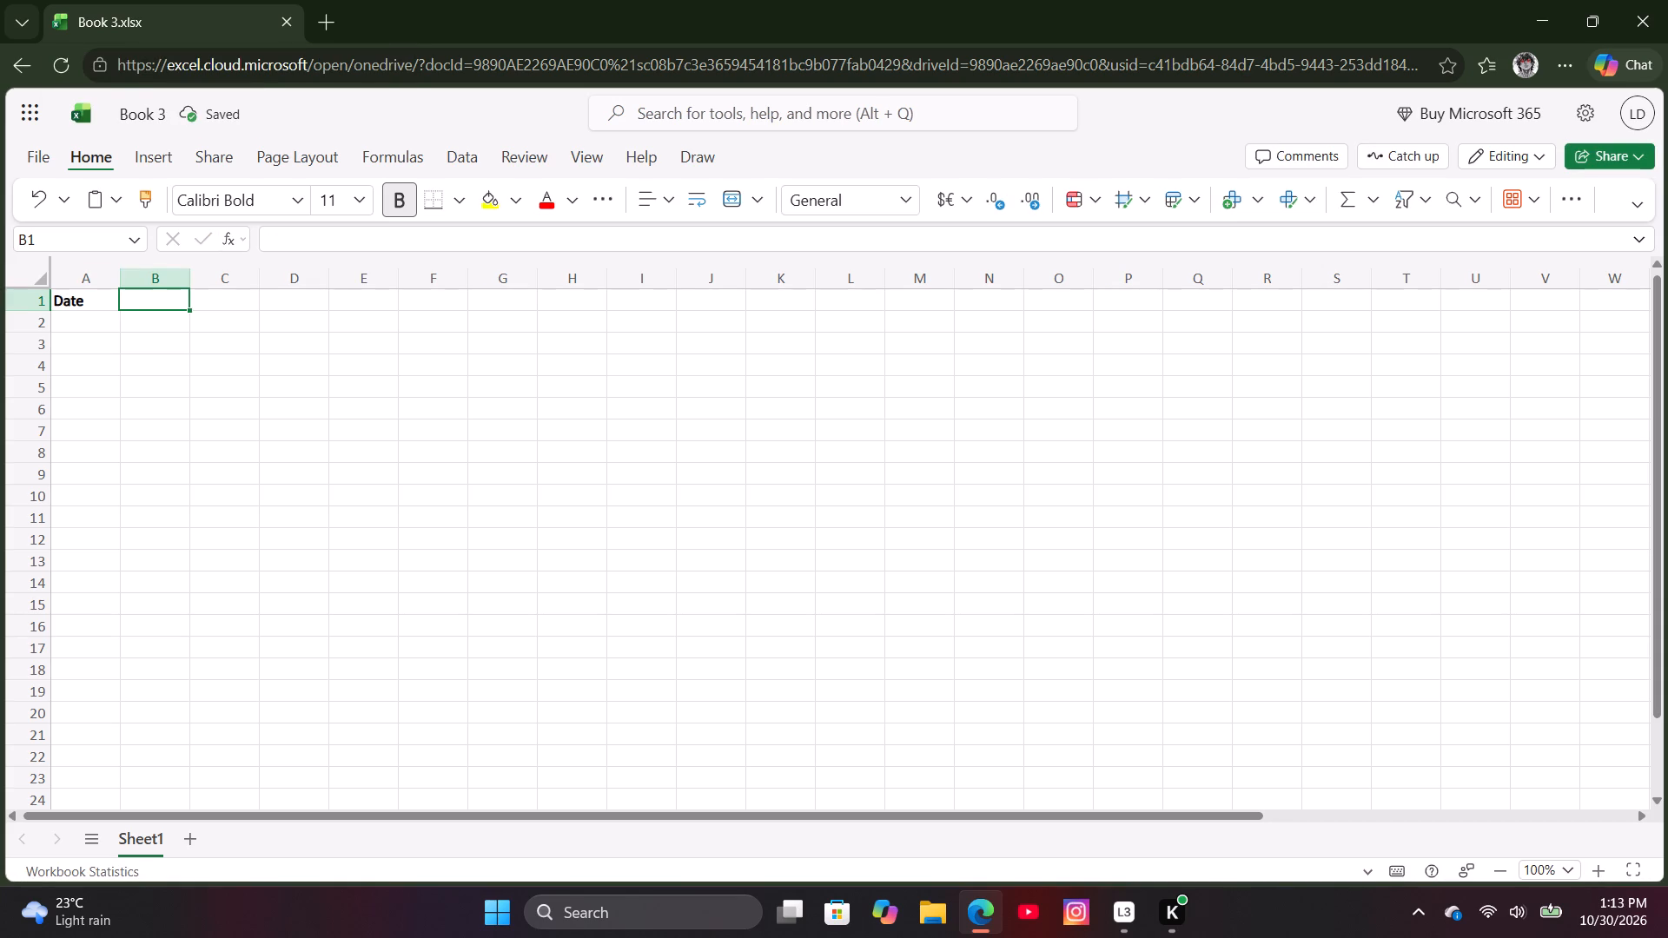
key("o")
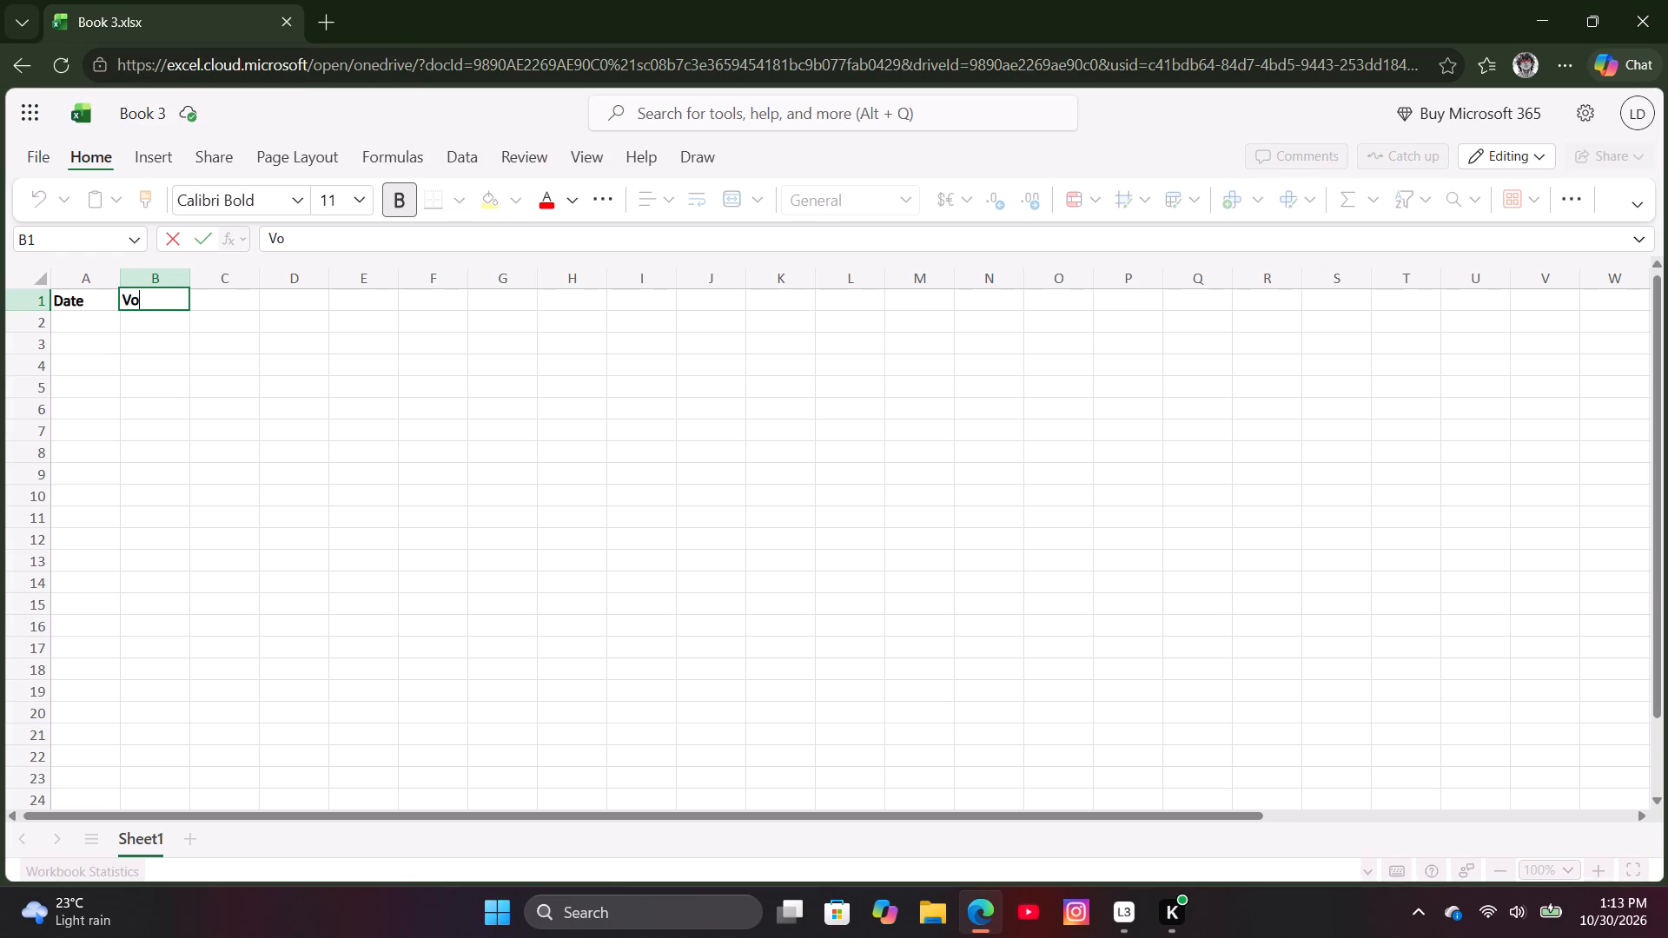
type("uch")
type("er")
key("space")
key("o")
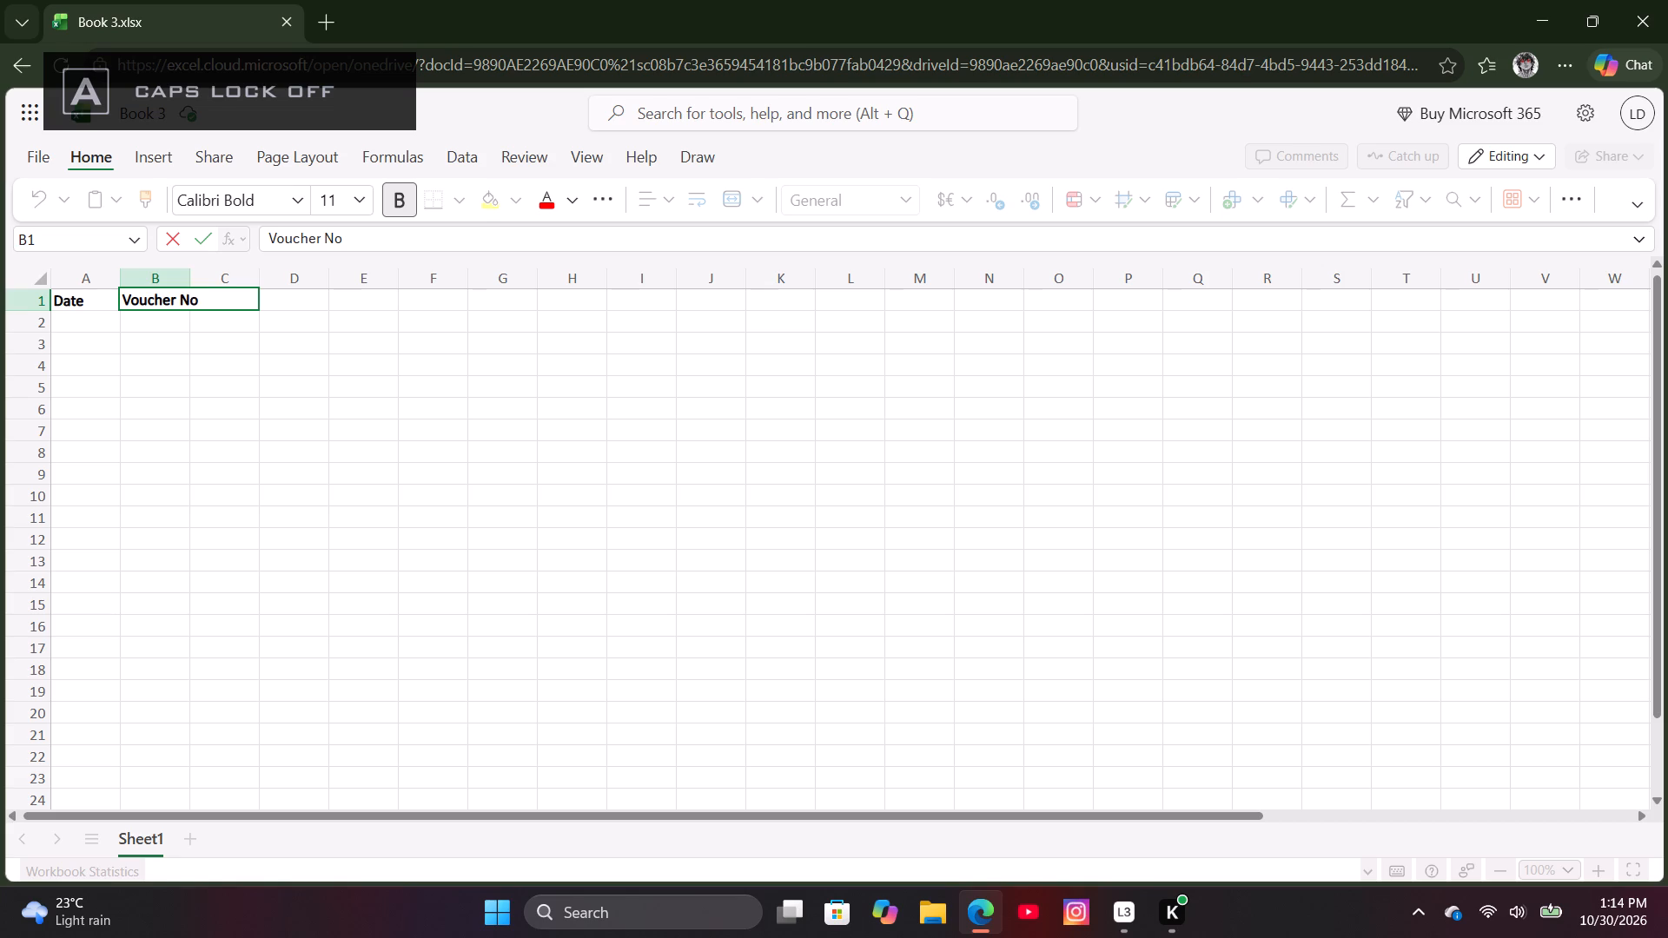
key("Right")
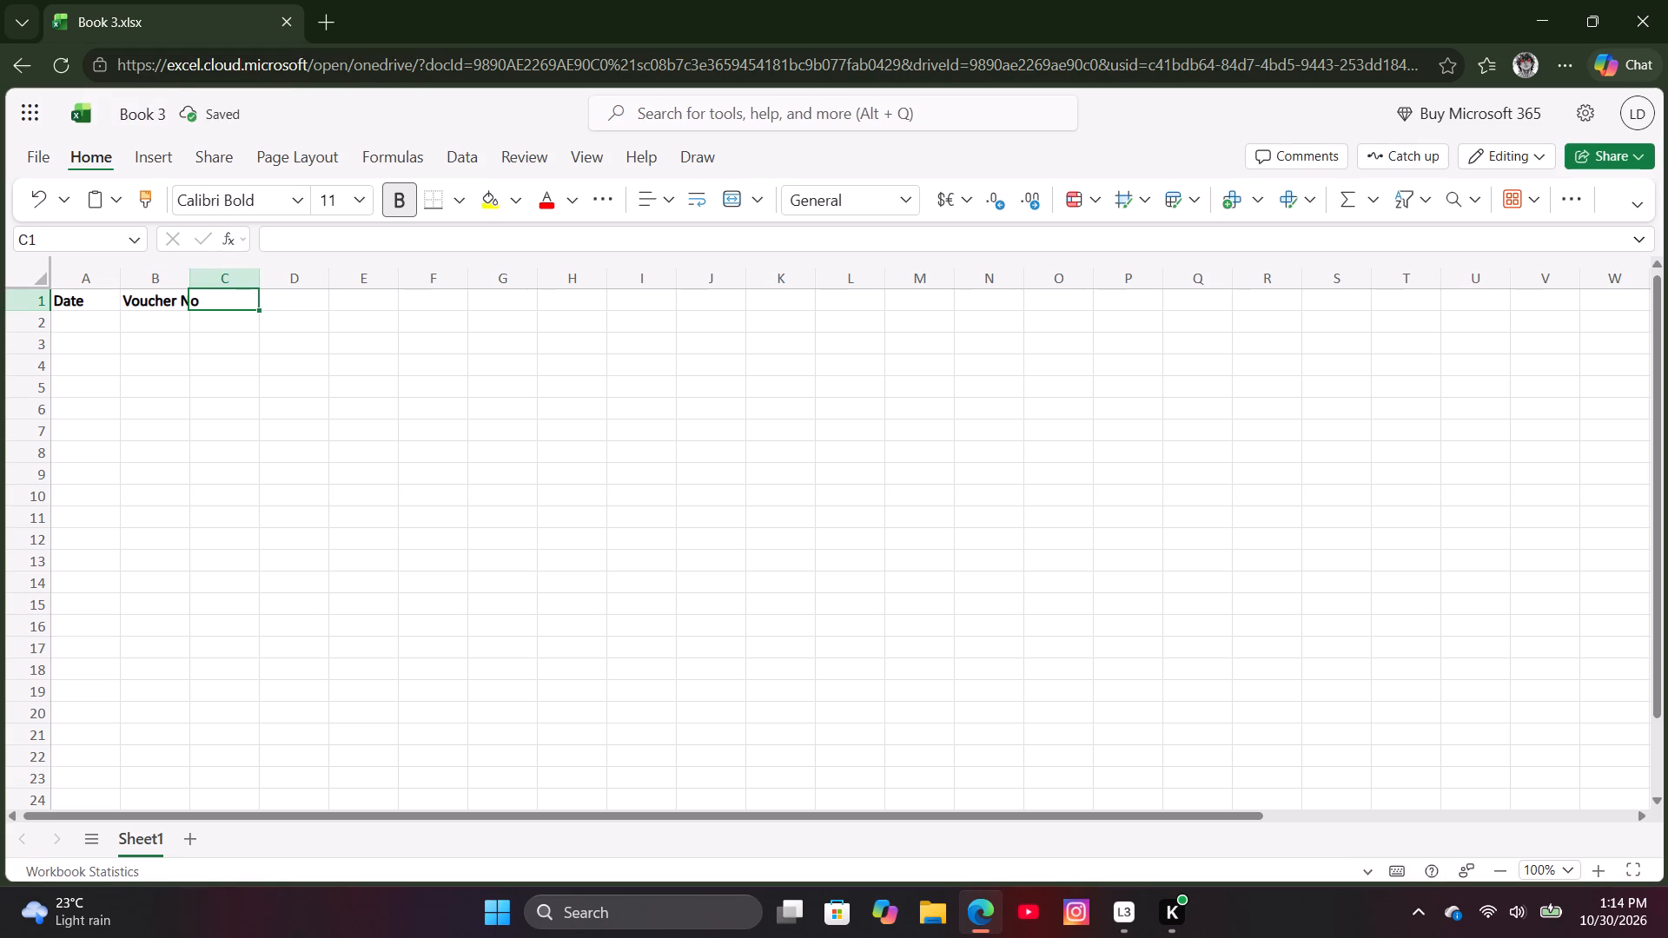
Enter the column header "Particculars" in cell C1, with a capital P.
type("par")
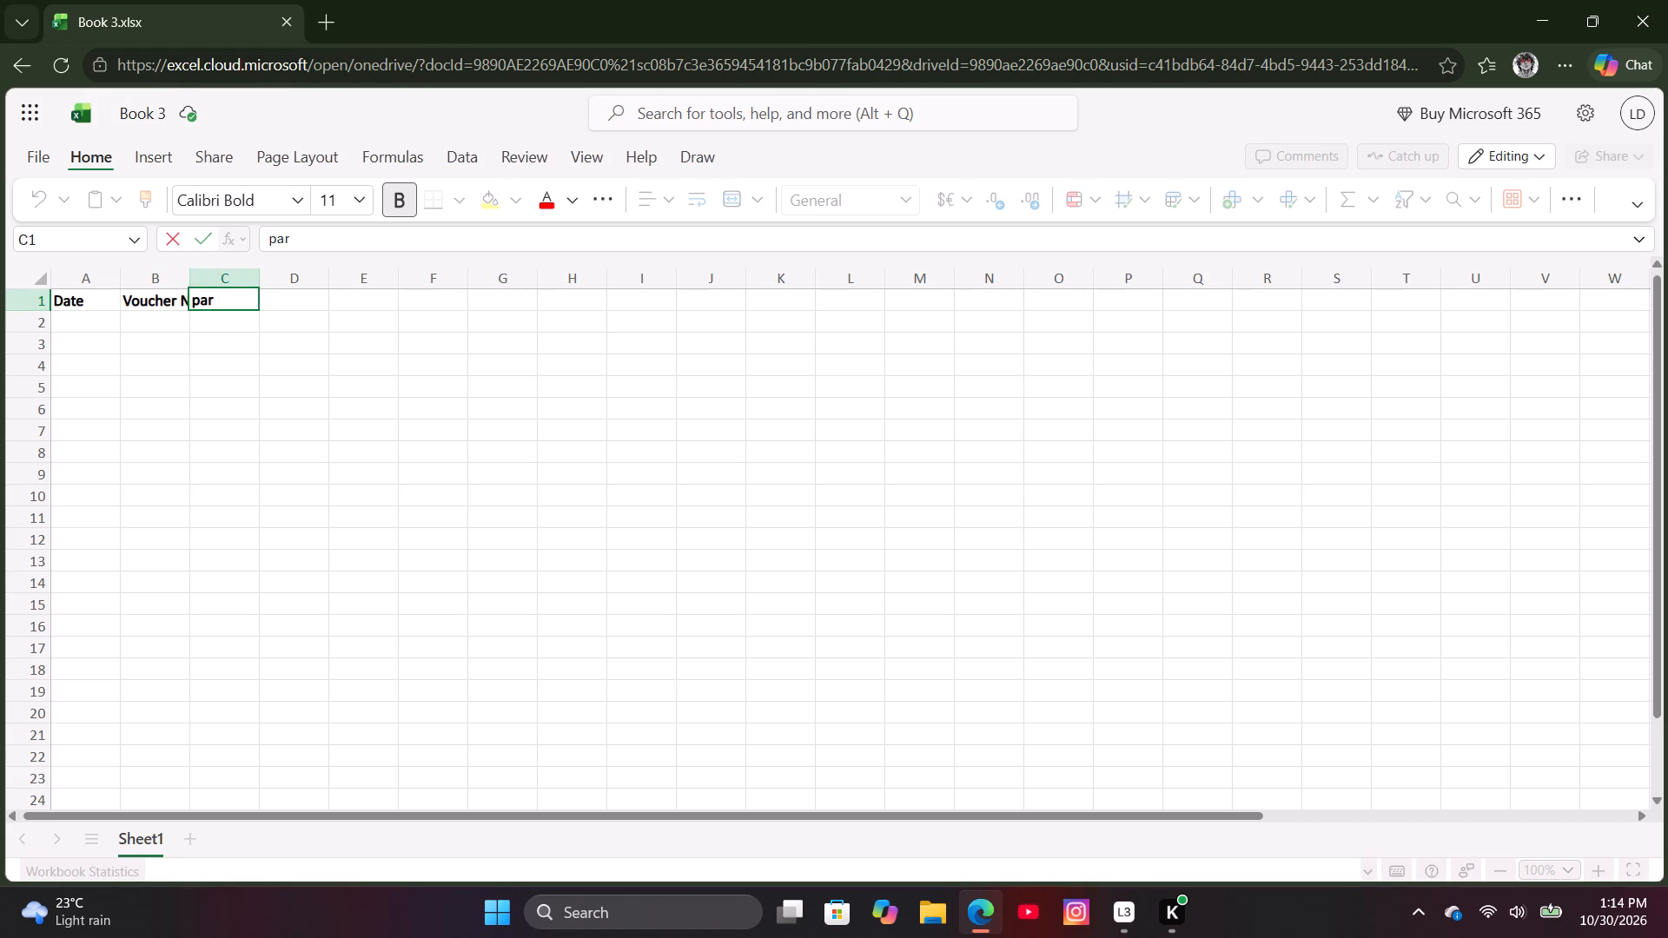
key("BackSpace")
key("BackSpace")
key("BackSpace")
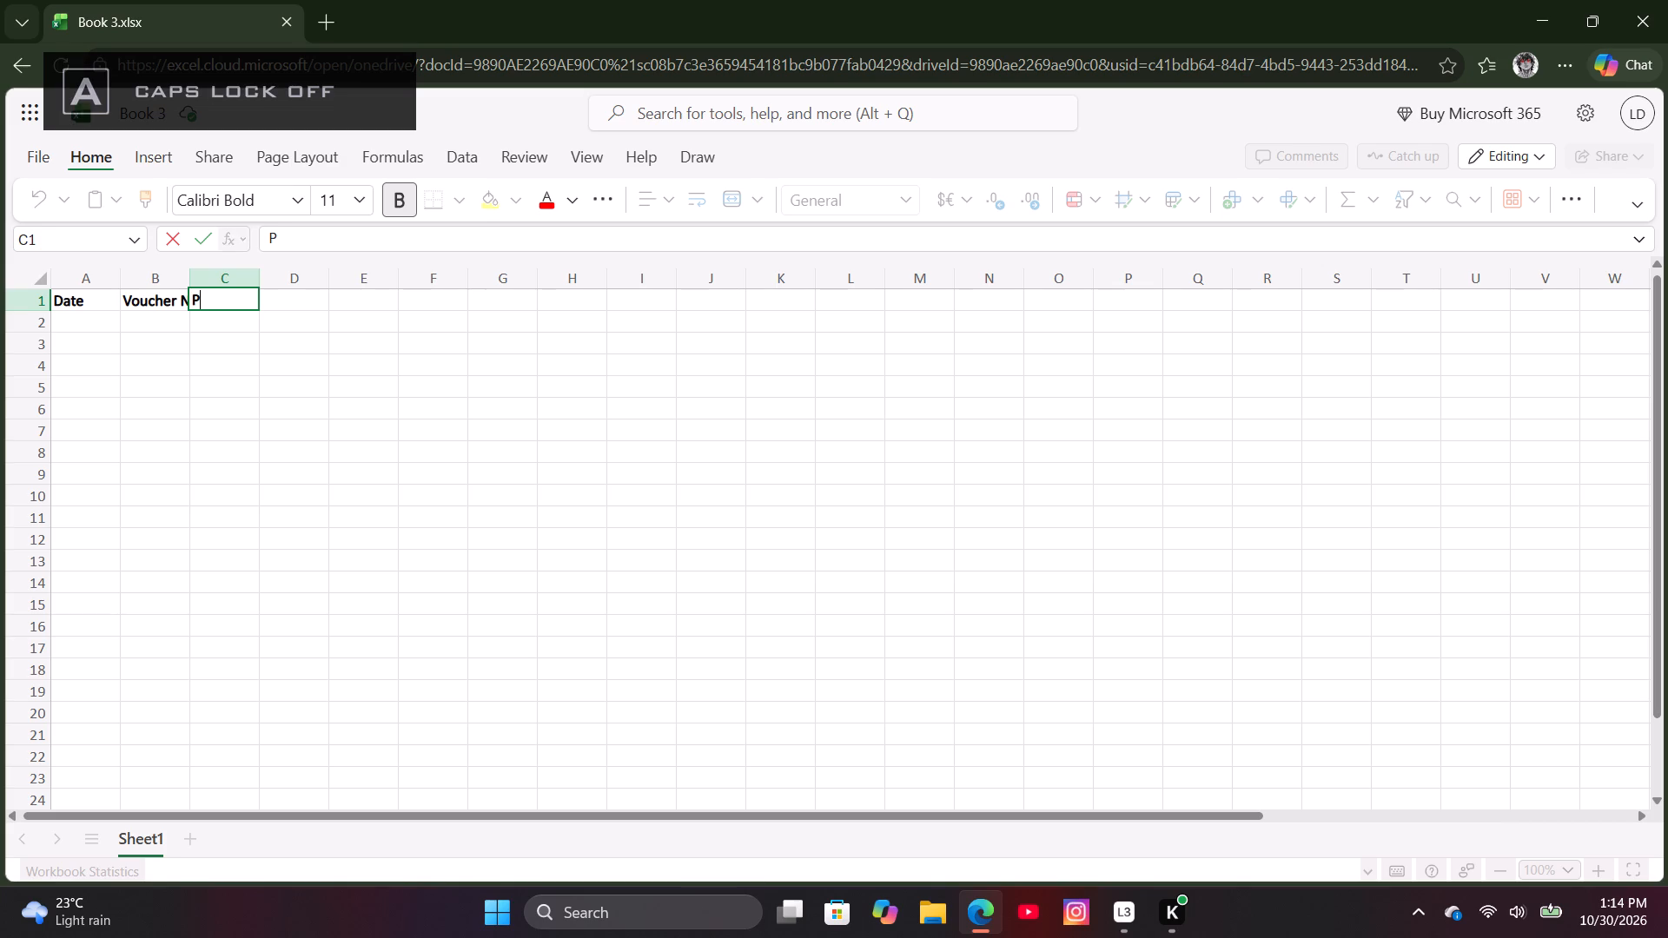
key("a")
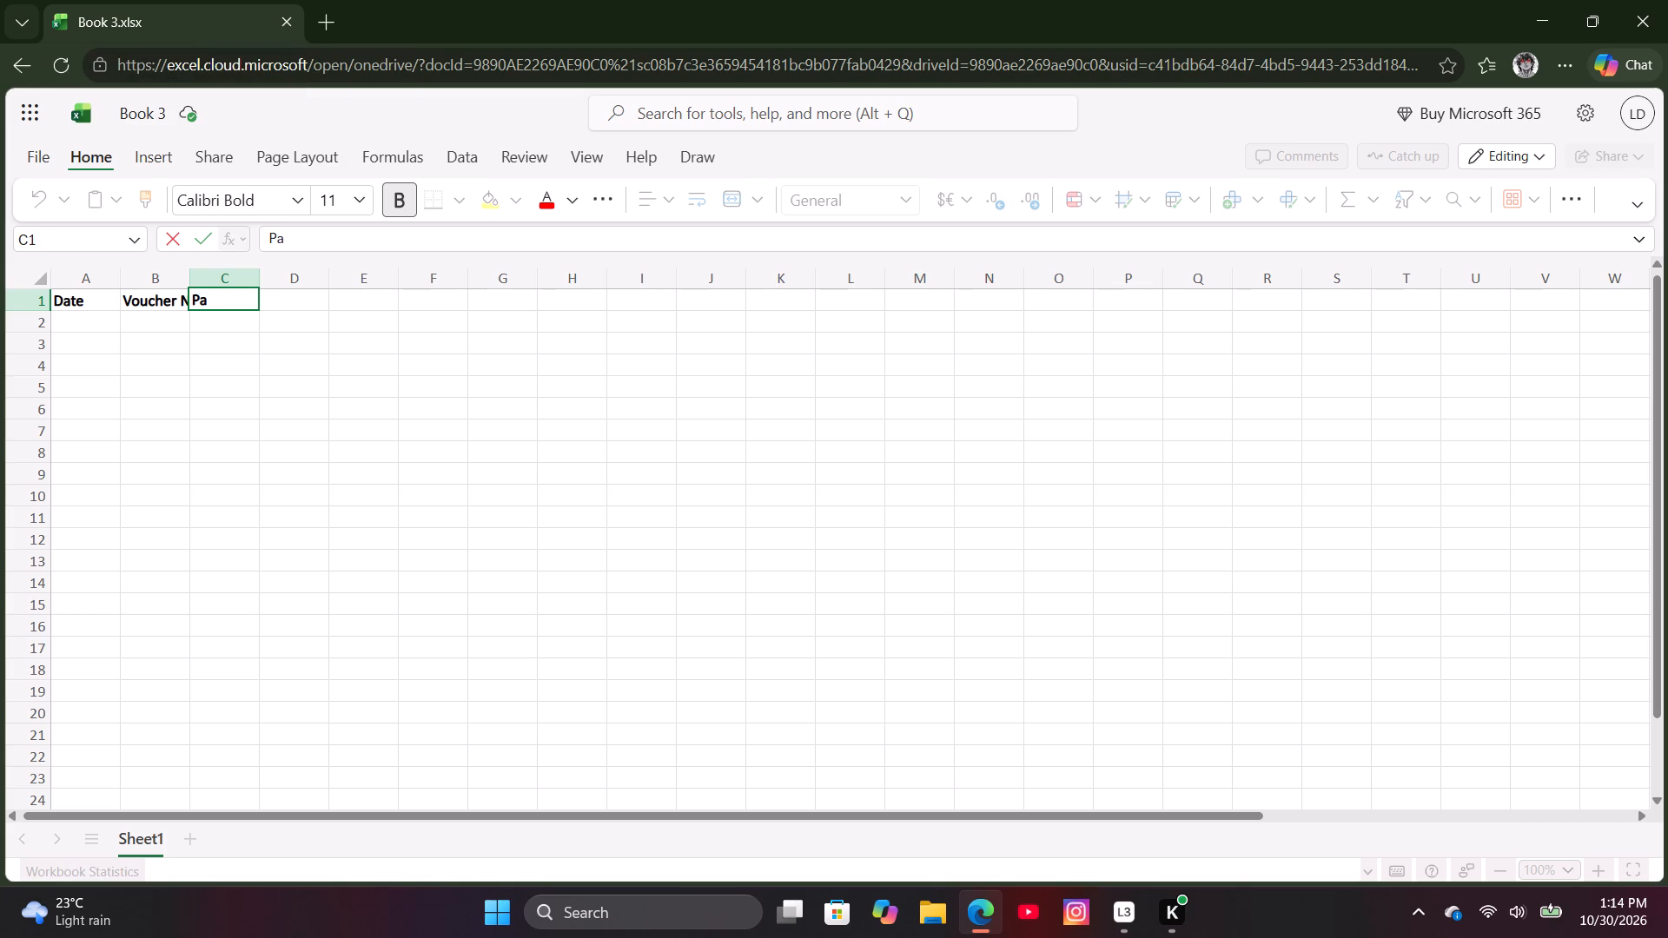
type("rti")
type("ccu")
type("lar")
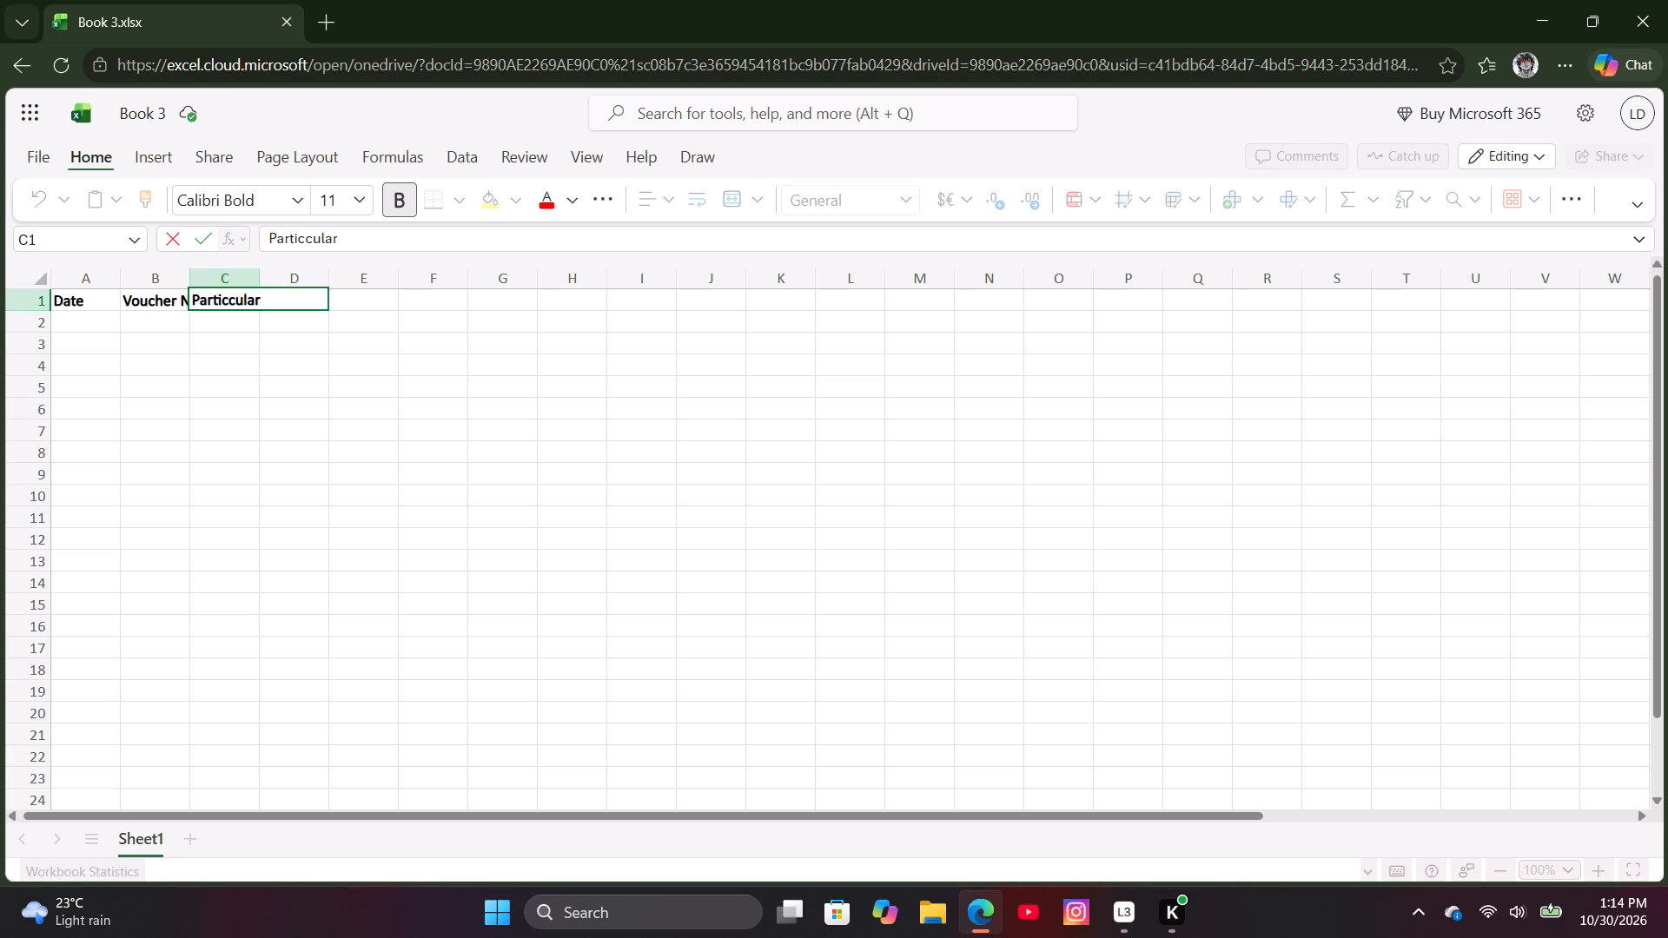
key("s")
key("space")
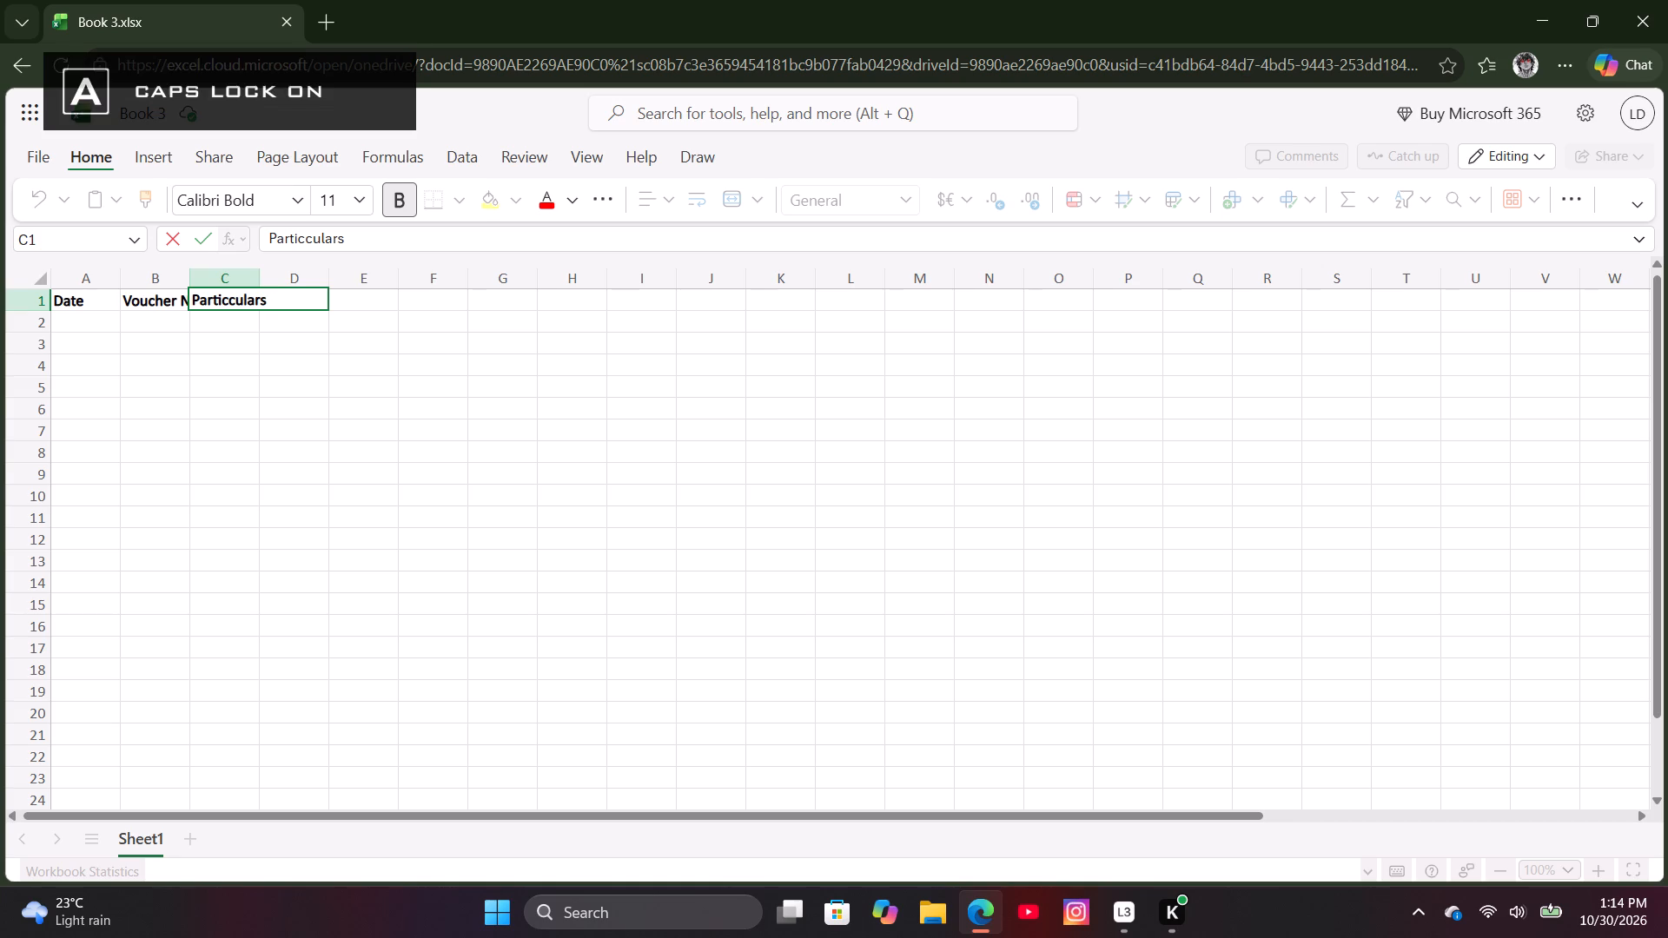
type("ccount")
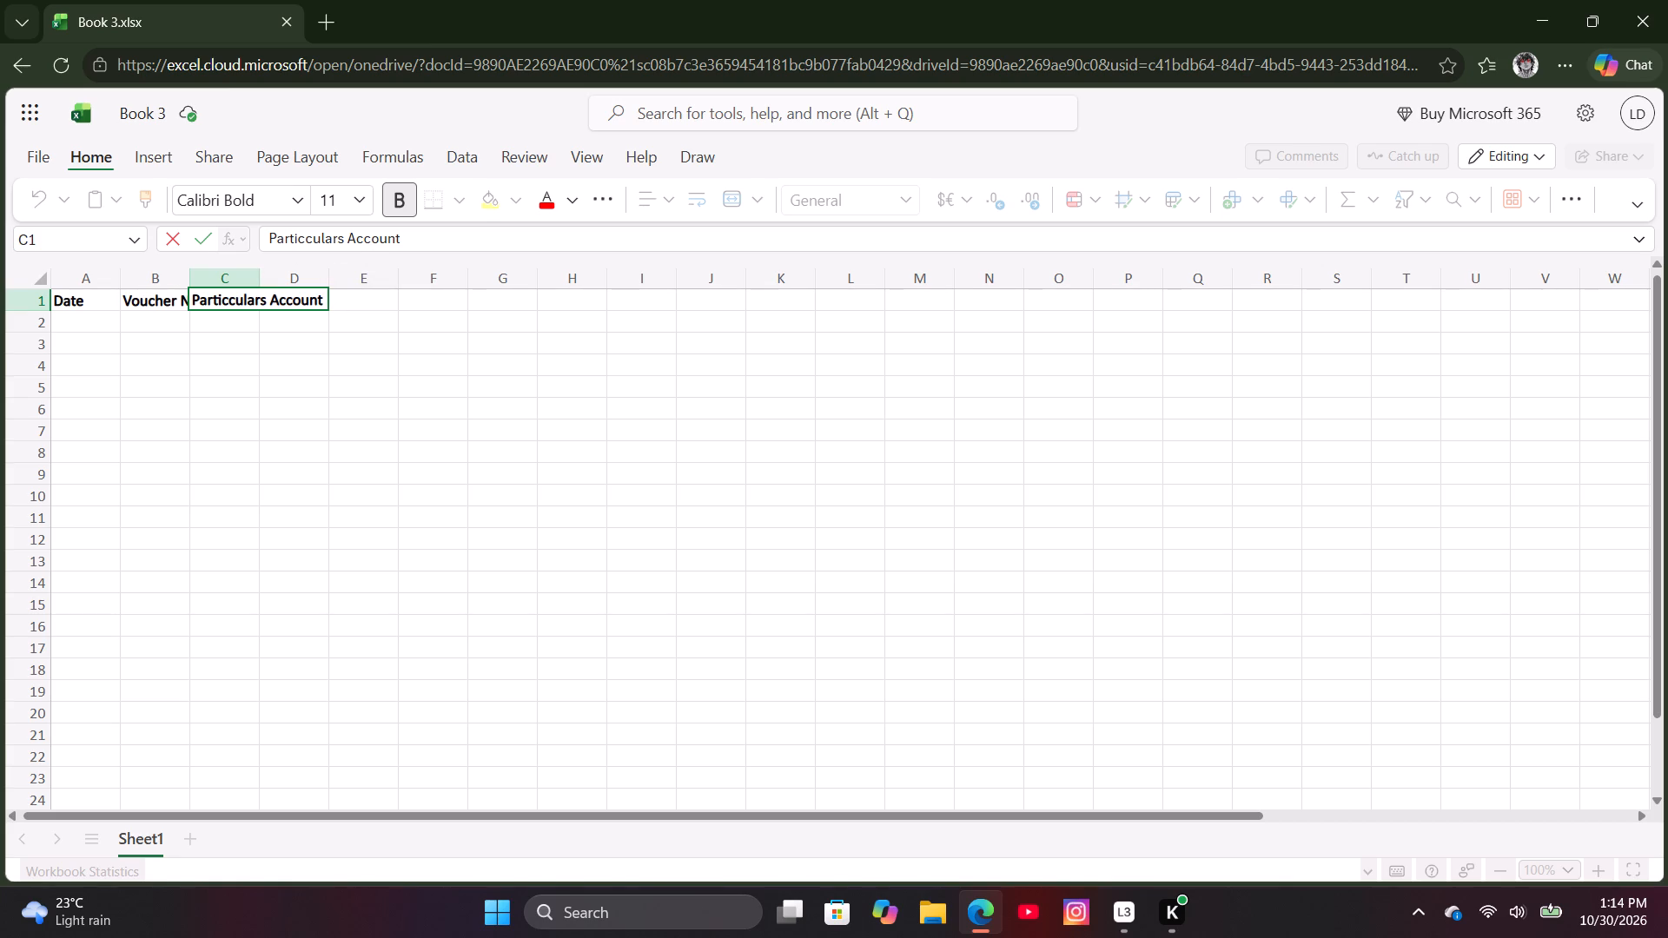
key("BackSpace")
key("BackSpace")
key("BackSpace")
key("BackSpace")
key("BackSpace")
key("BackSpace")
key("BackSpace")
Enter the column header "Account Type" in cell D1.
key("Right")
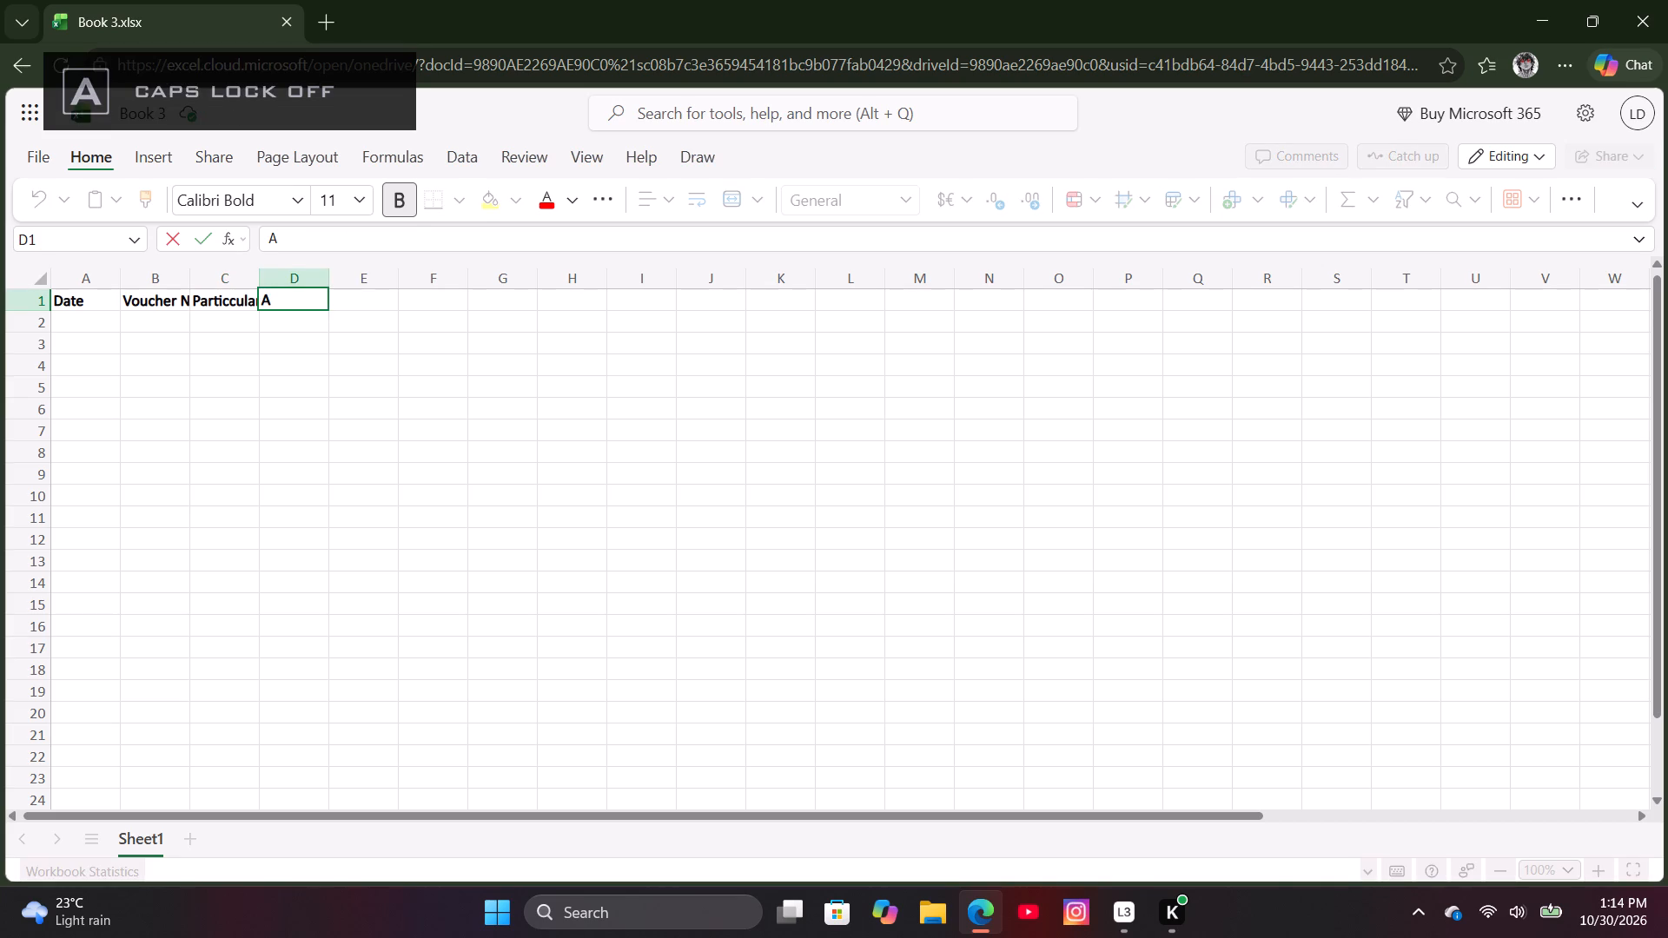
type("ccount")
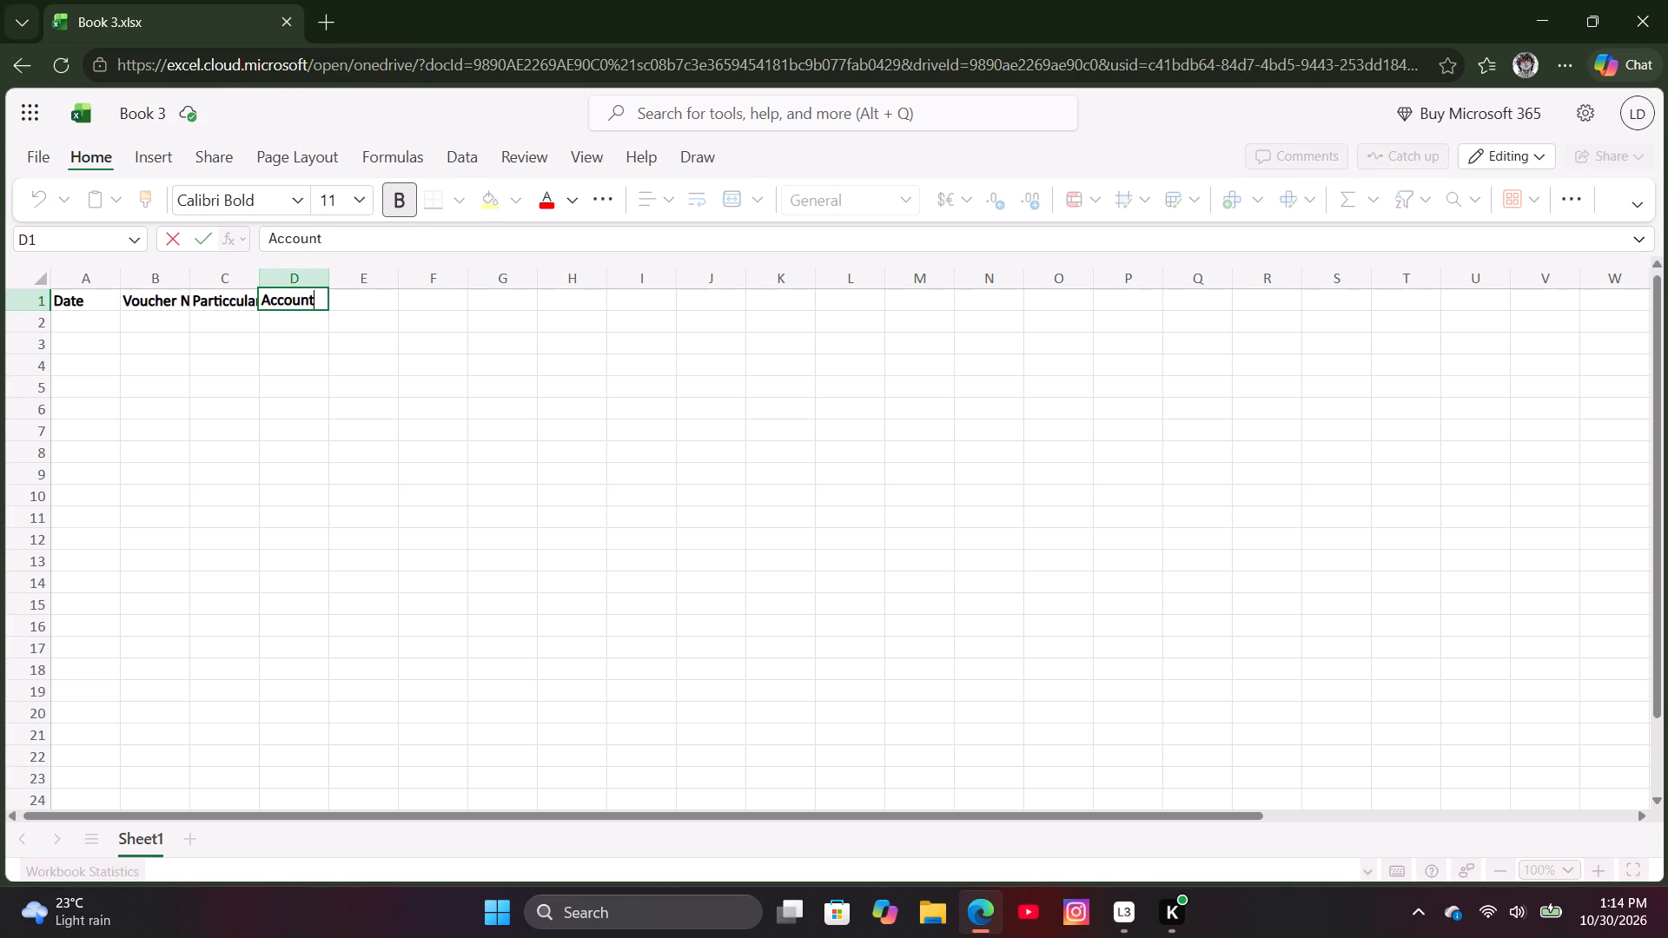
key("space")
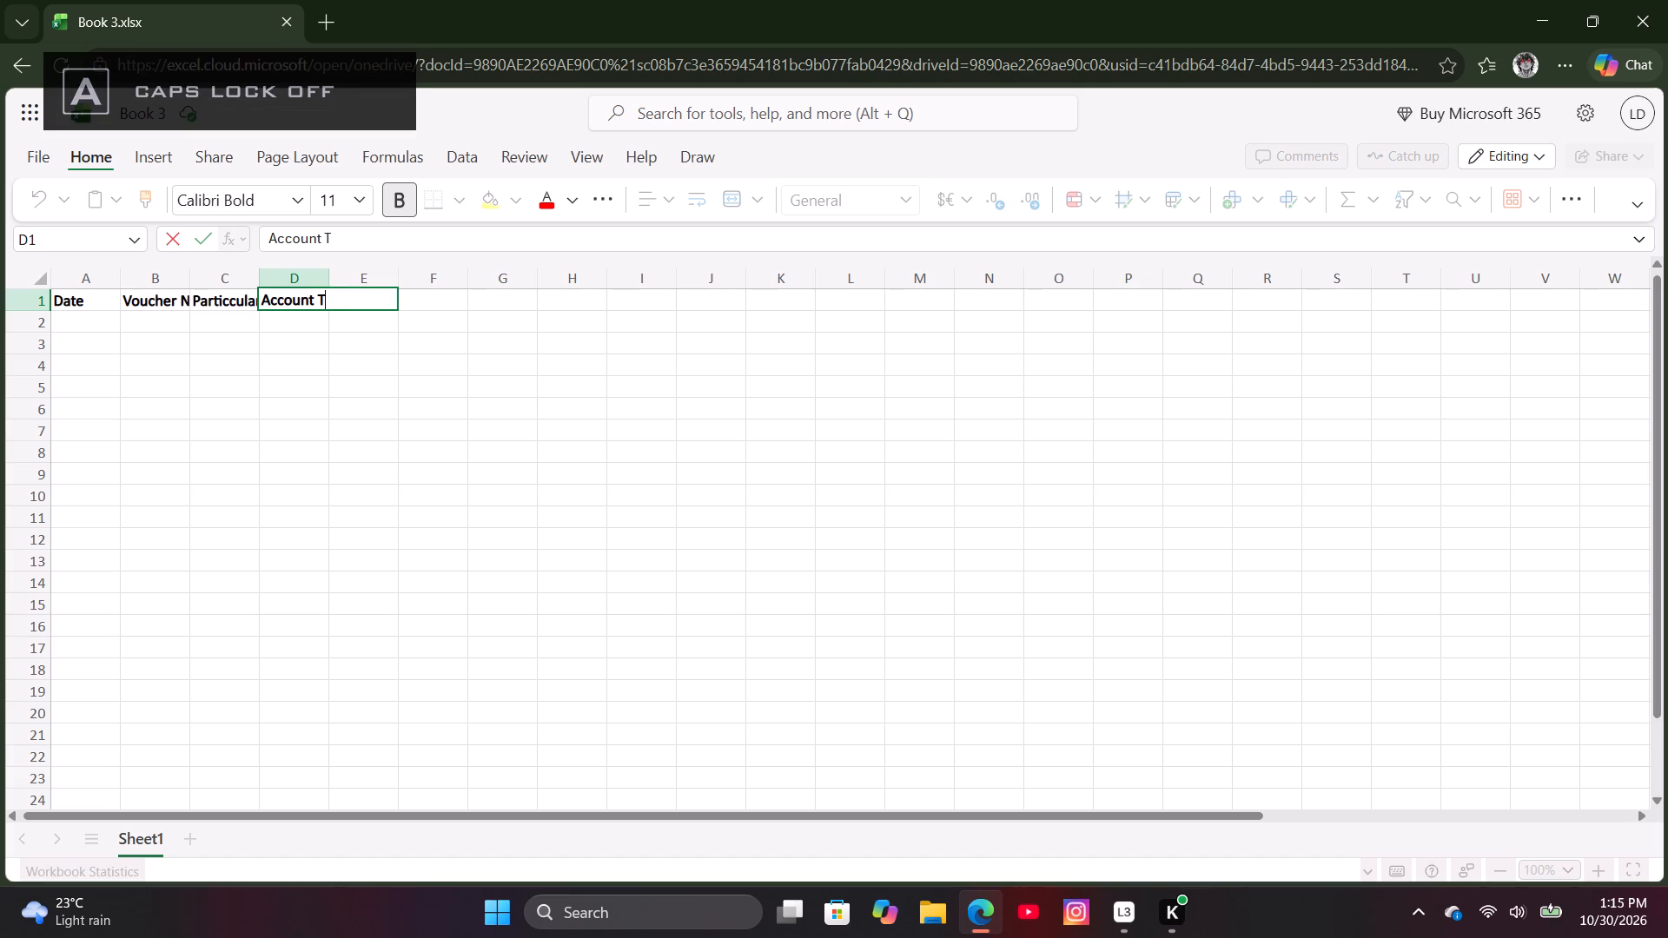
type("ype")
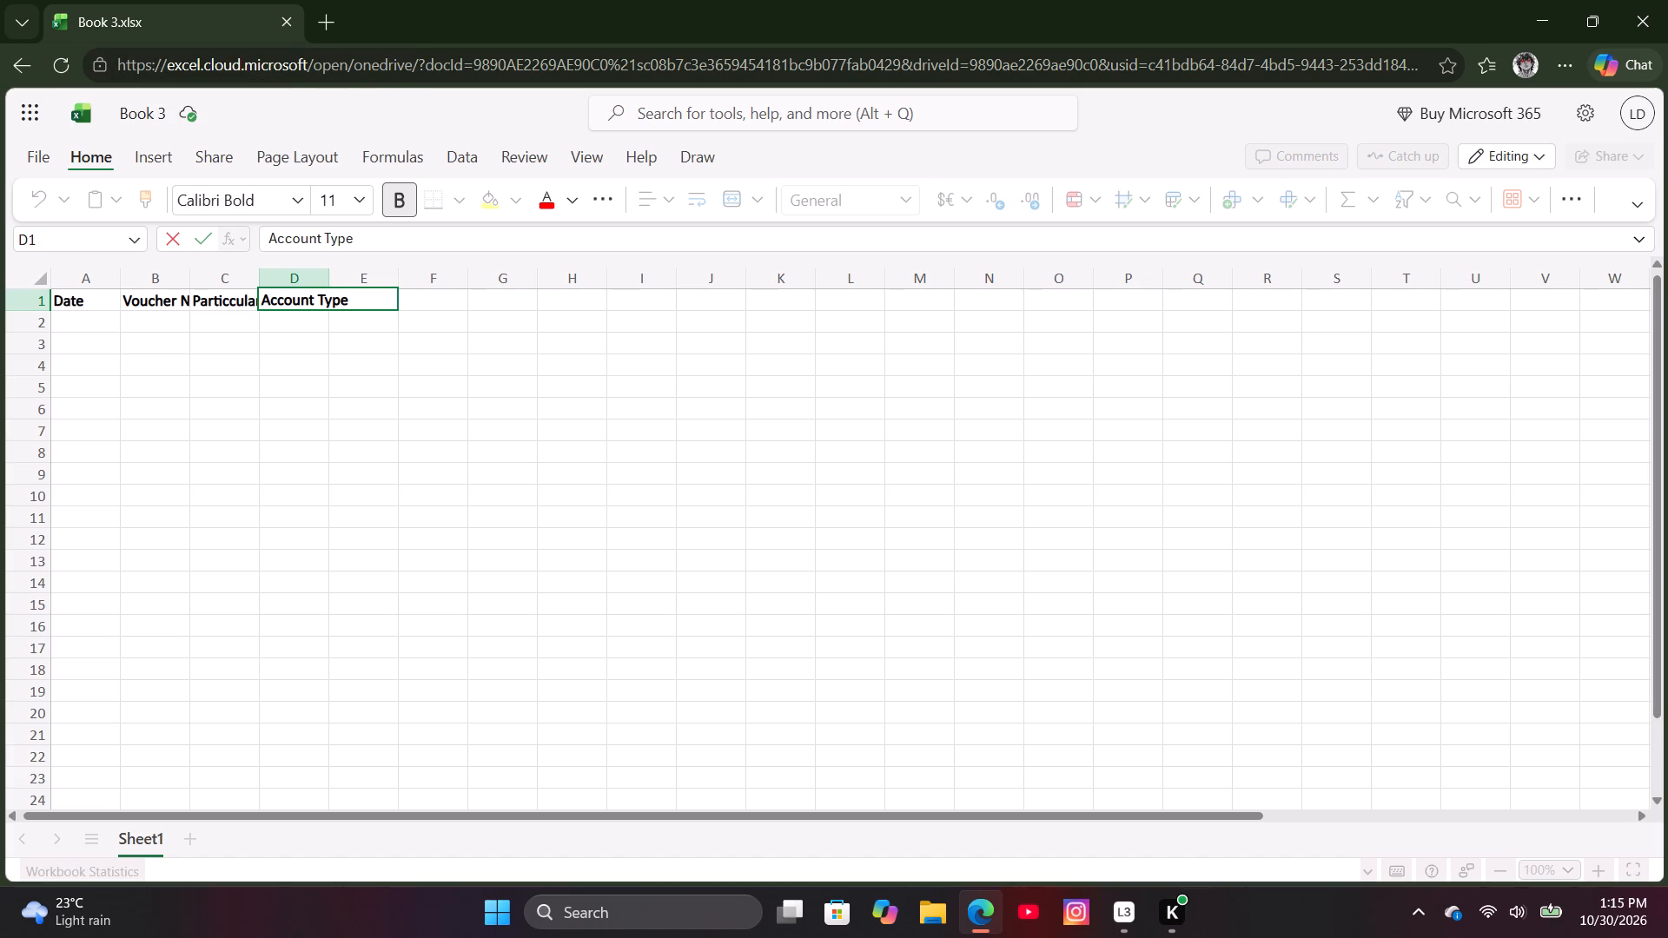
key("space")
key("Right")
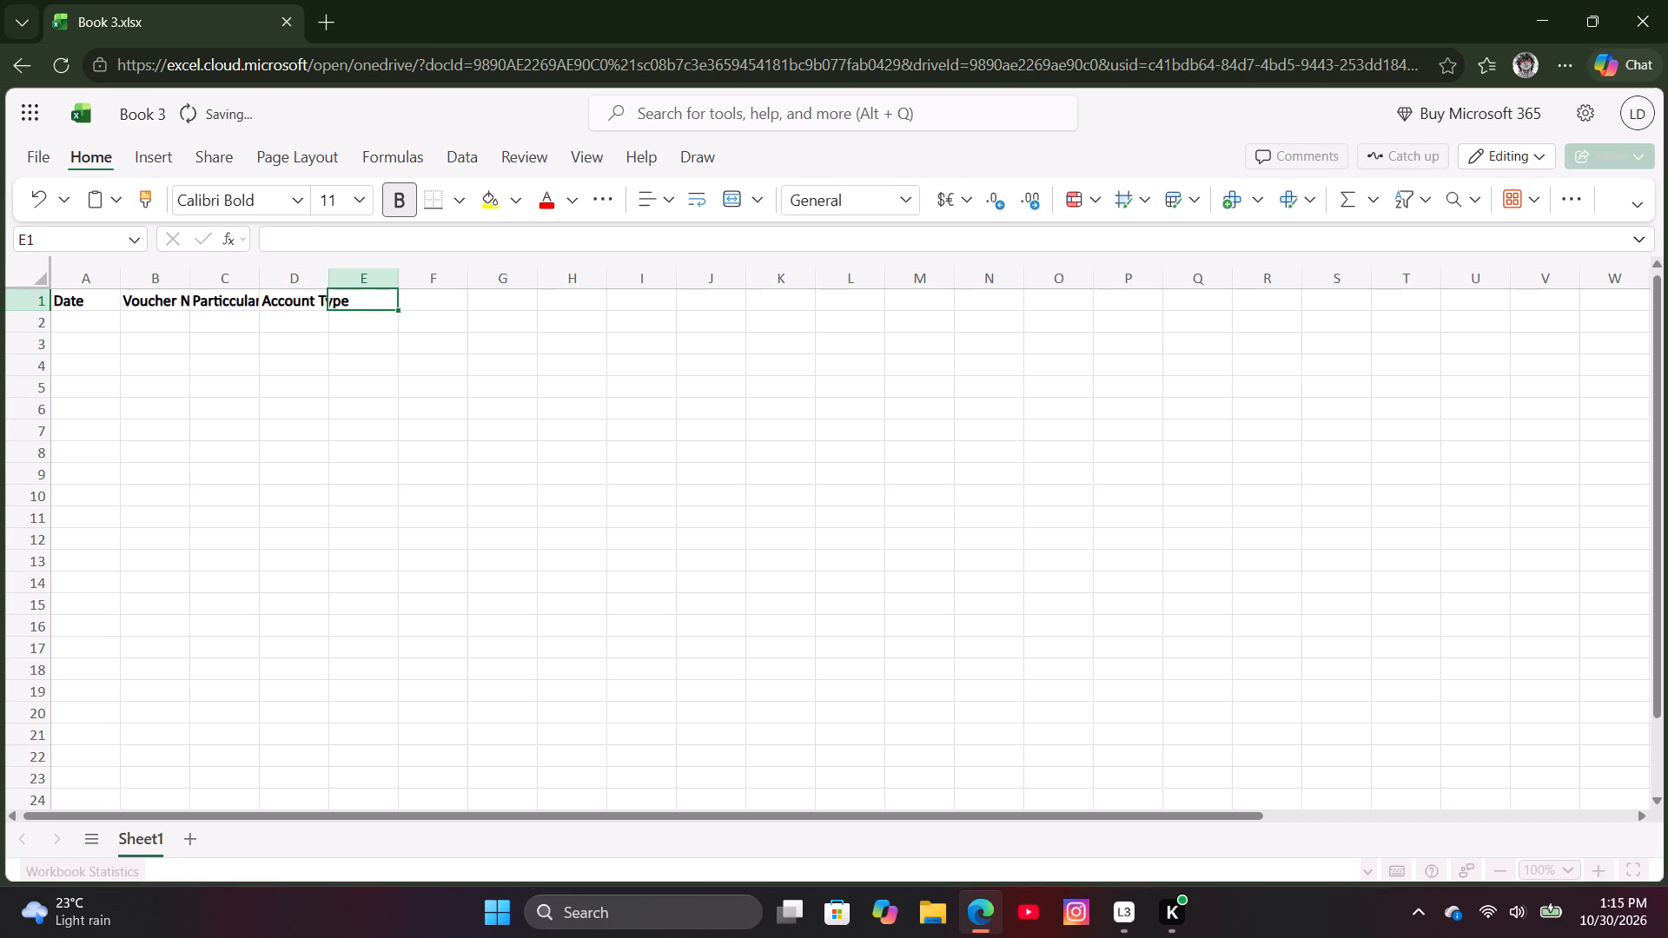
Enter the column header "Money In" in cell E1.
type("MON")
key("BackSpace")
key("BackSpace")
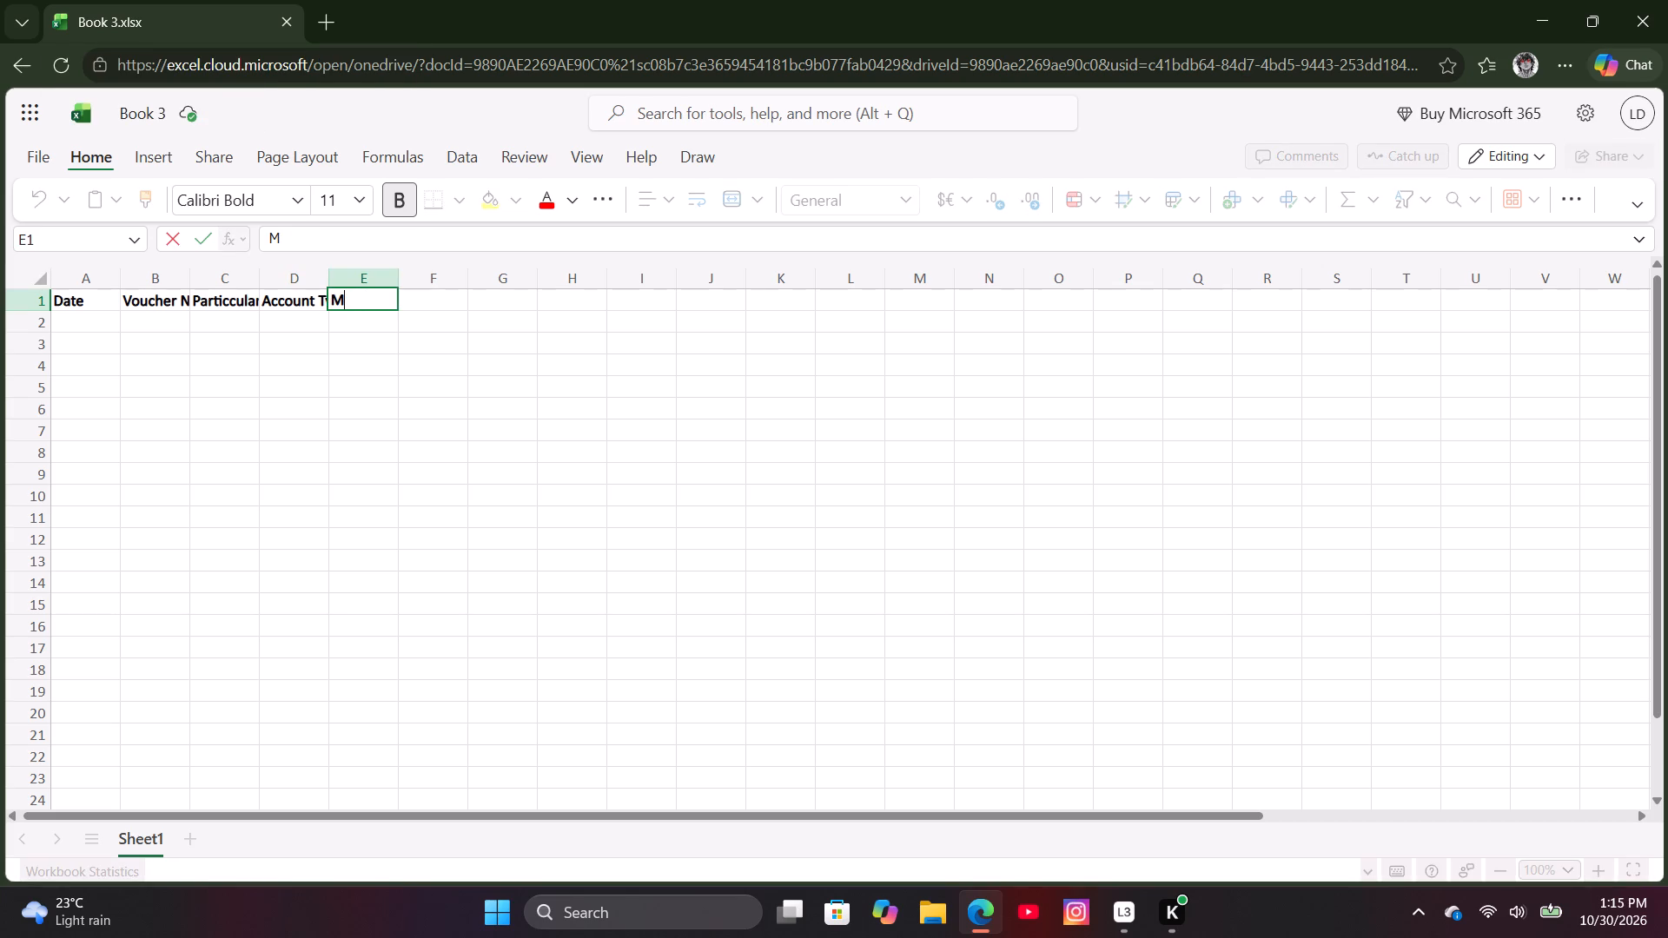
type("on")
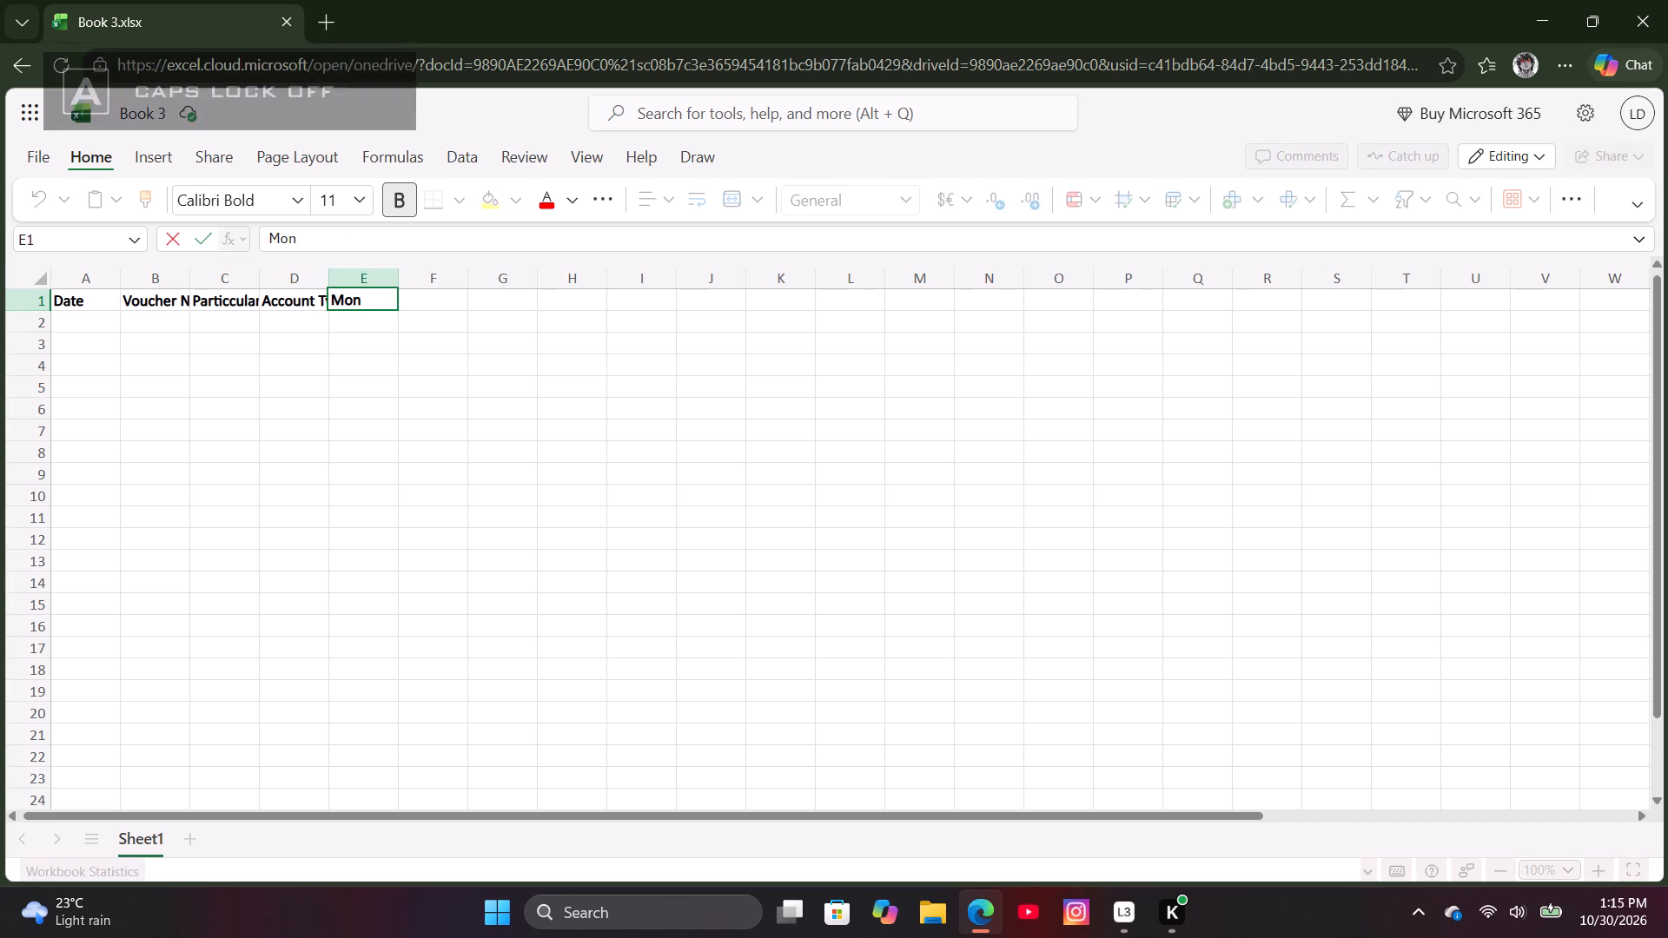
key("y")
key("equal")
key("BackSpace")
key("BackSpace")
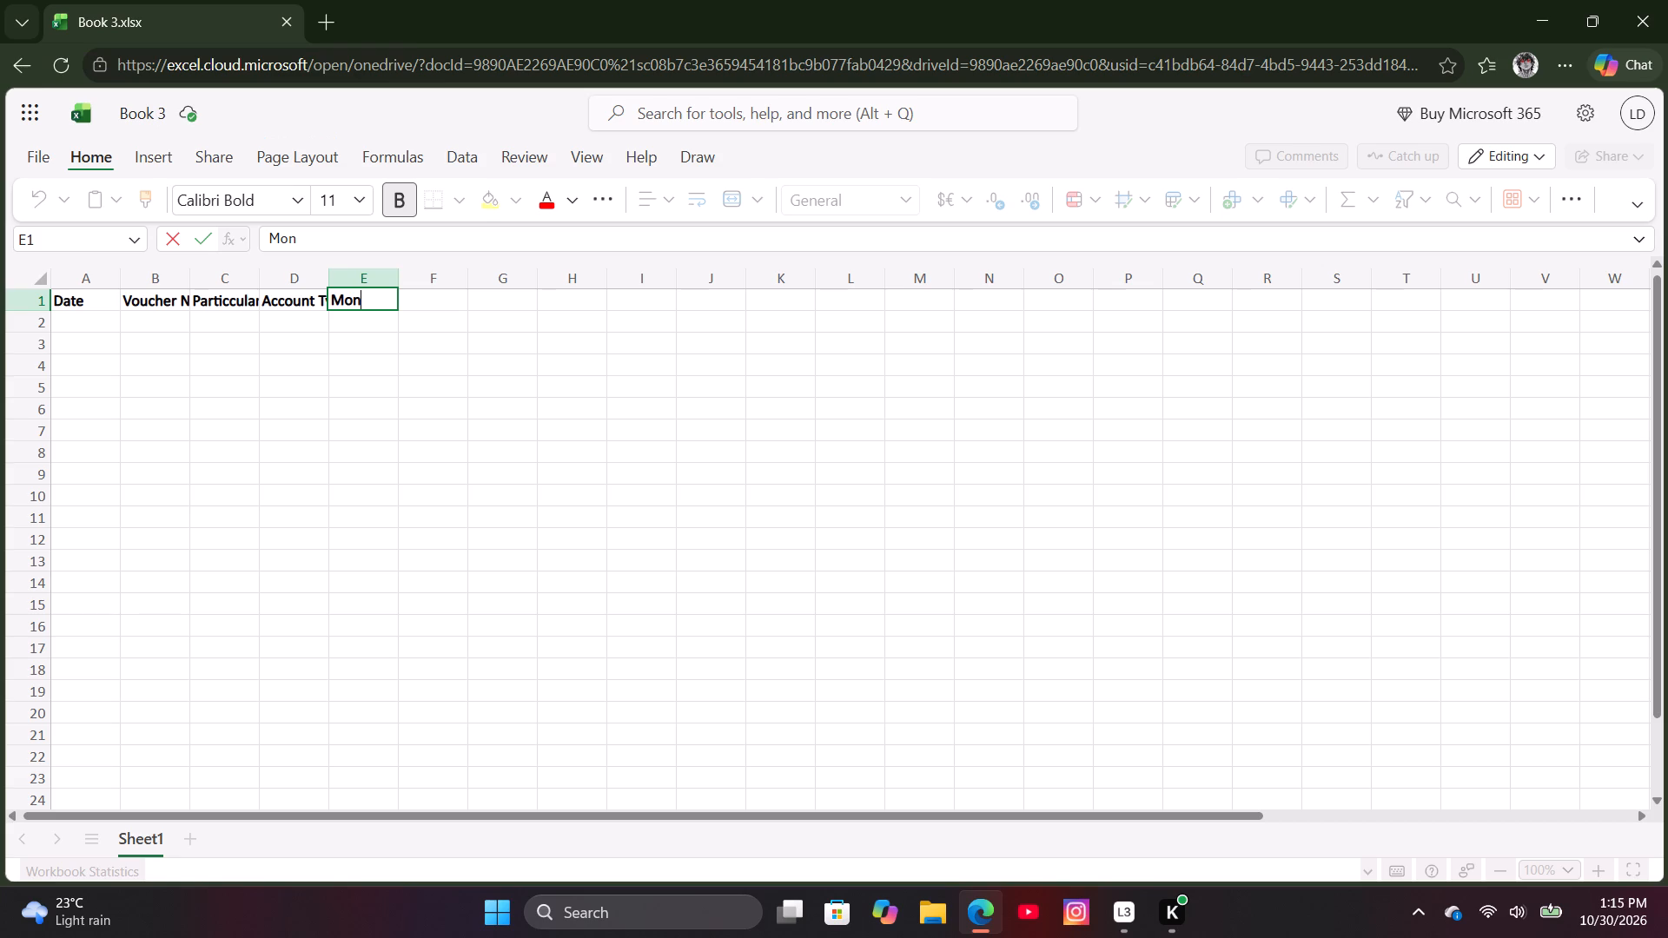
type("ey")
key("space")
key("n")
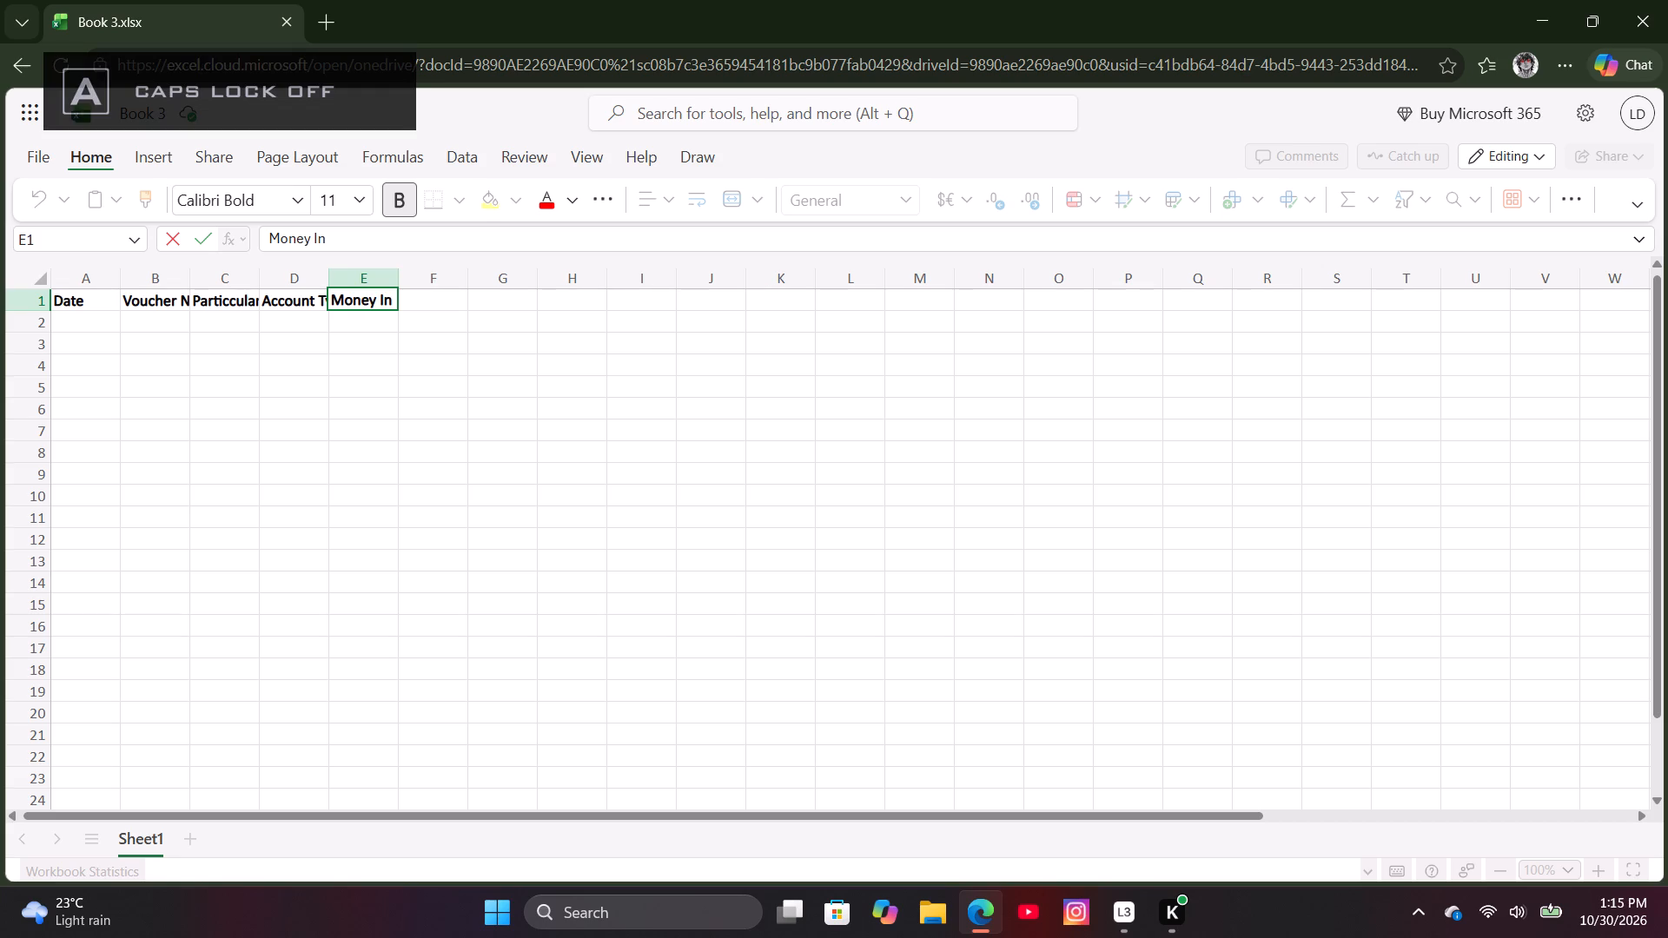
key("Right")
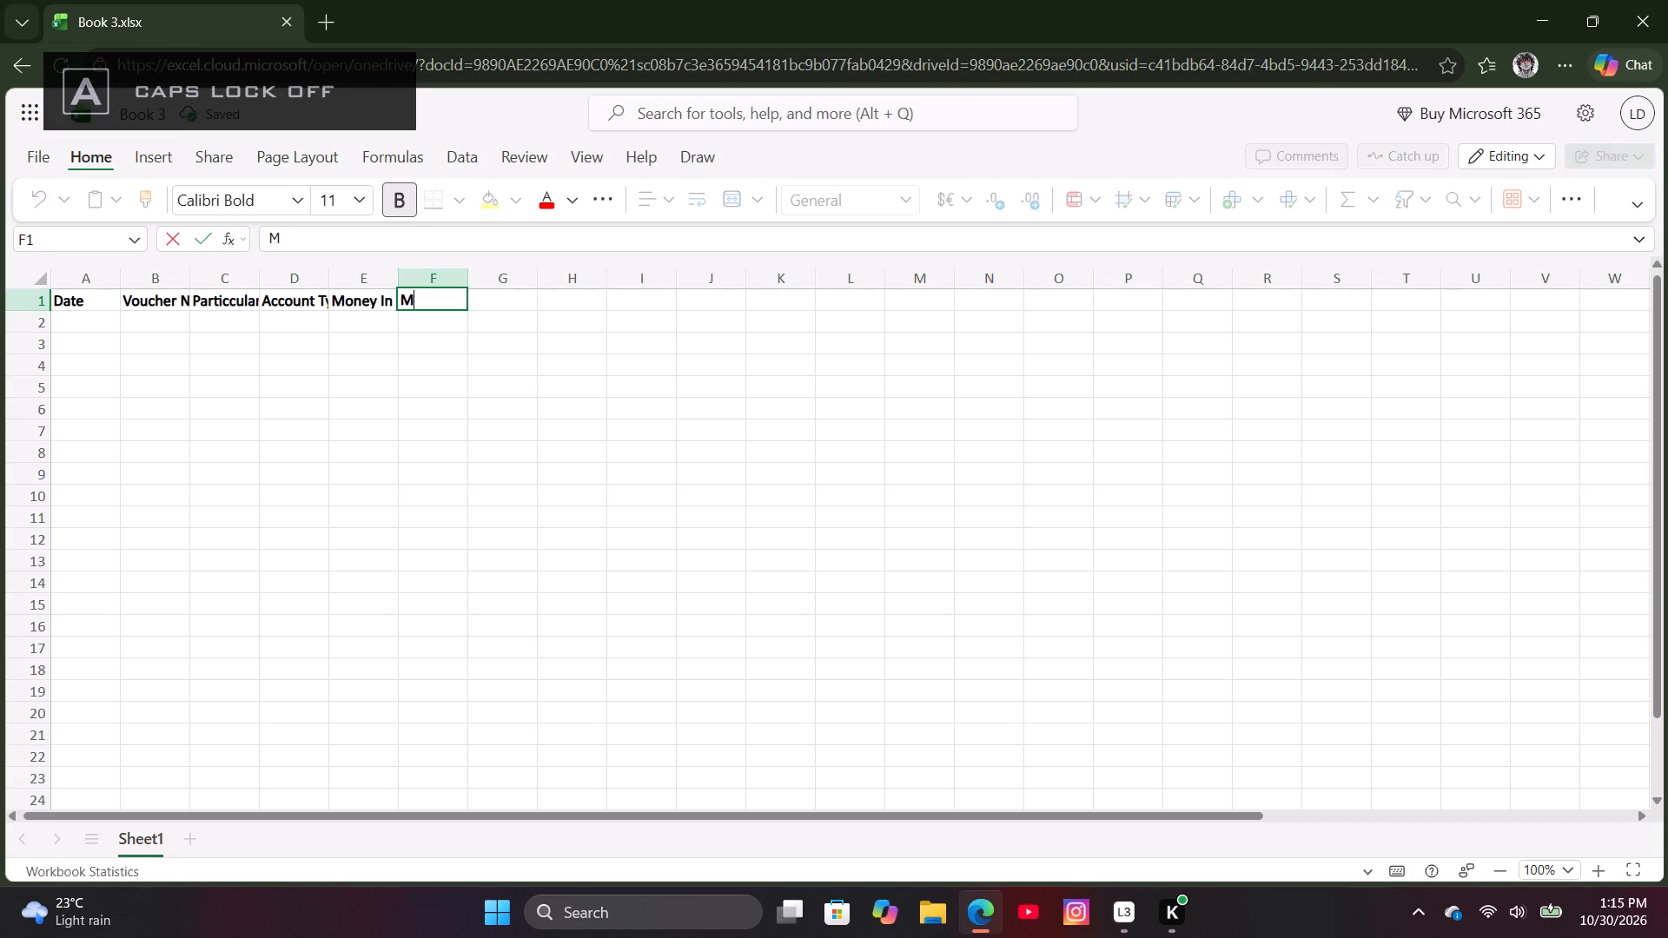
Enter the column header "Money Out" in cell F1.
type("on")
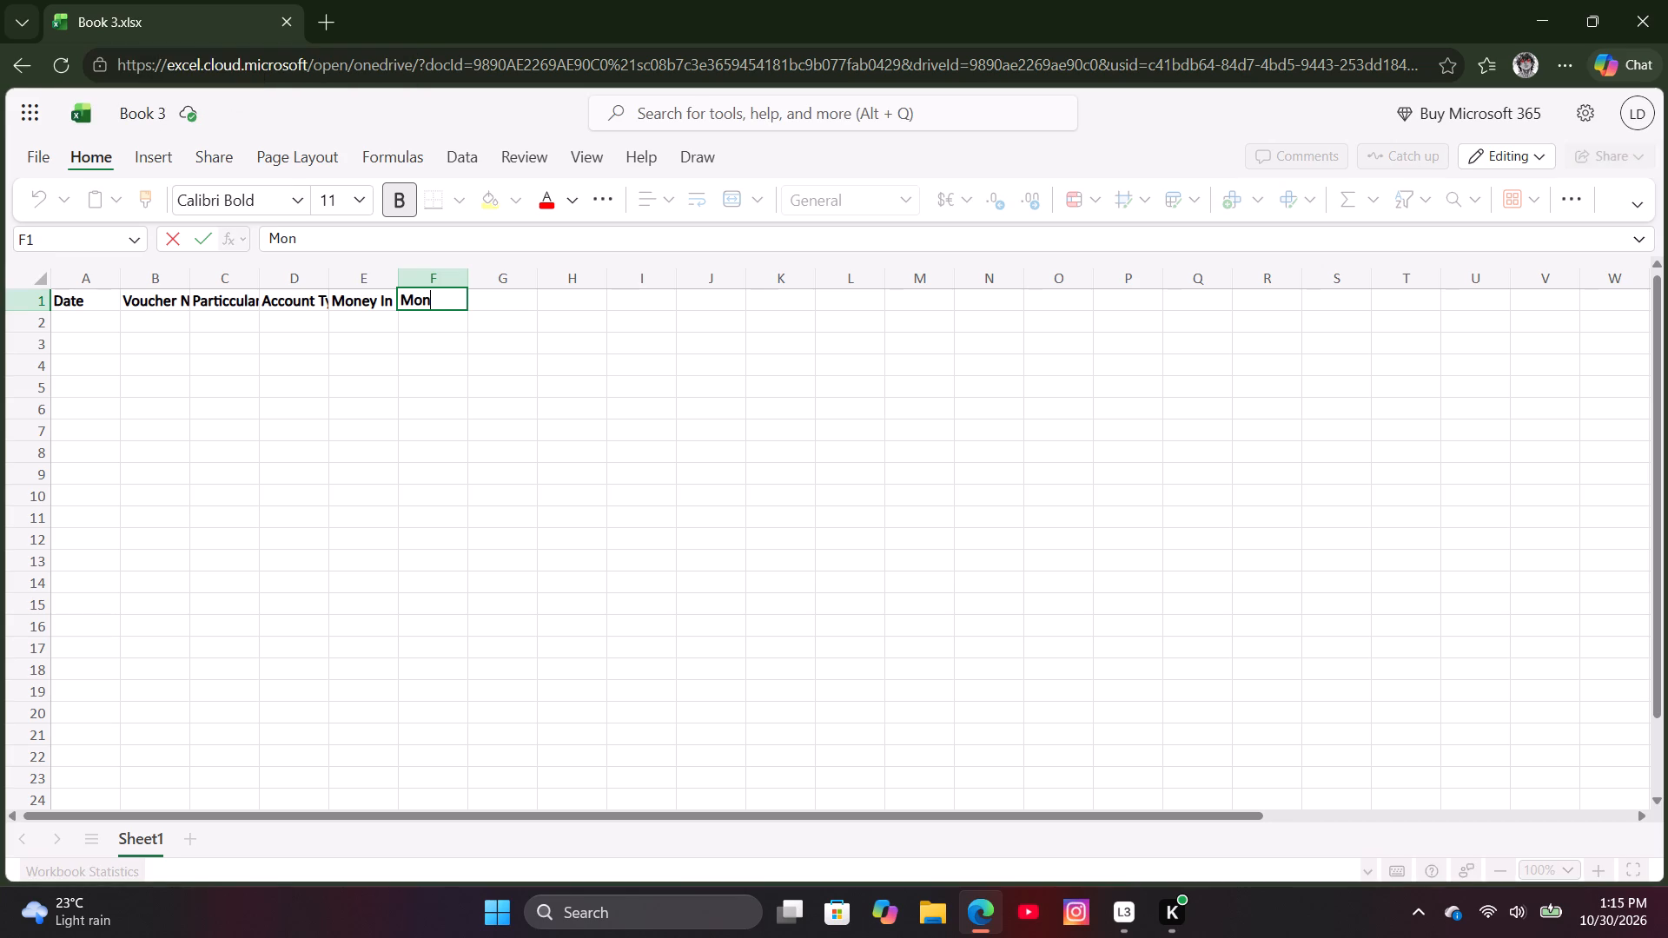
type("ey")
key("space")
type("ut")
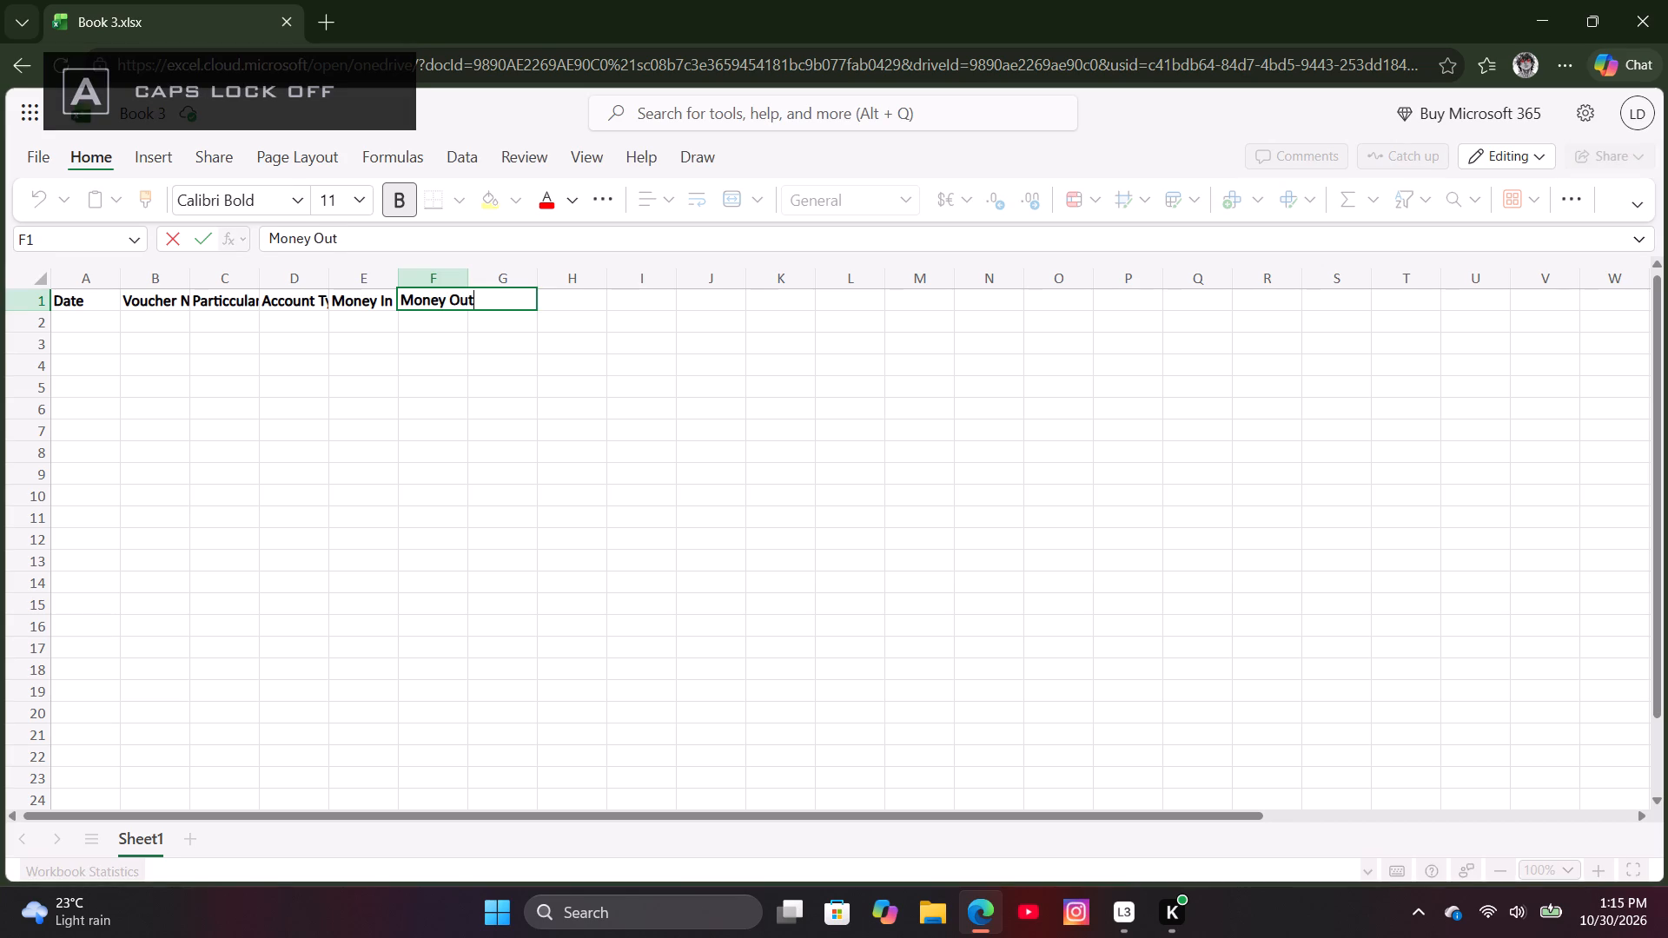
key("Right")
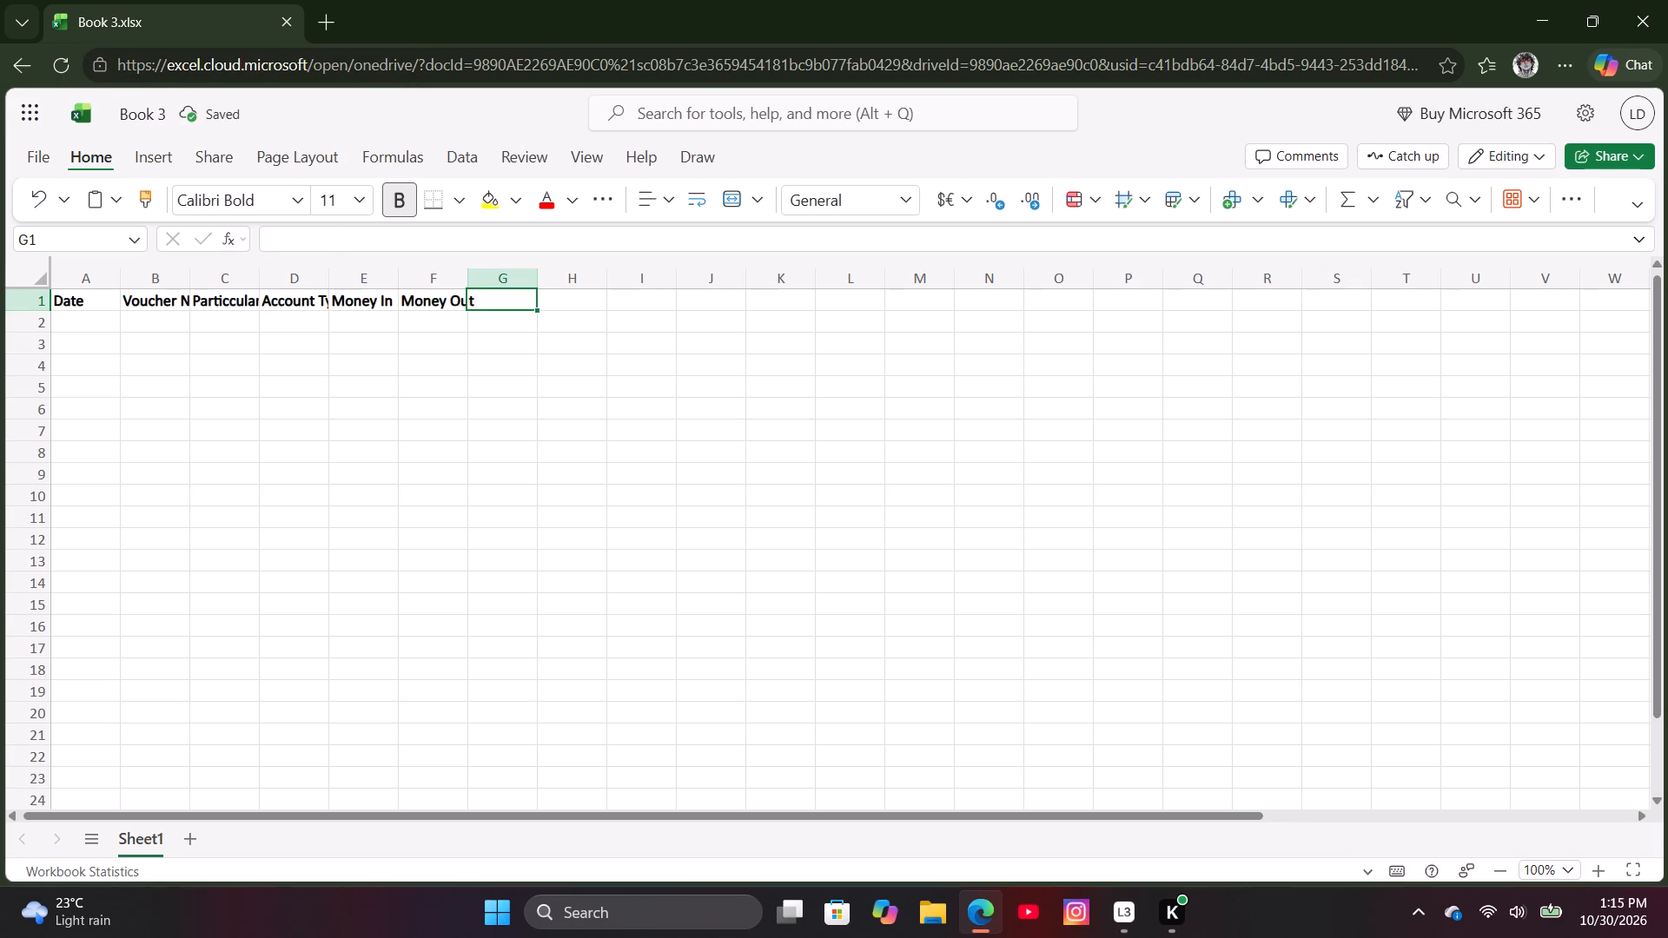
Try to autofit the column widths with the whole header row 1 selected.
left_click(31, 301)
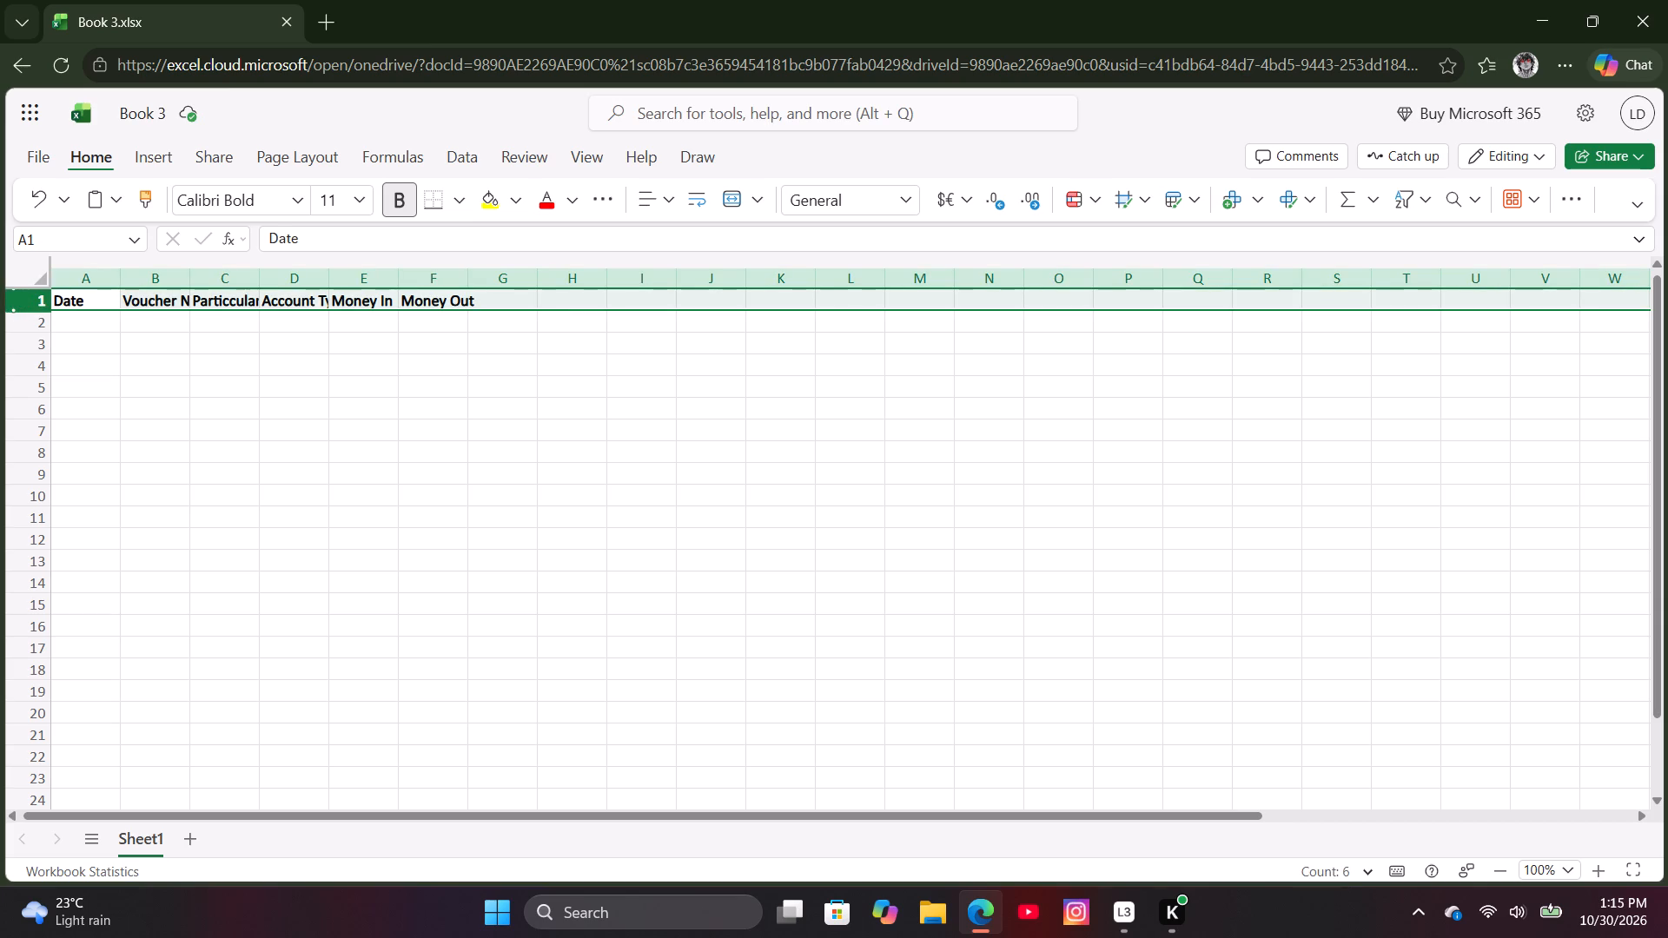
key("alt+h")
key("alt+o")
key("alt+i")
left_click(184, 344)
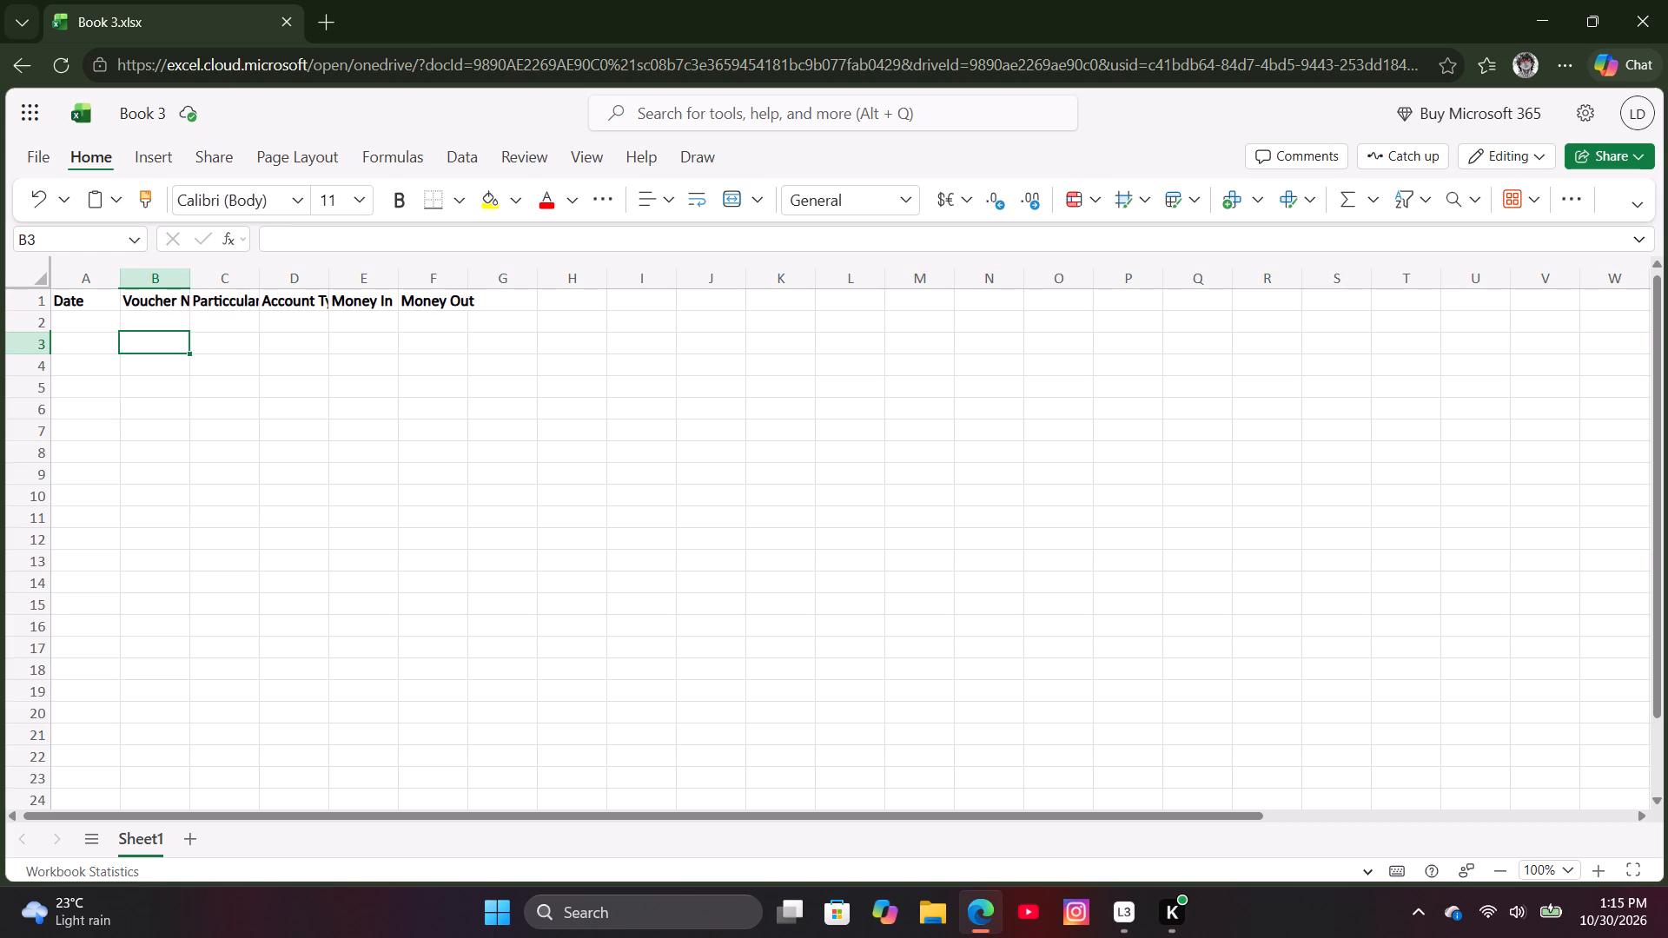
Autofit the widths of columns A to F one by one to fit their headers.
double_click(120, 283)
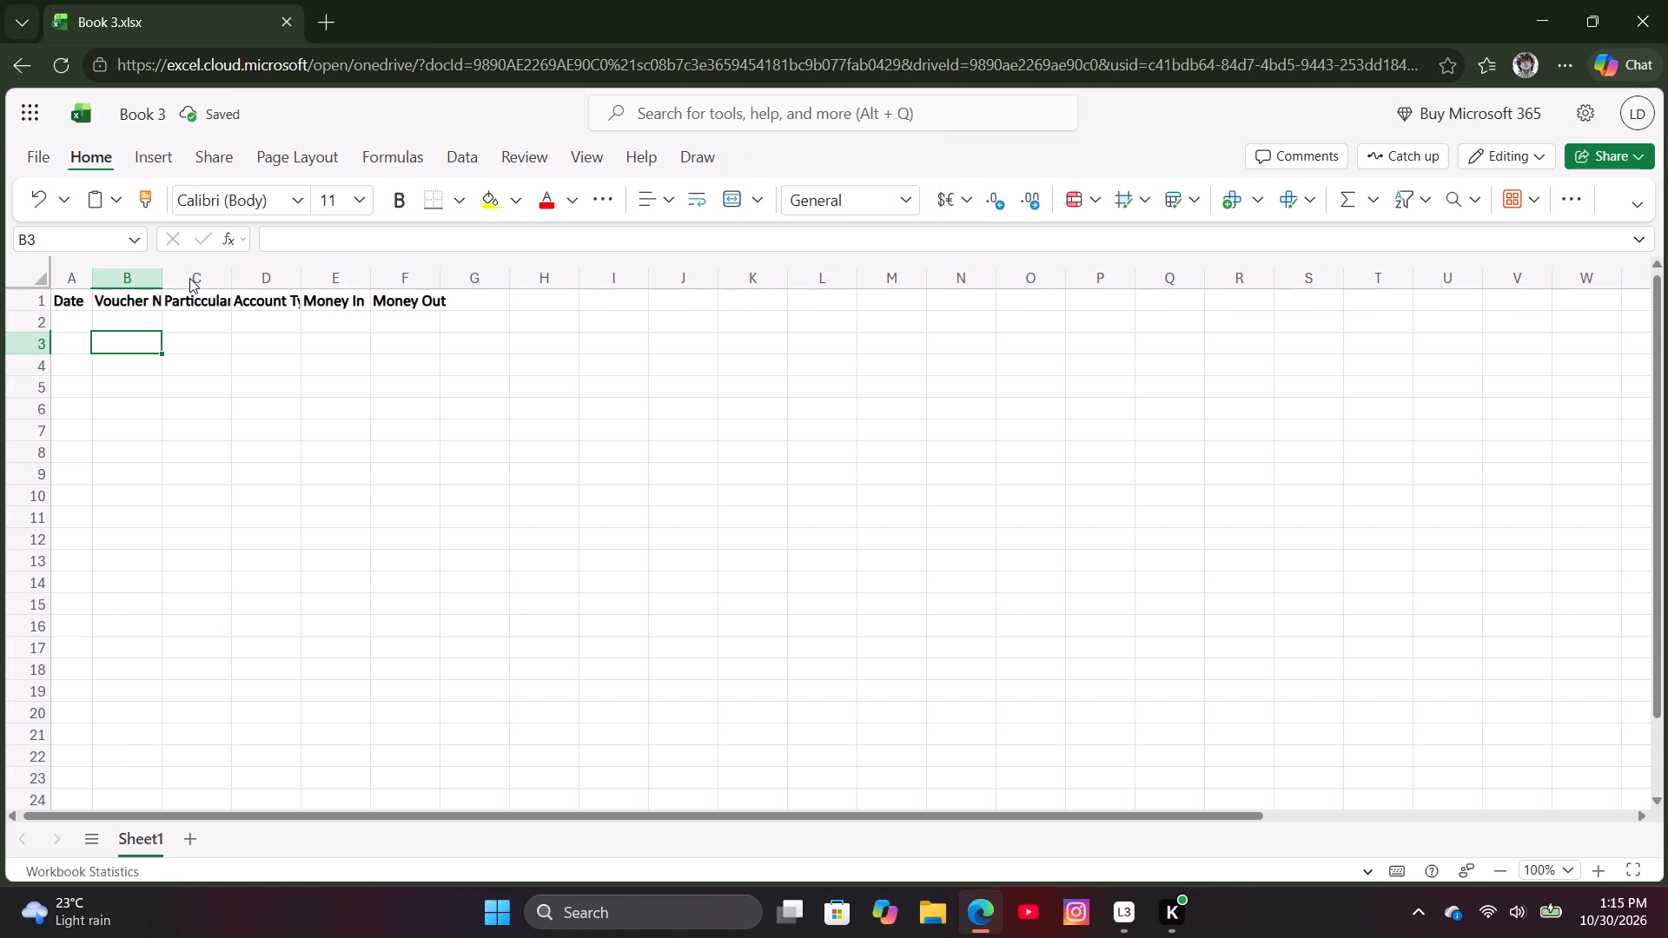
double_click(163, 283)
double_click(248, 285)
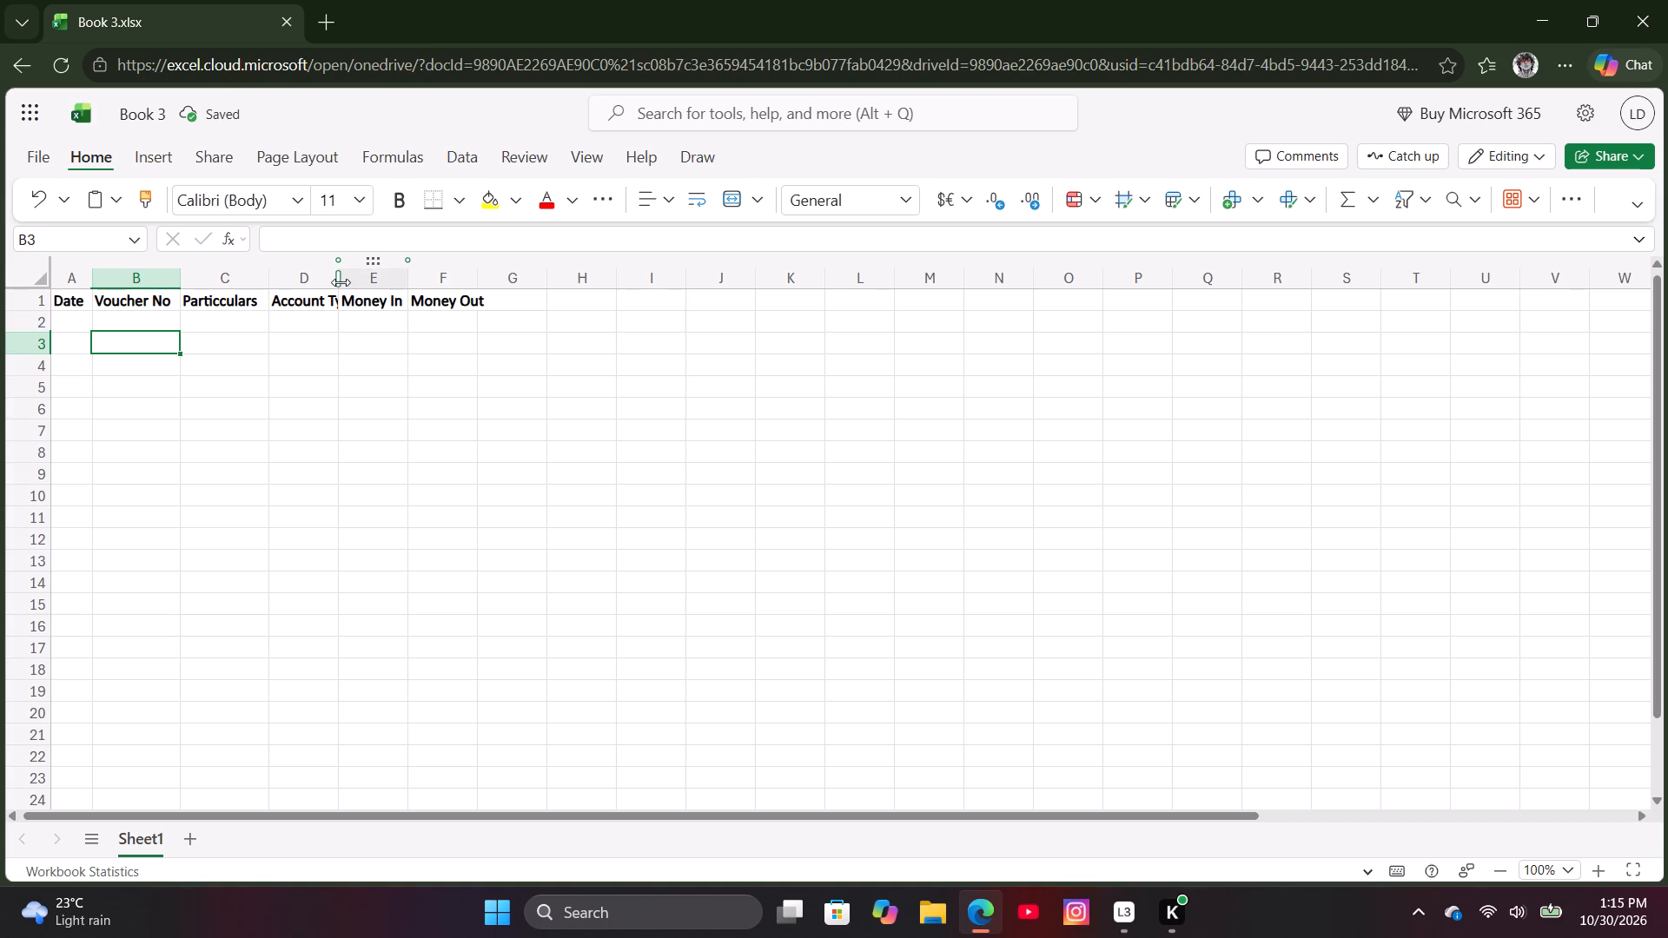
double_click(341, 282)
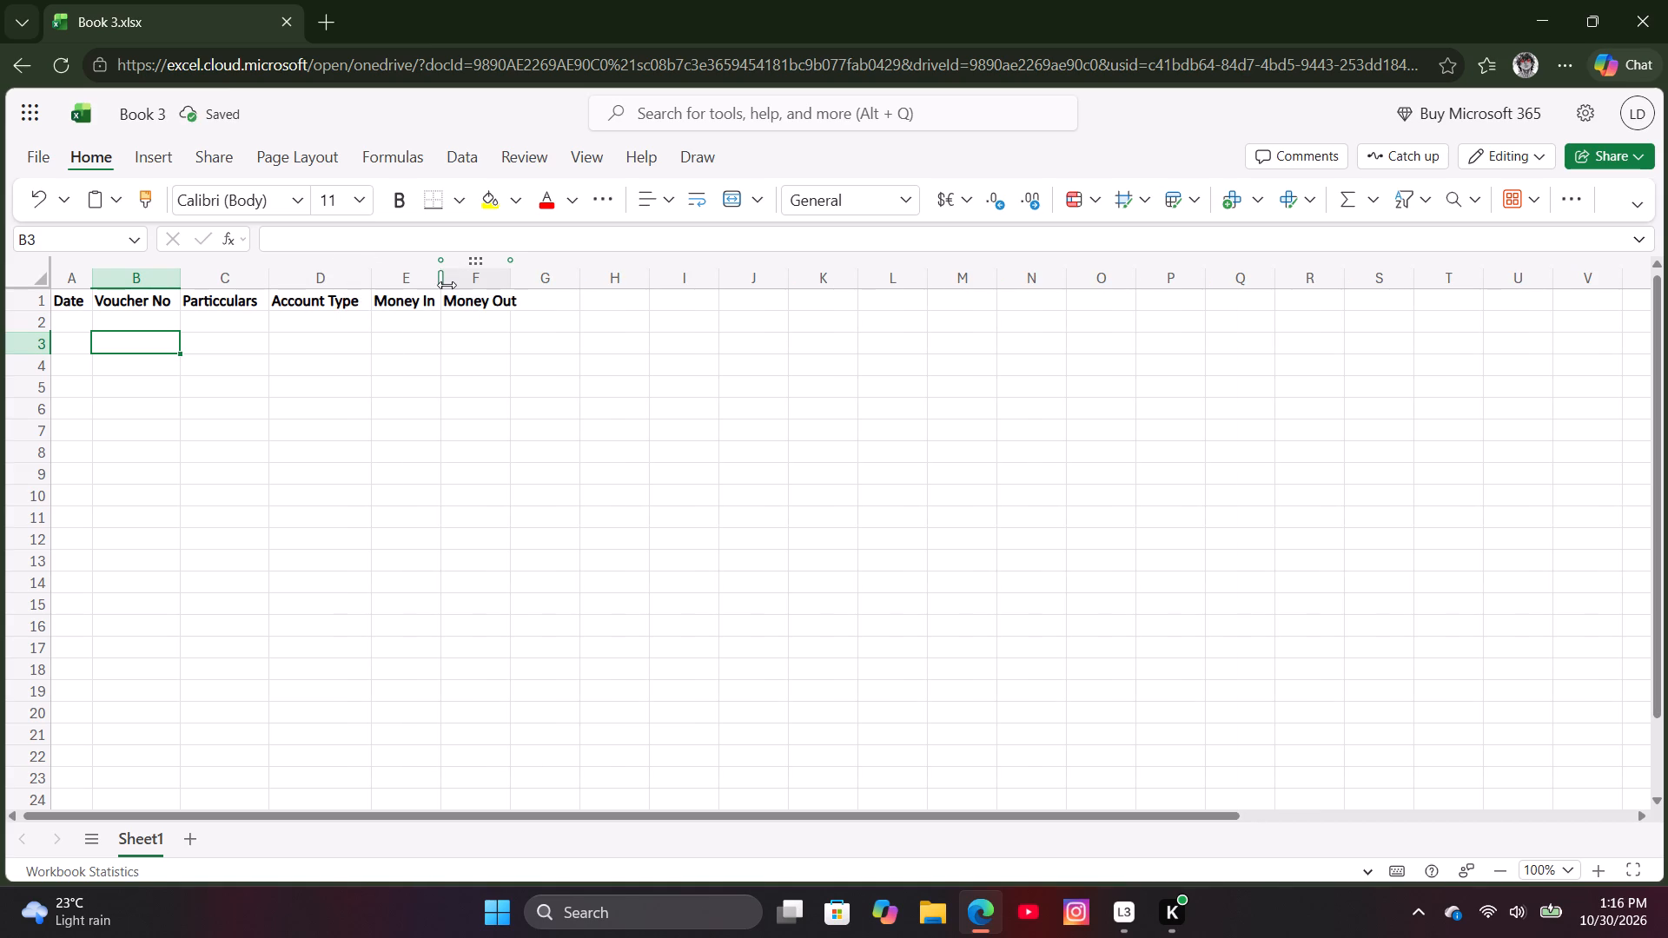
double_click(444, 284)
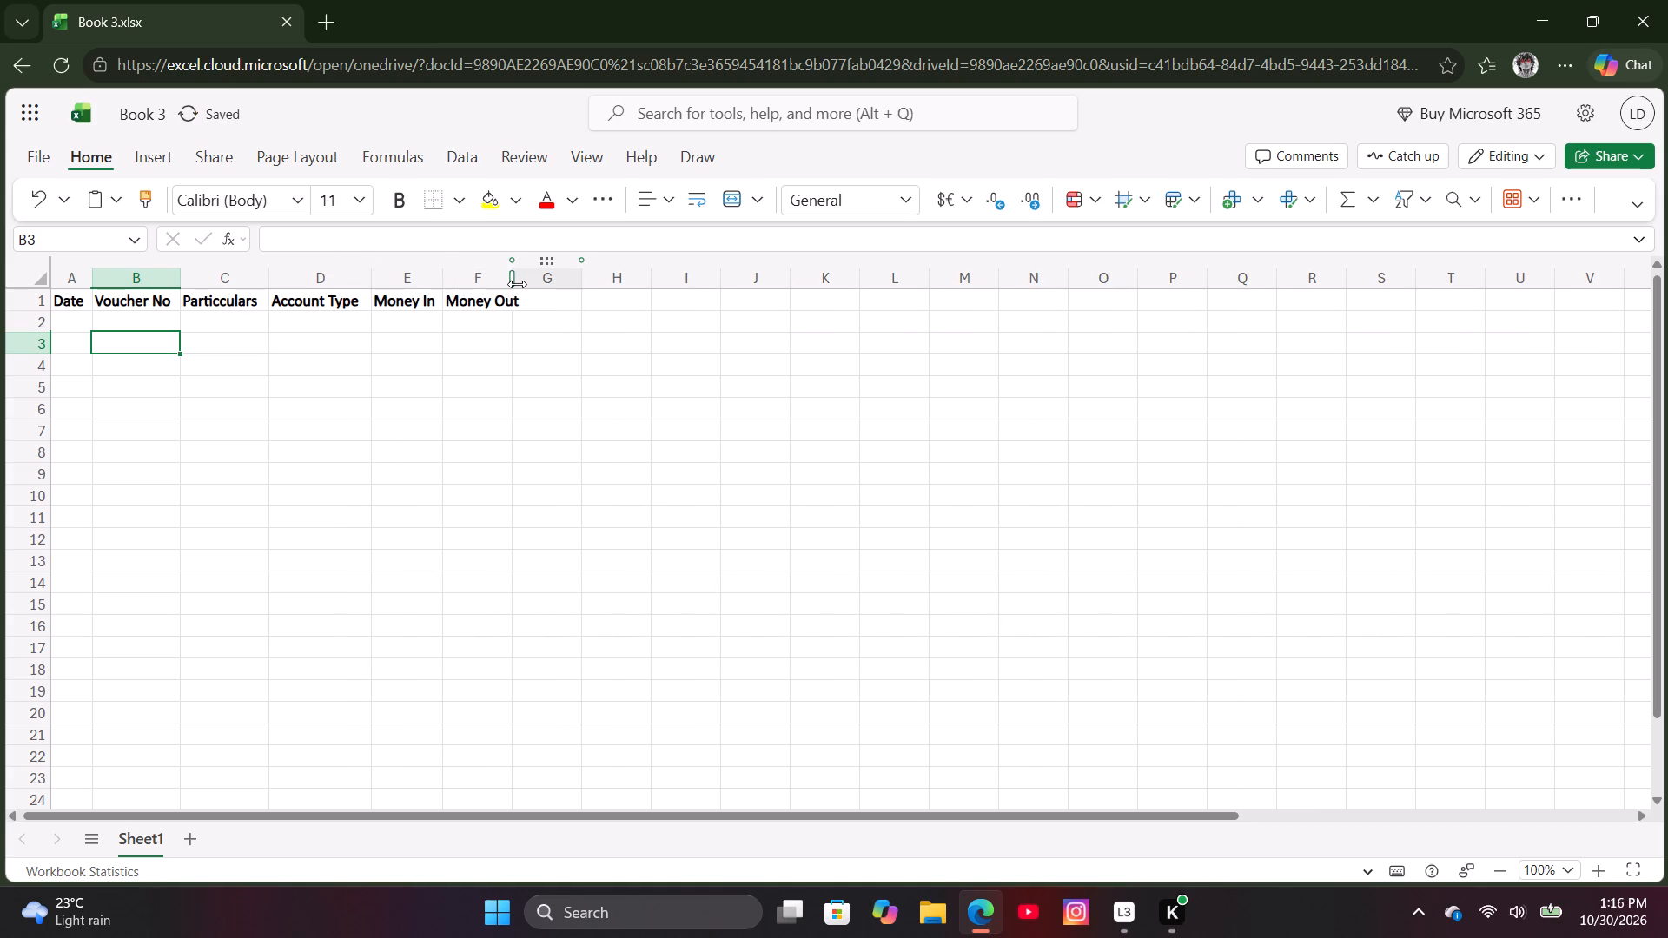
double_click(517, 284)
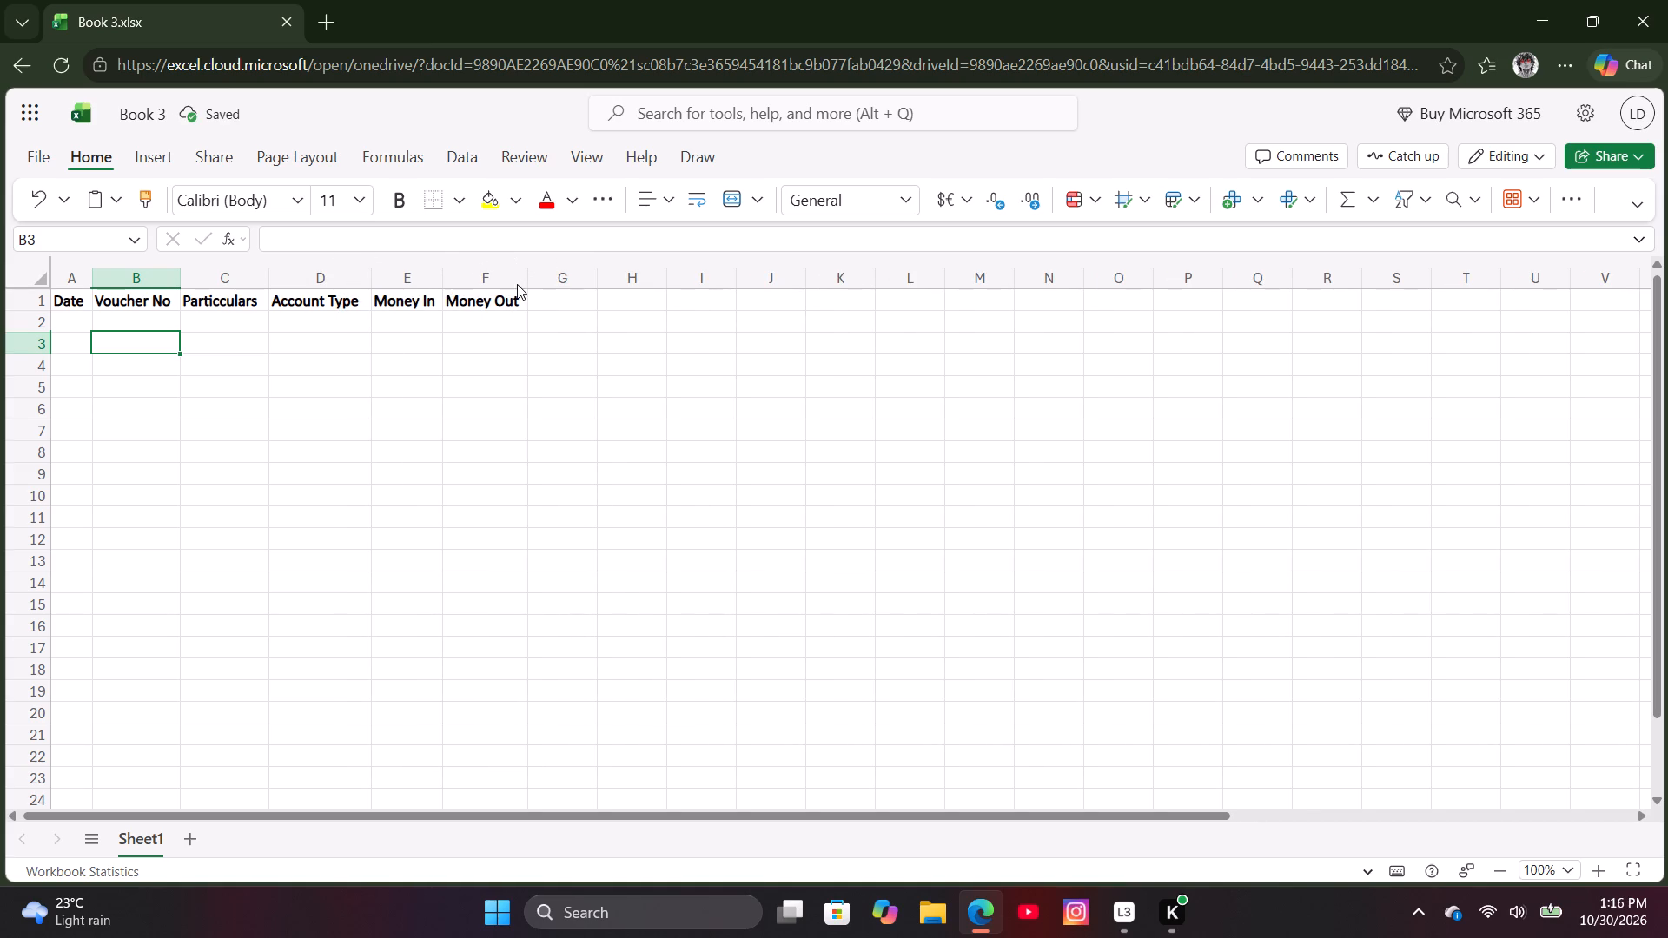
Enter the date 01-10-2026 in cell A2 and the voucher number V001 in cell B2.
left_click(75, 319)
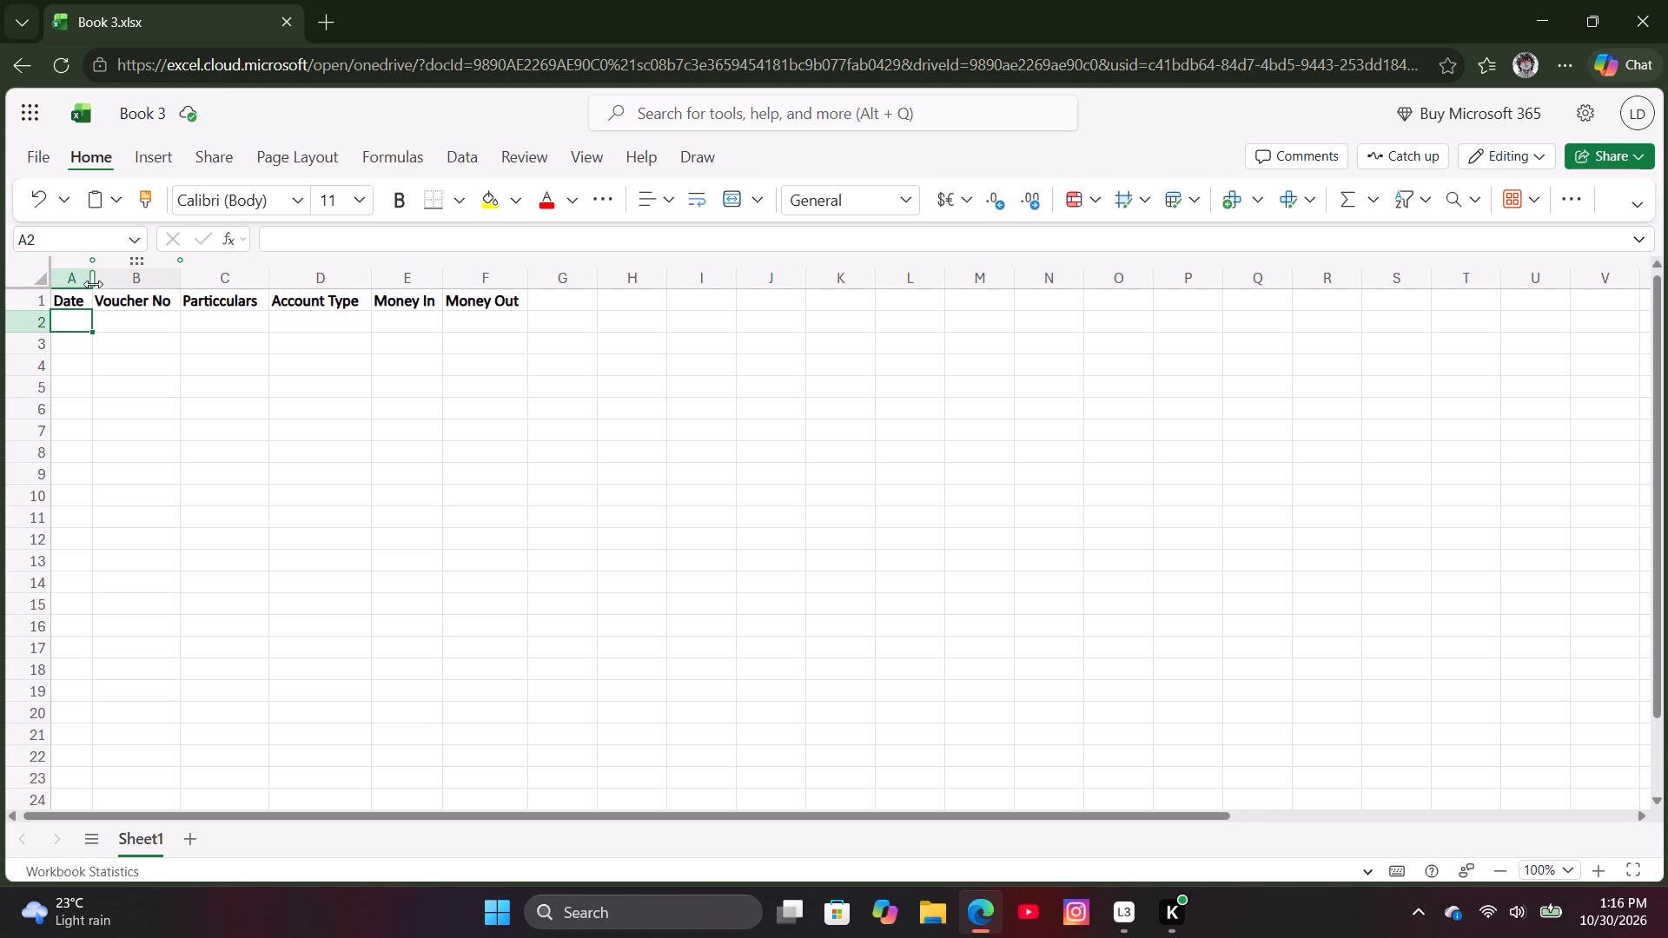
type("01")
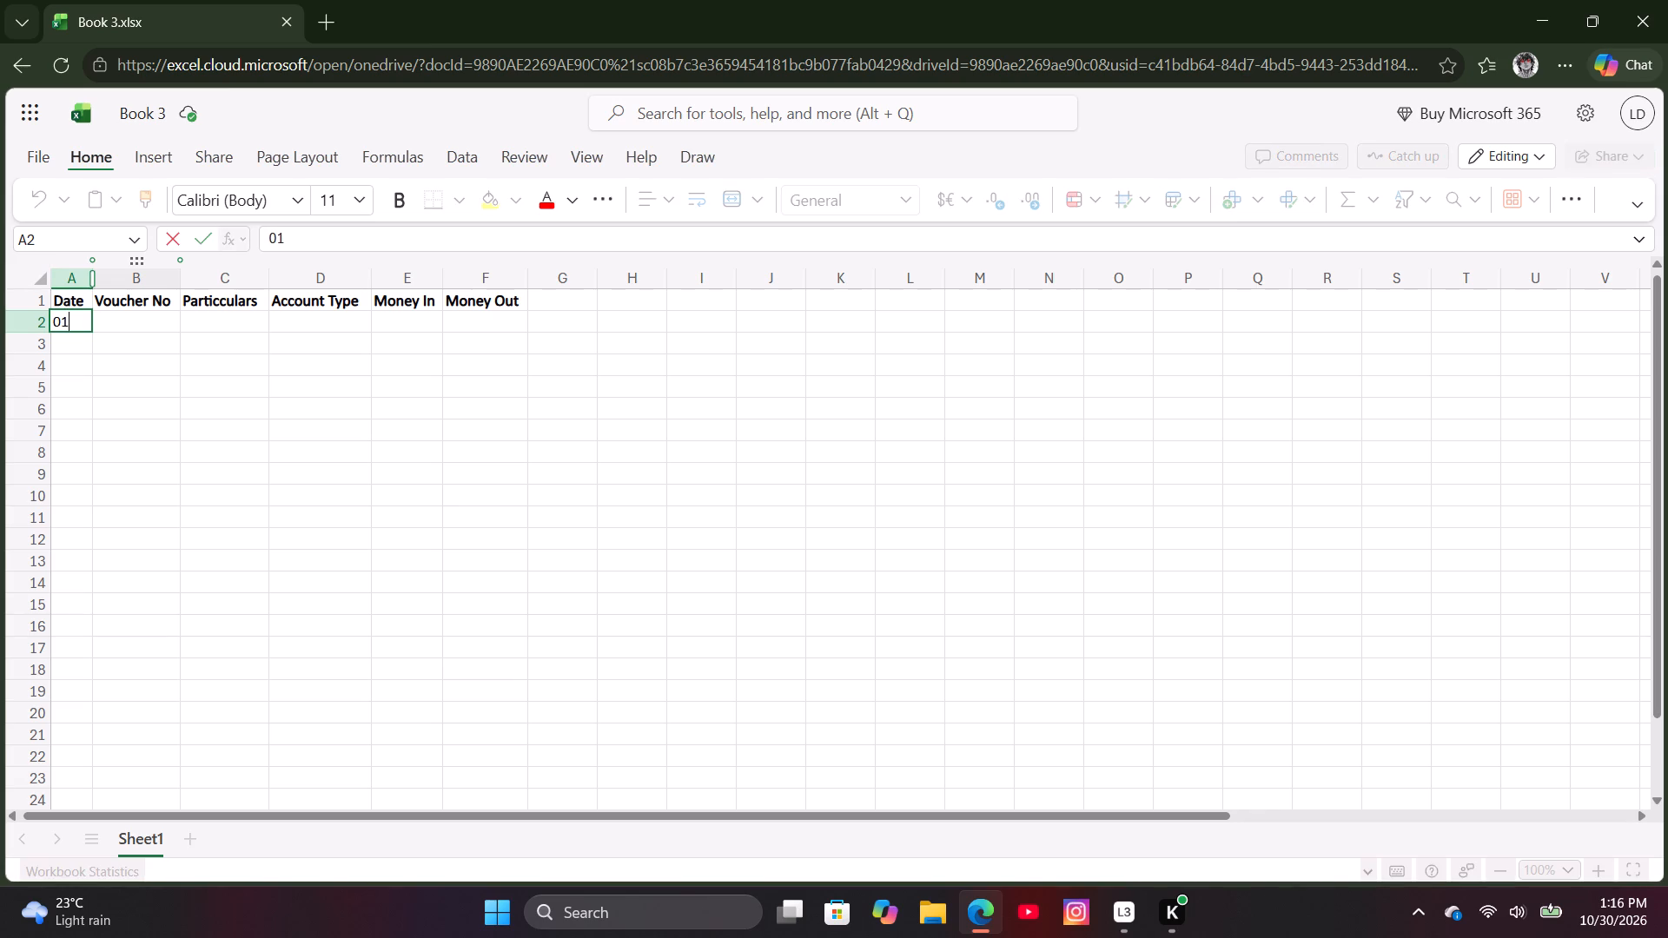
key("minus")
type("10")
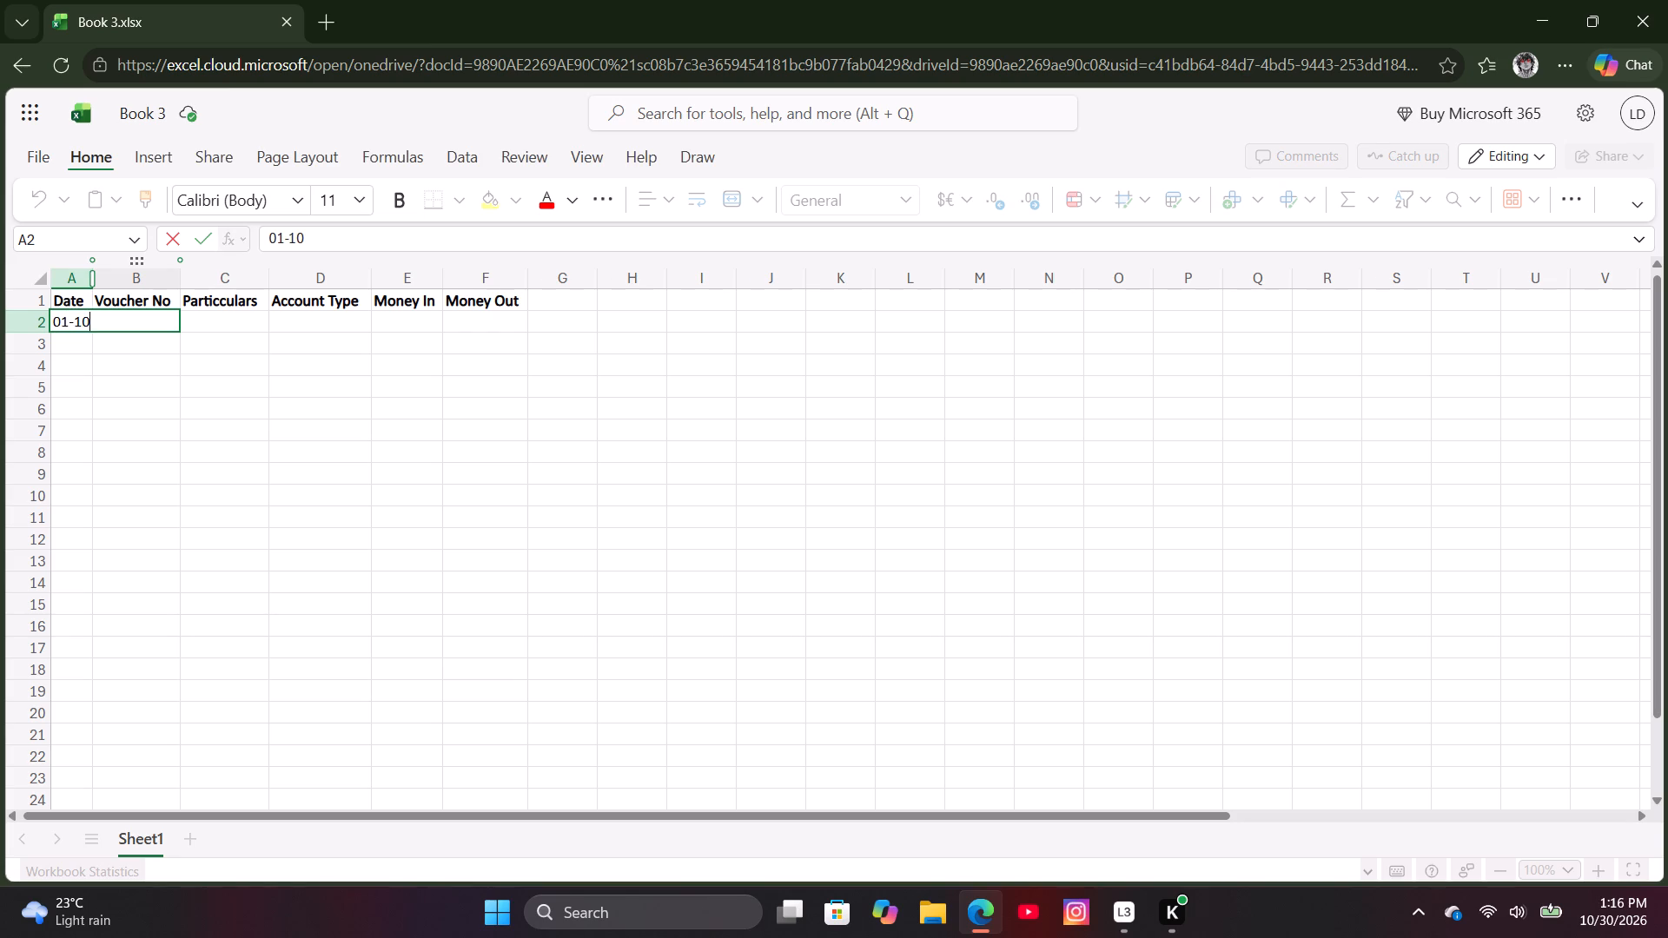
type("-2026")
key("Right")
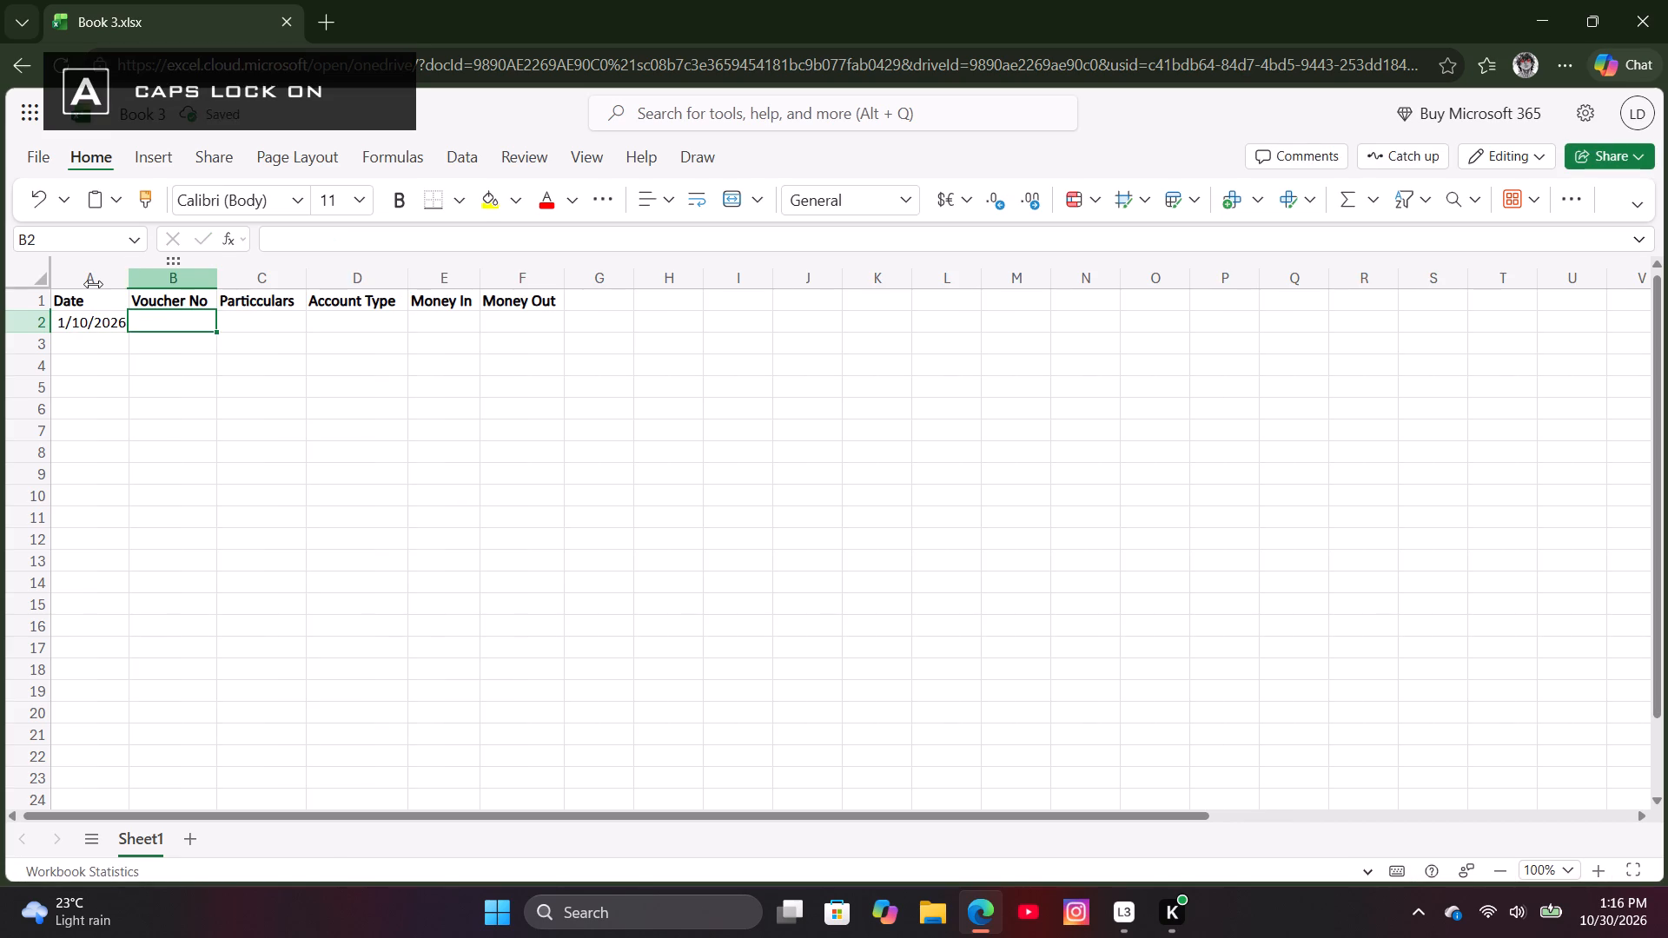
key("v")
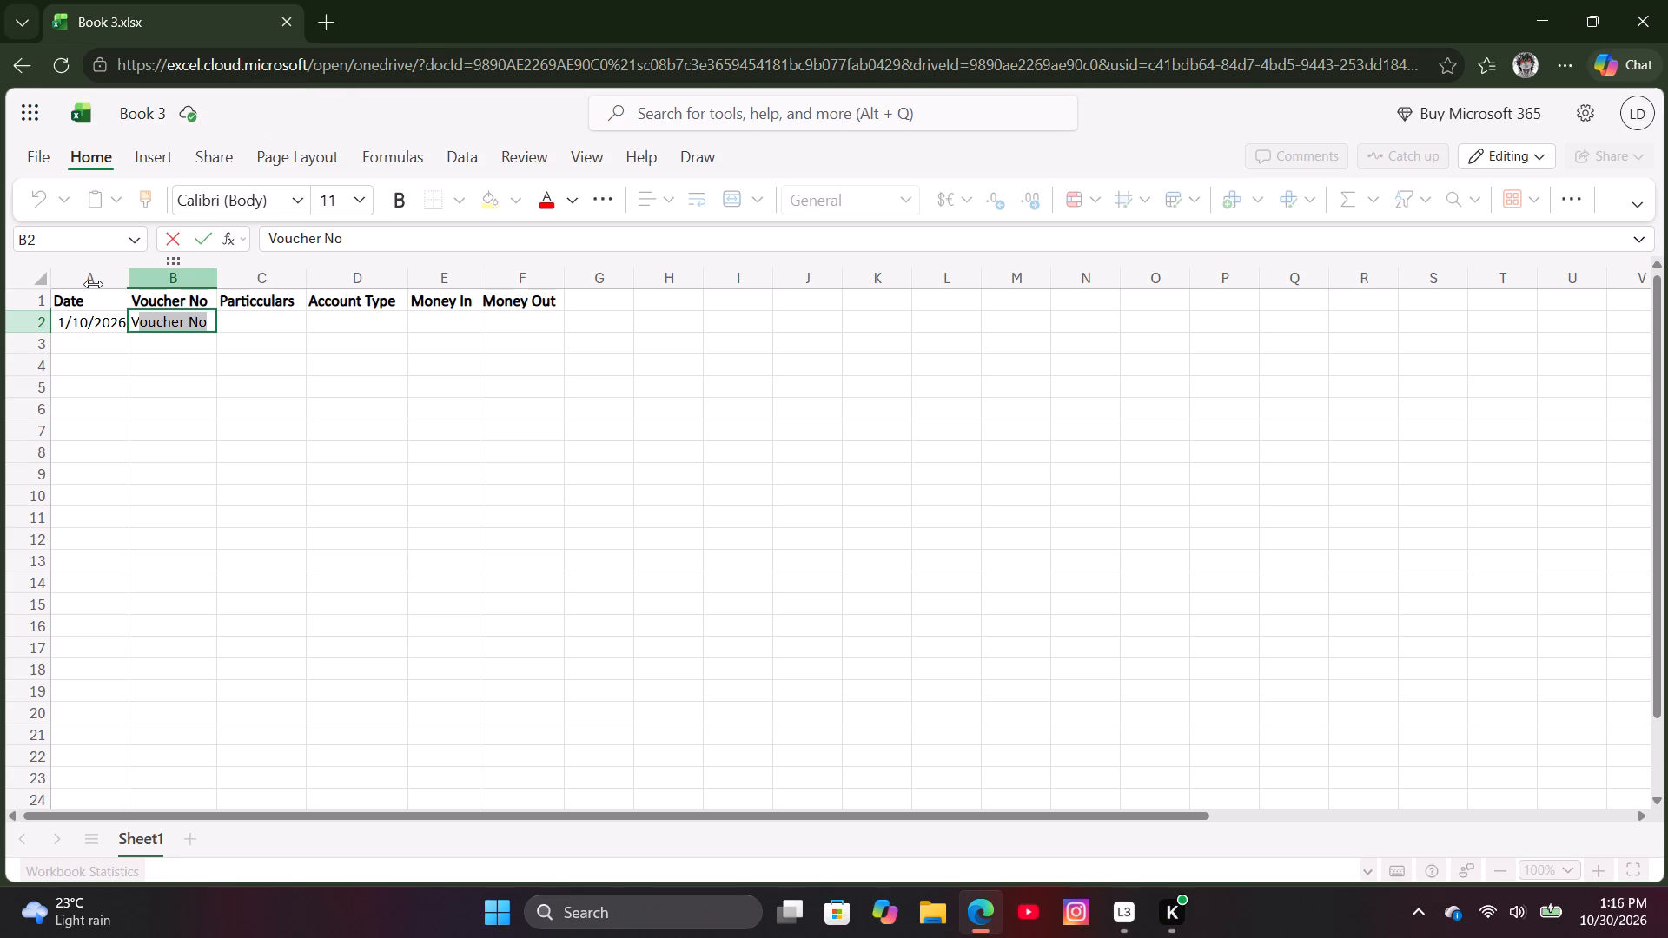
type("001")
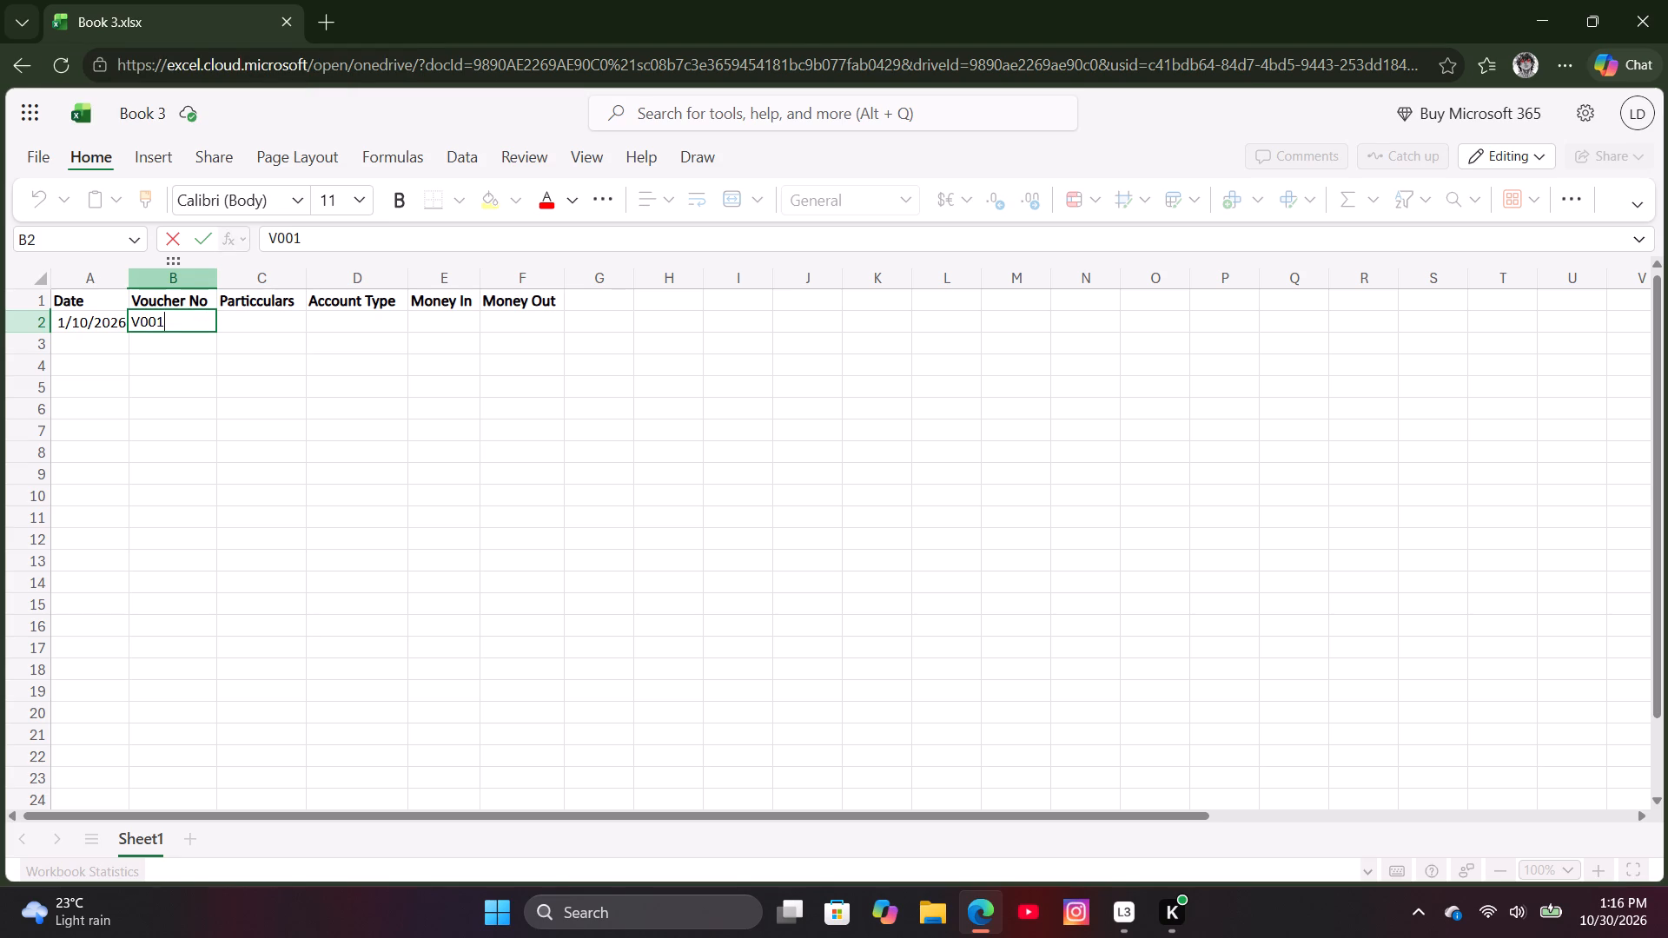
key("Right")
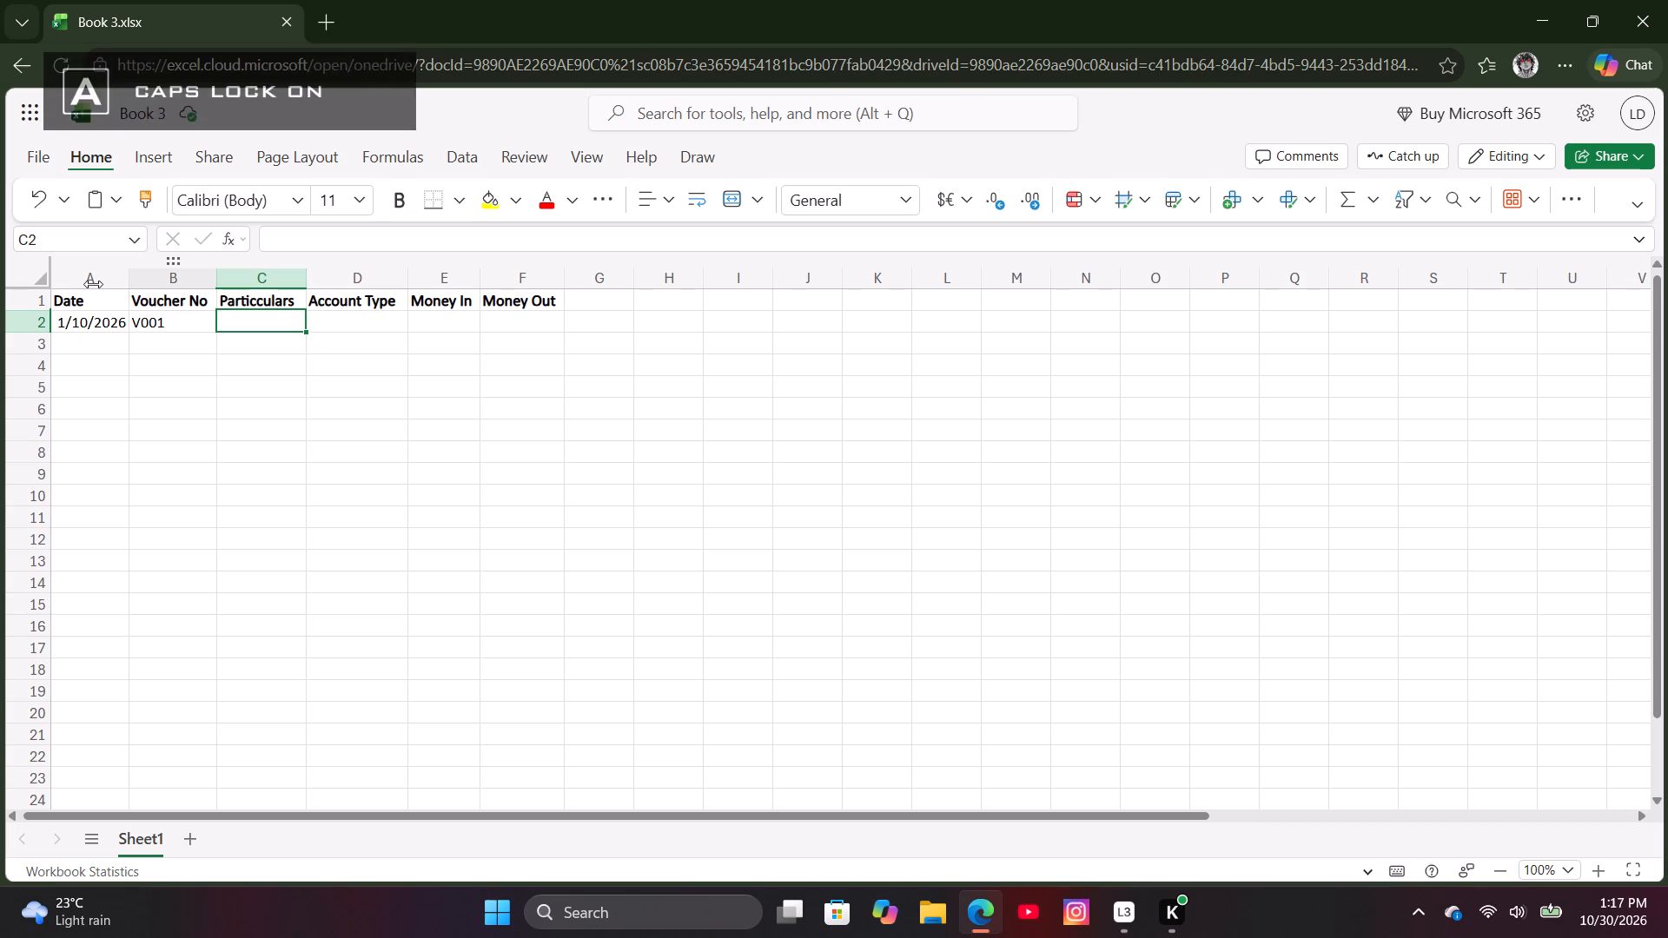
Enter "Opening Cash" as the particulars of voucher V001 in cell C2.
key("p")
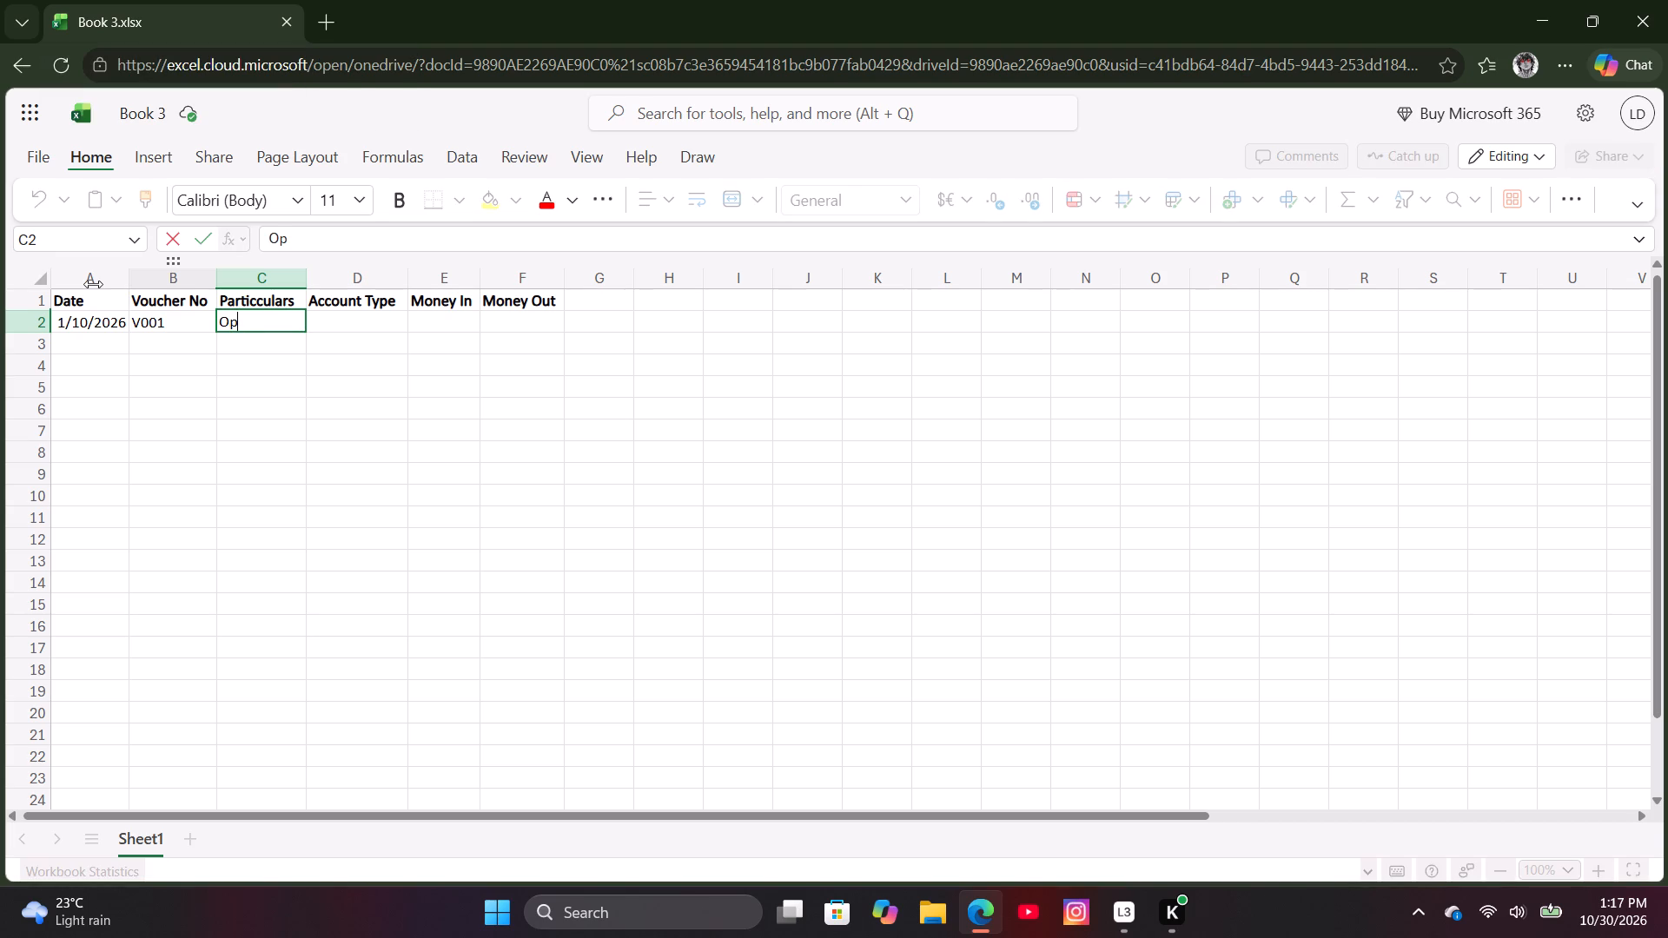
type("ening")
key("space")
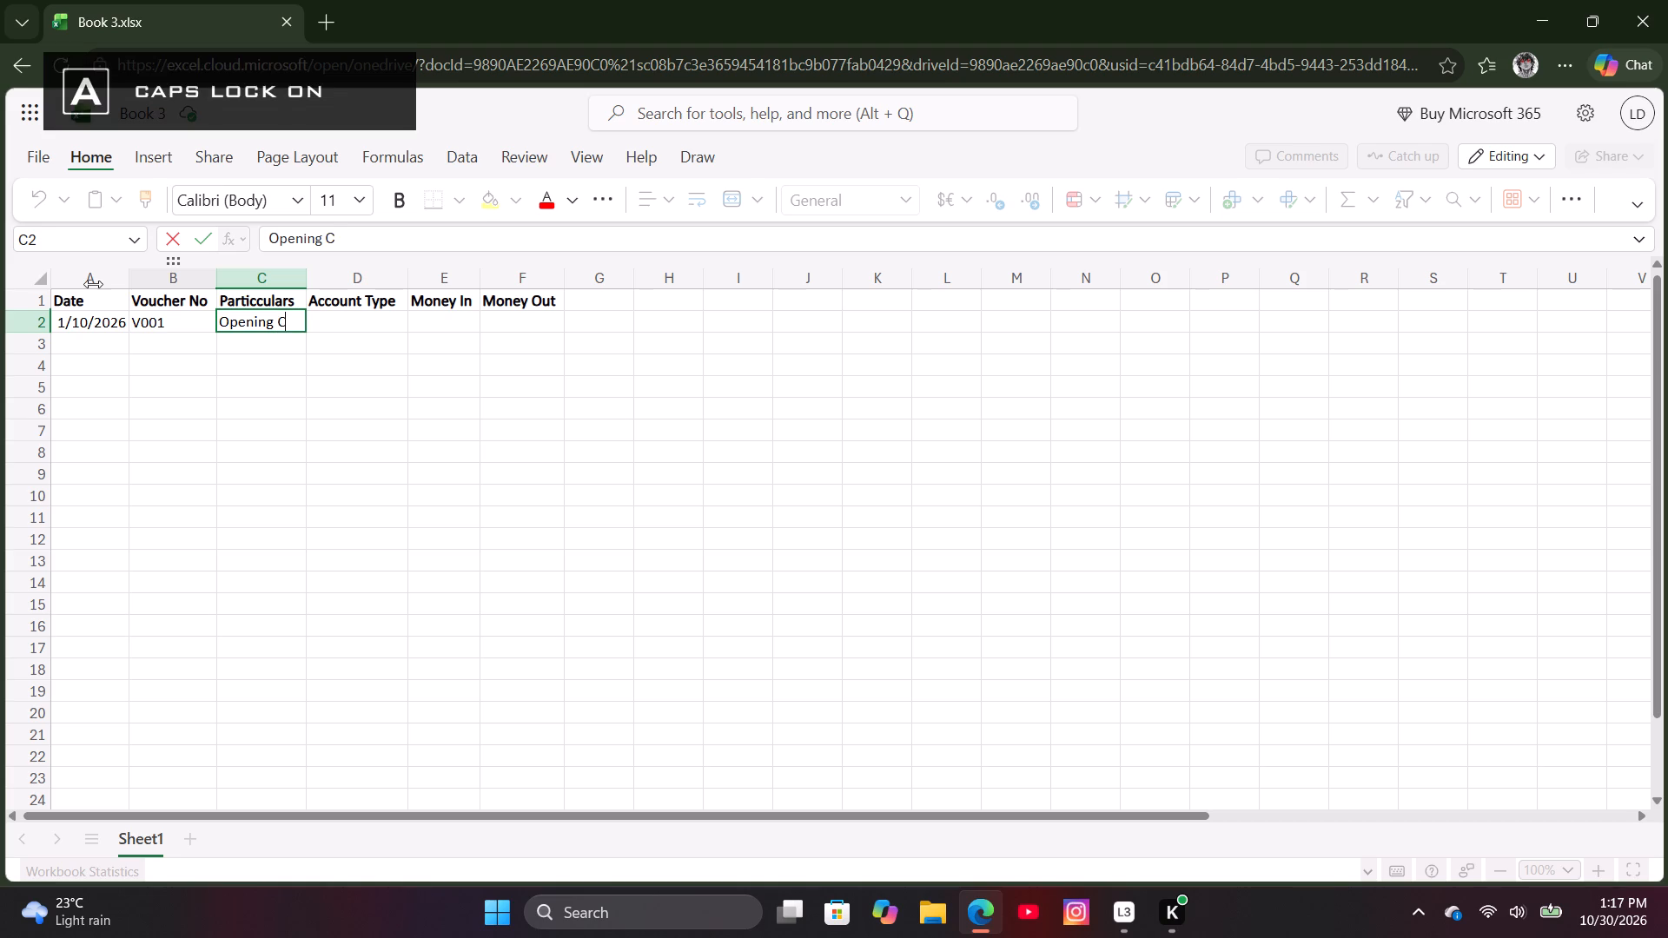
type("ash")
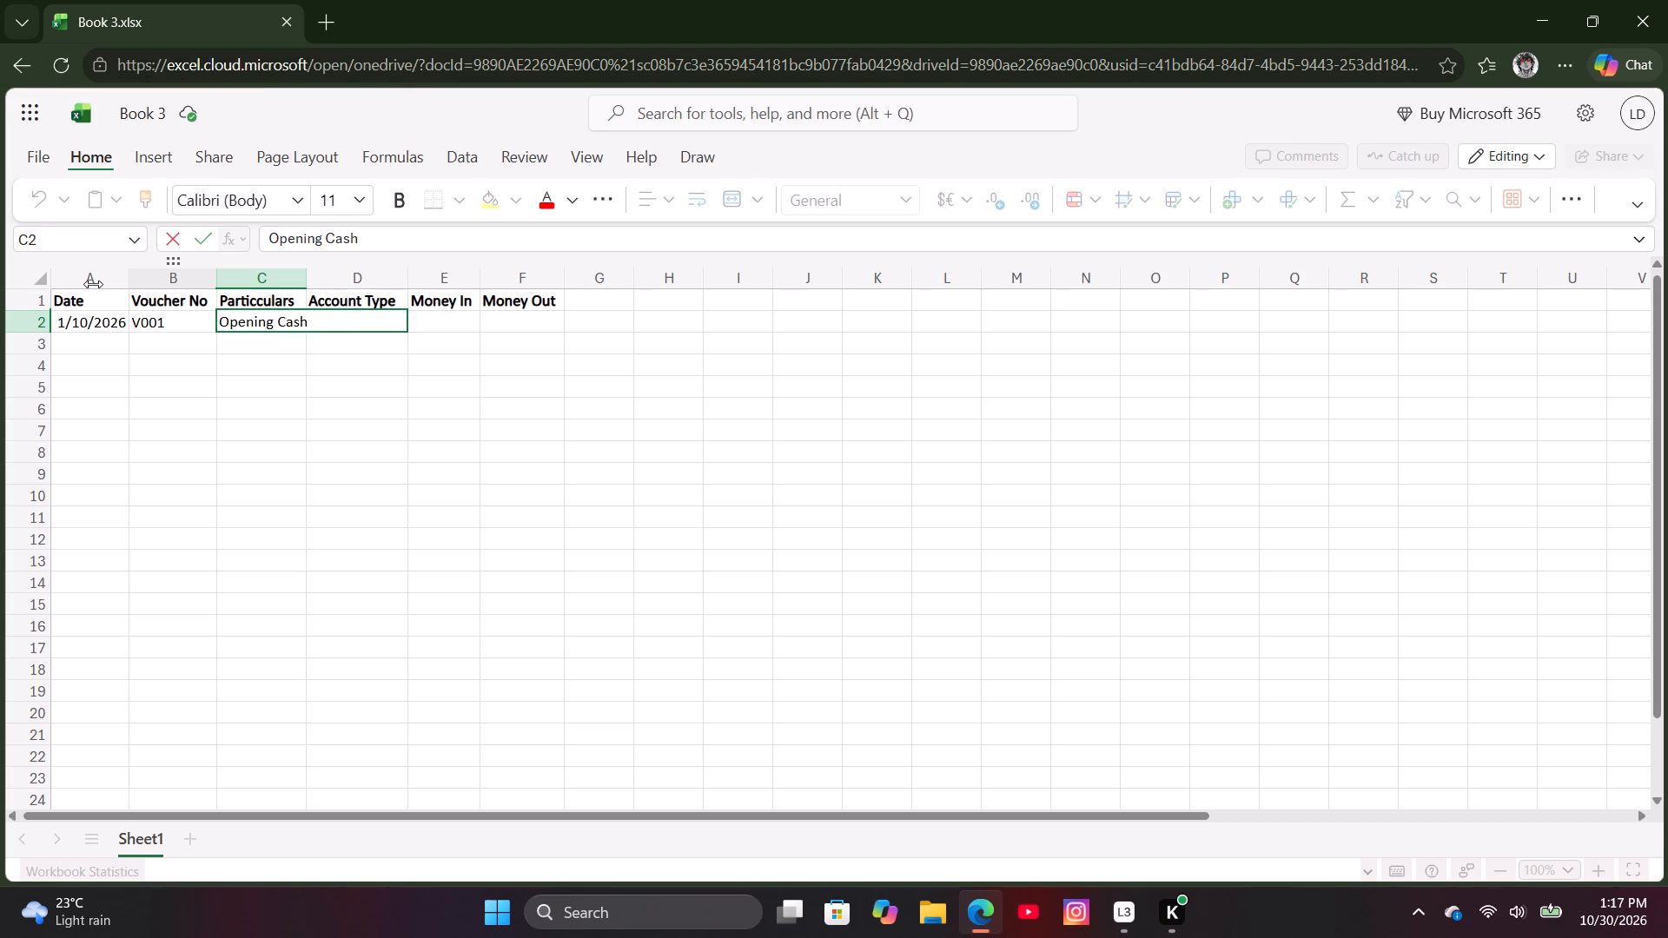
key("Right")
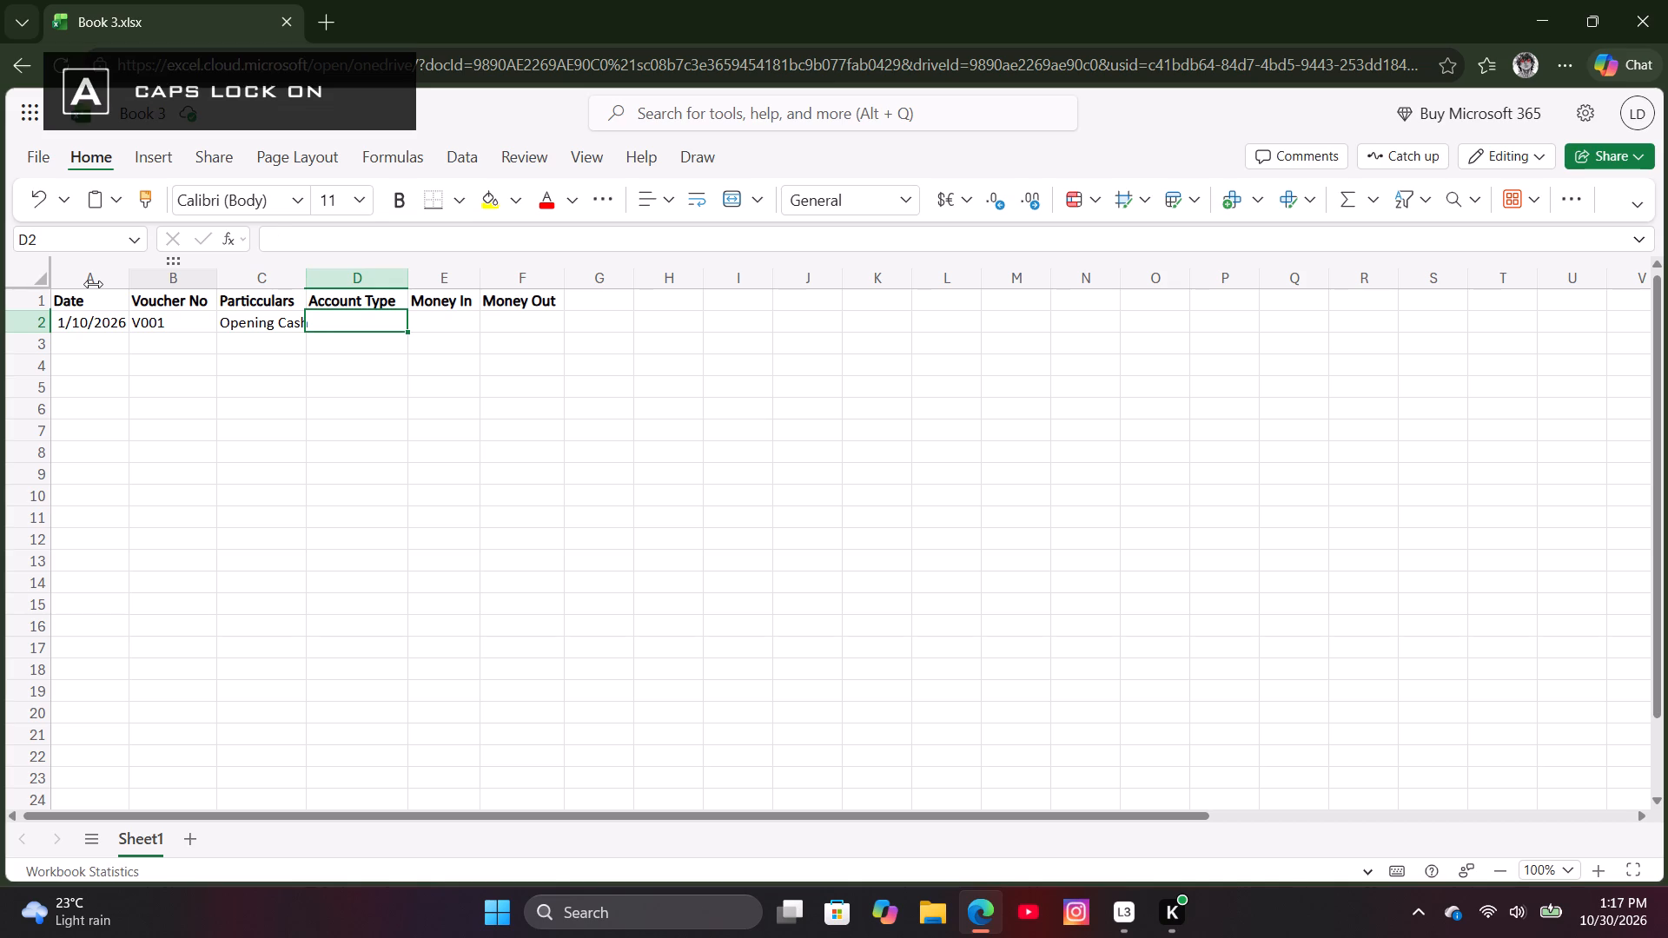
Enter "Opening Balance" as the account type of voucher V001 in cell D2.
key("o")
type("pening")
key("space")
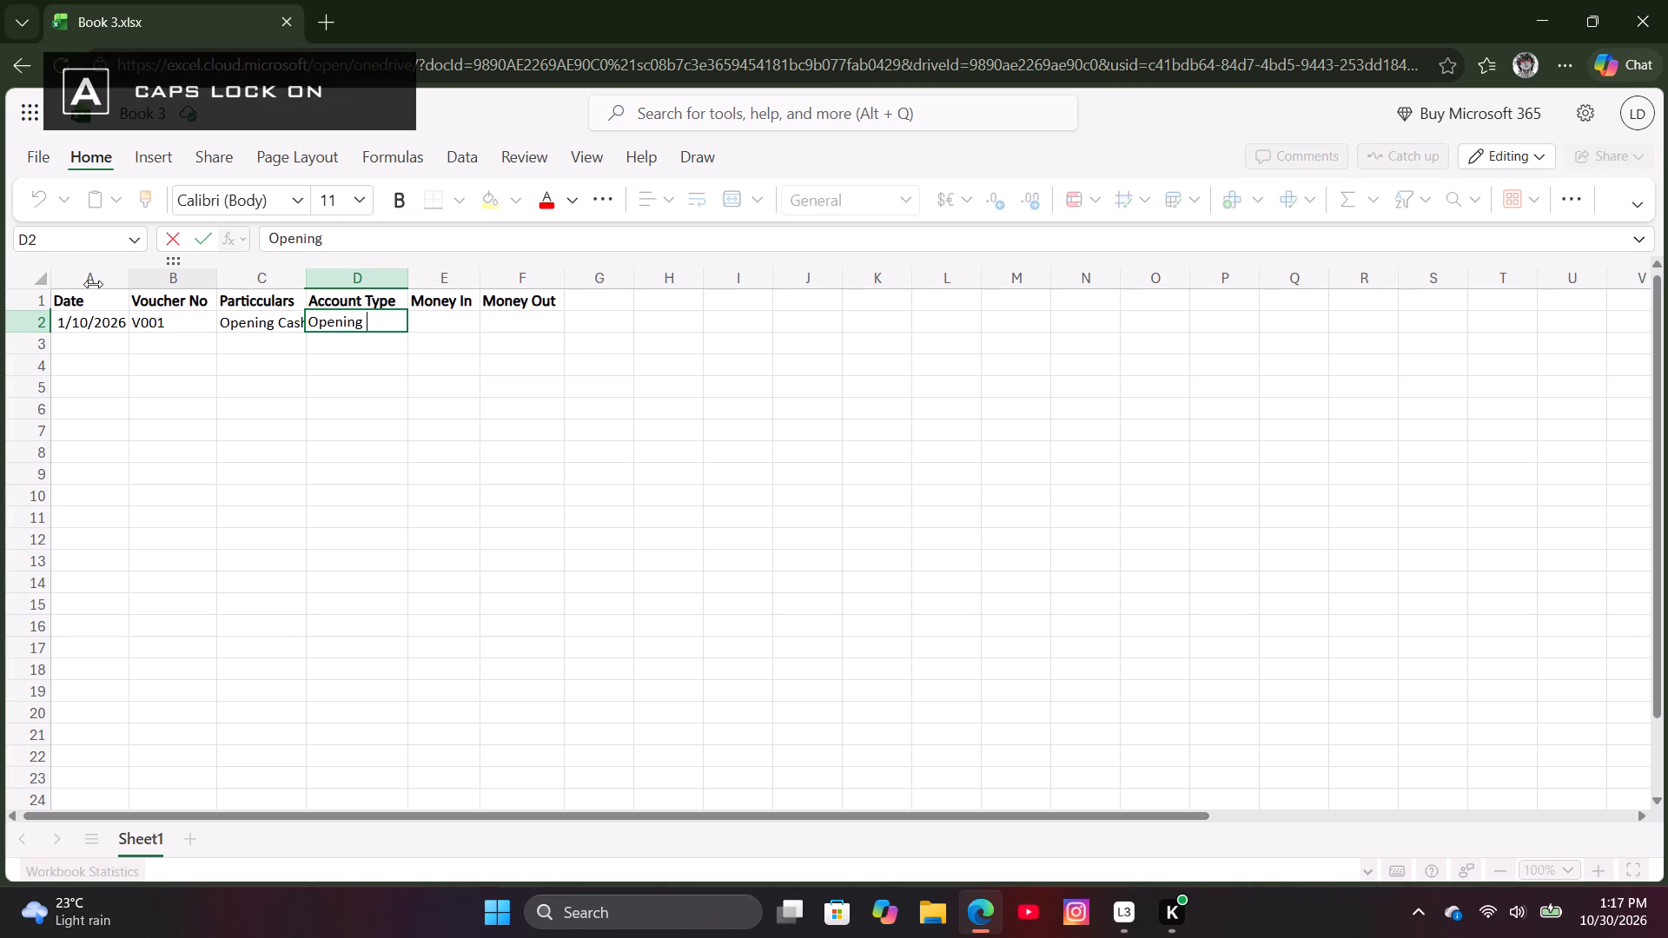
type("alan")
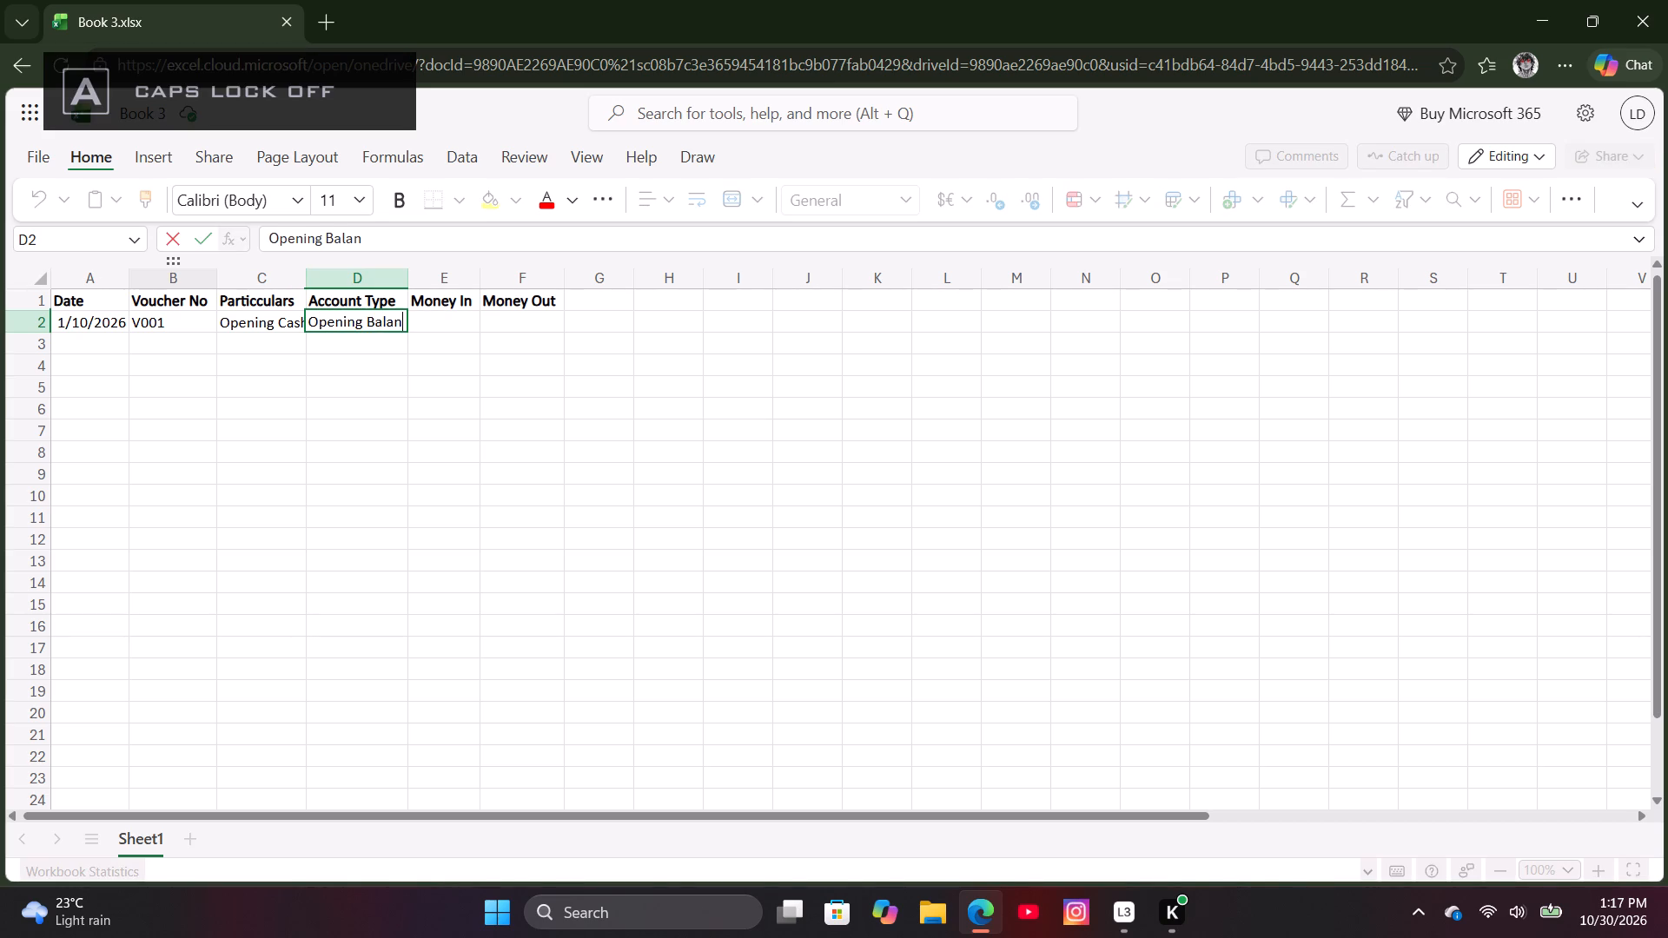
type("ce")
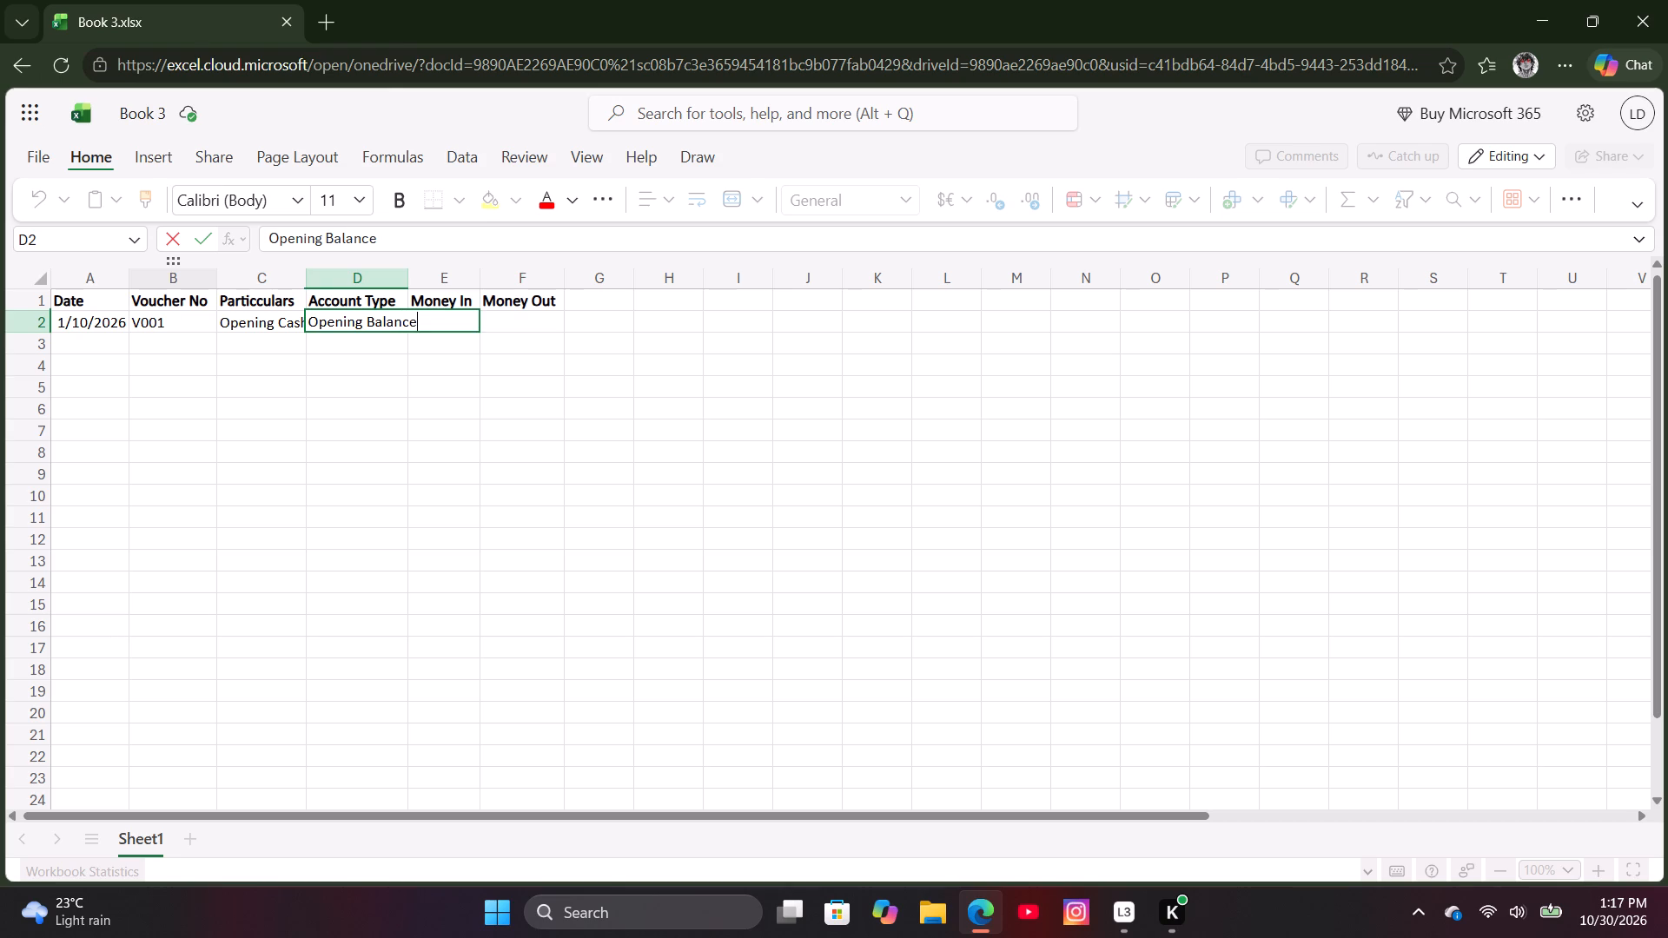
key("Right")
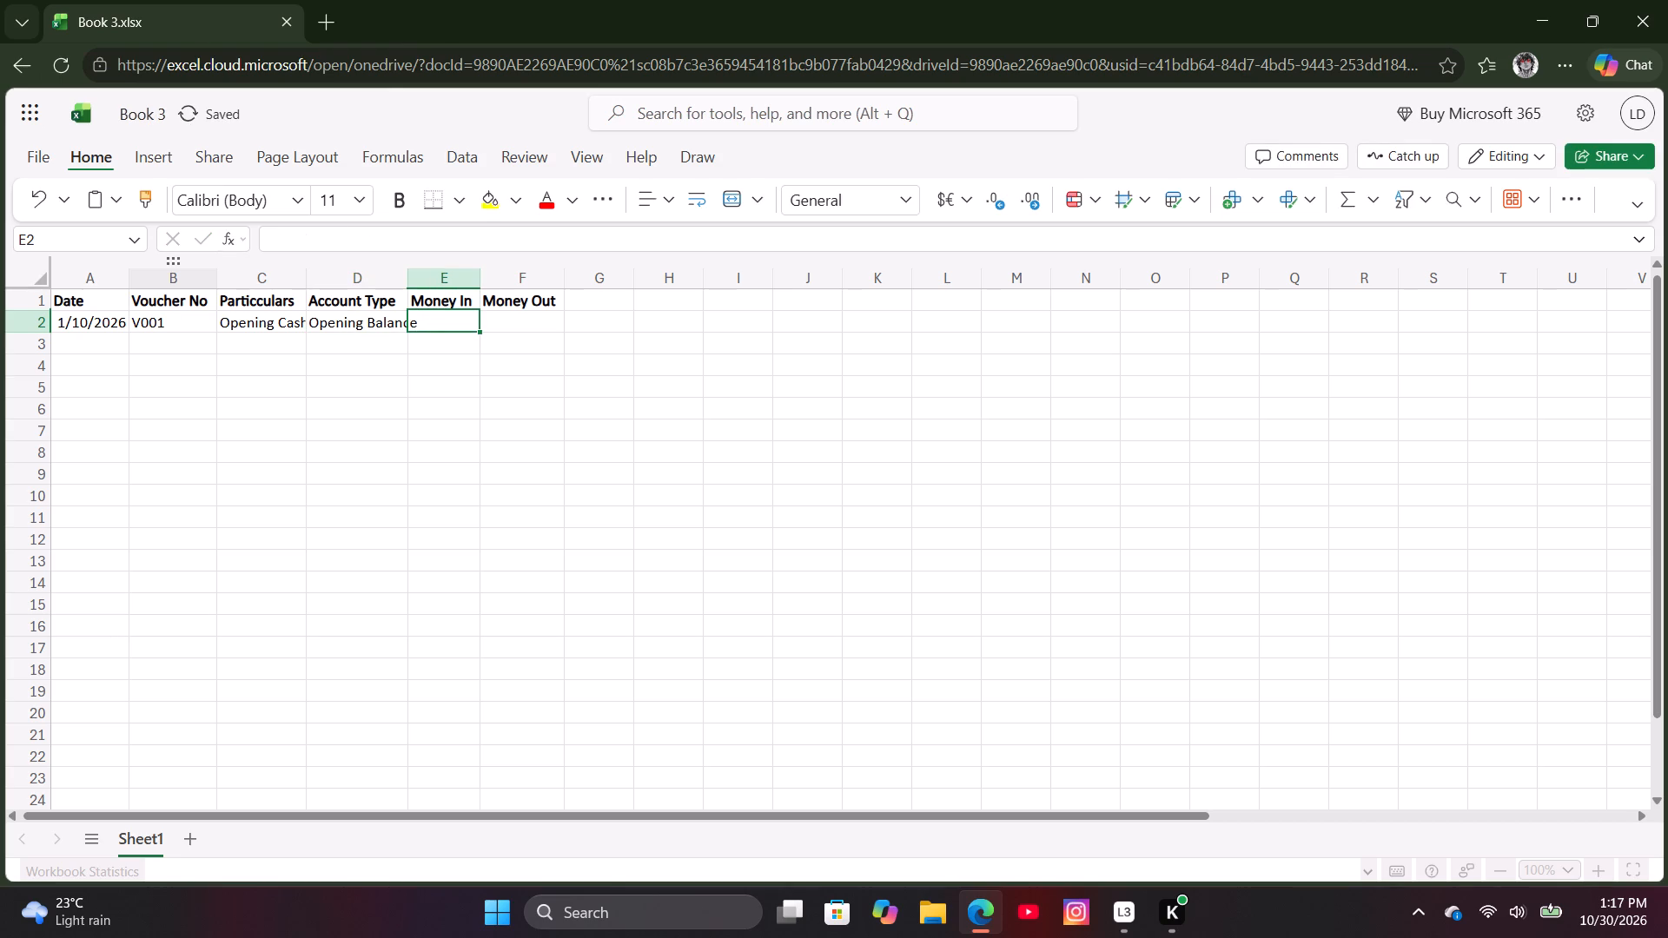
Enter 20000 as Money In and 0 as Money Out for voucher V001 in cells E2 and F2.
type("20")
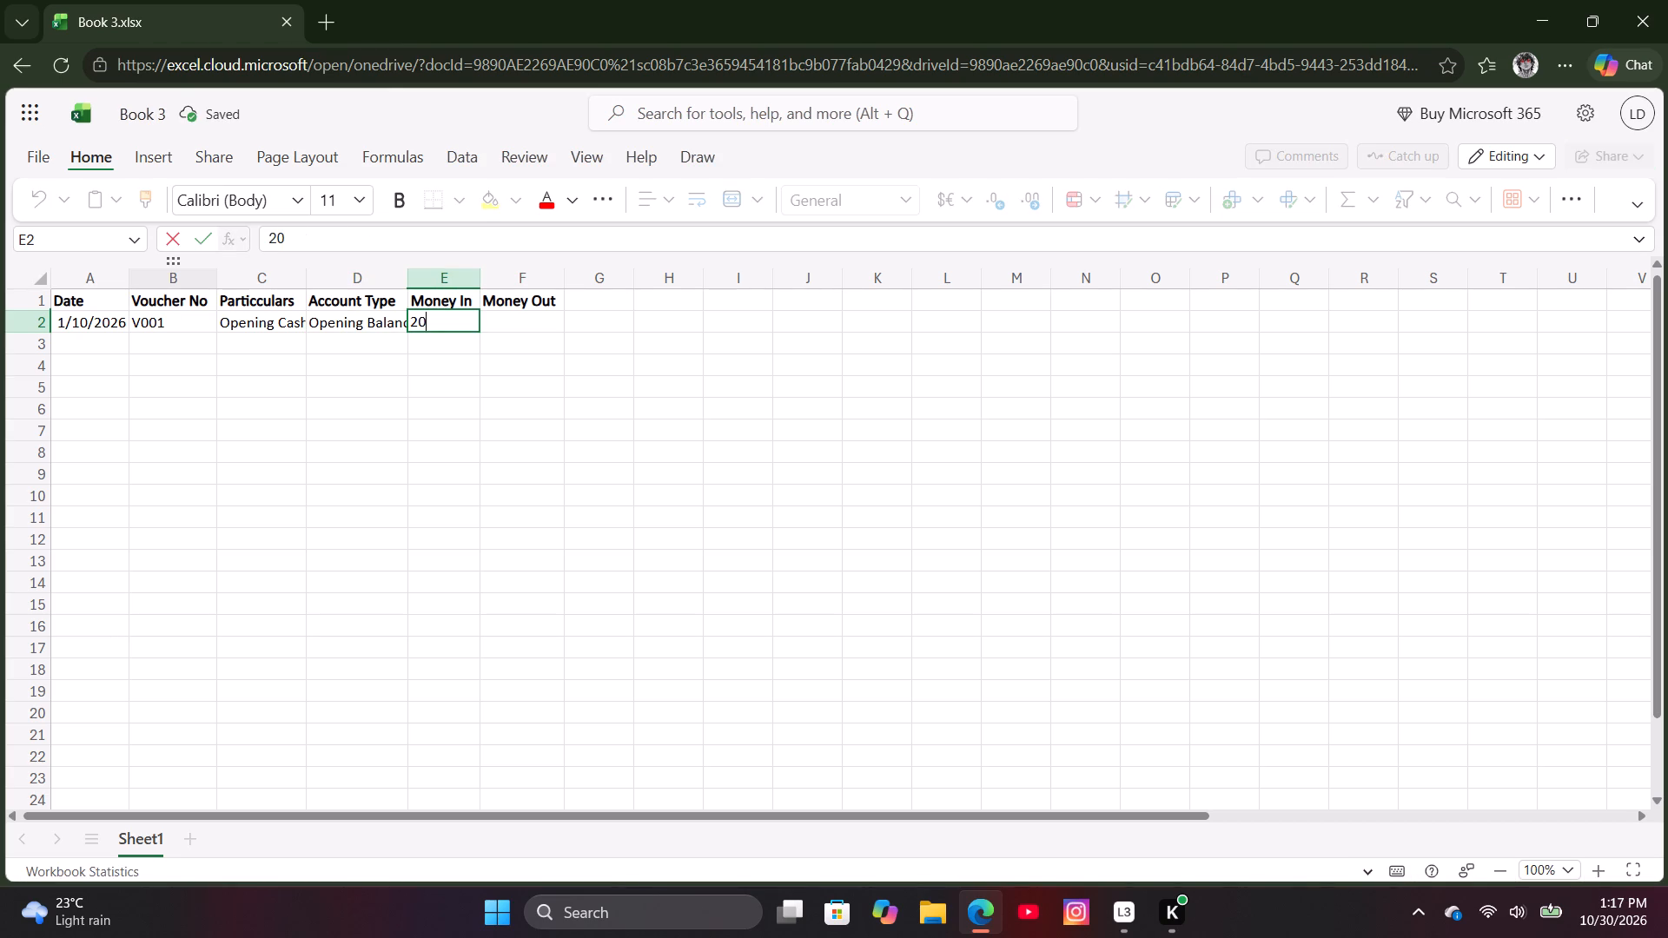
type("000")
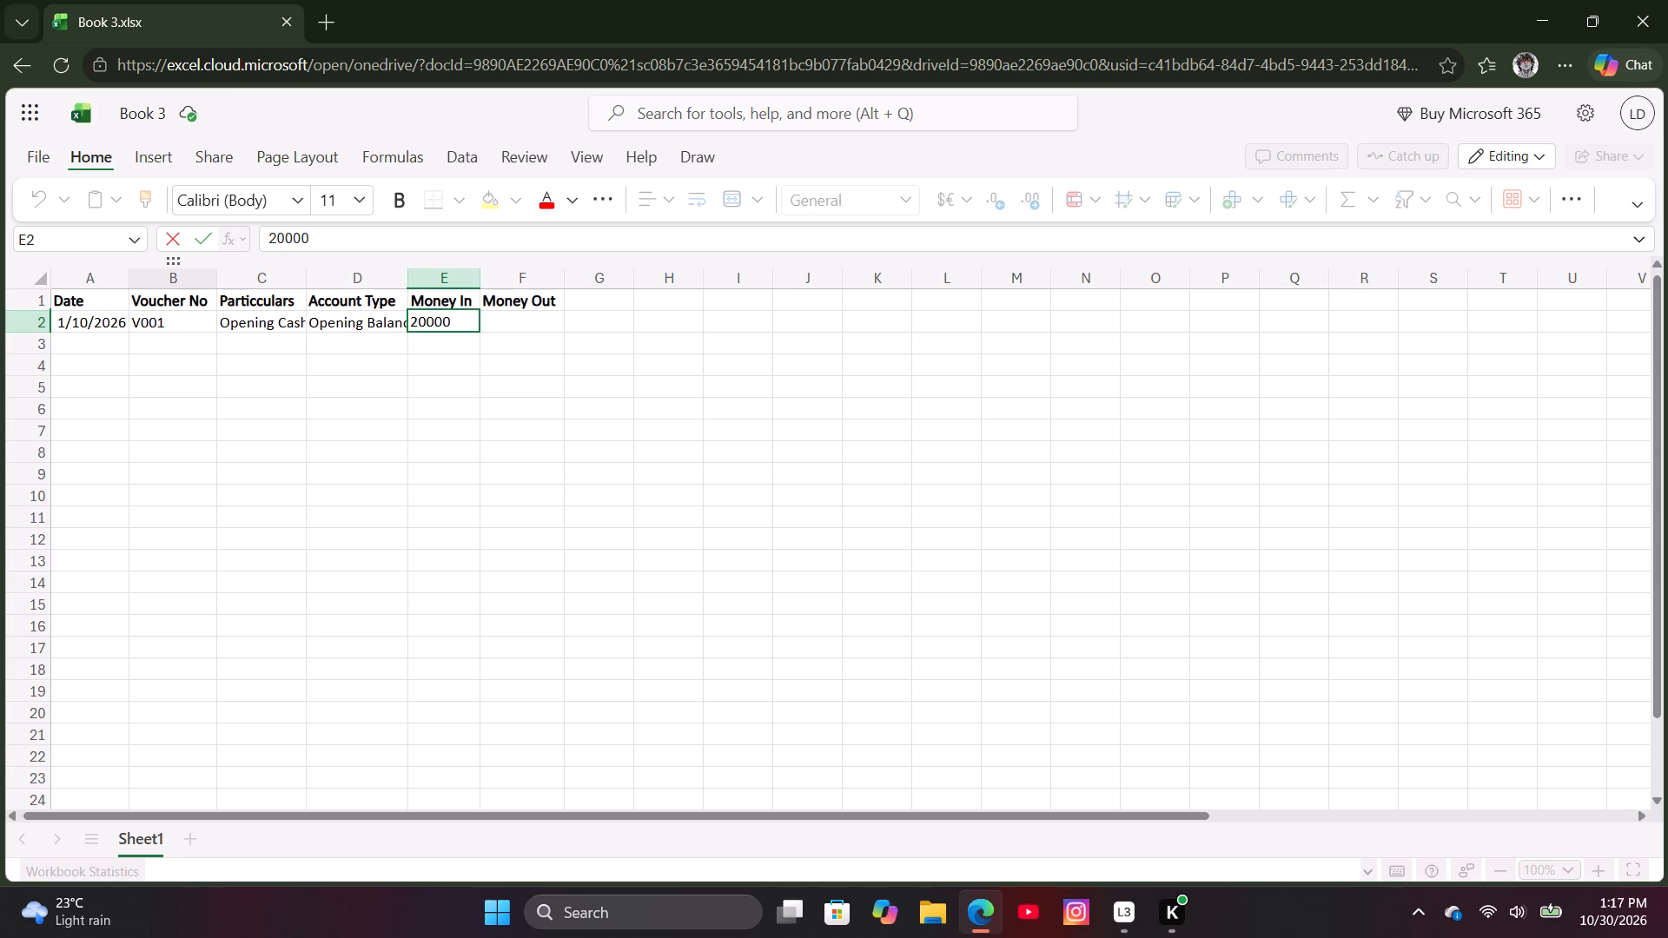
type(".0")
key("BackSpace")
key("BackSpace")
key("Right")
key("0")
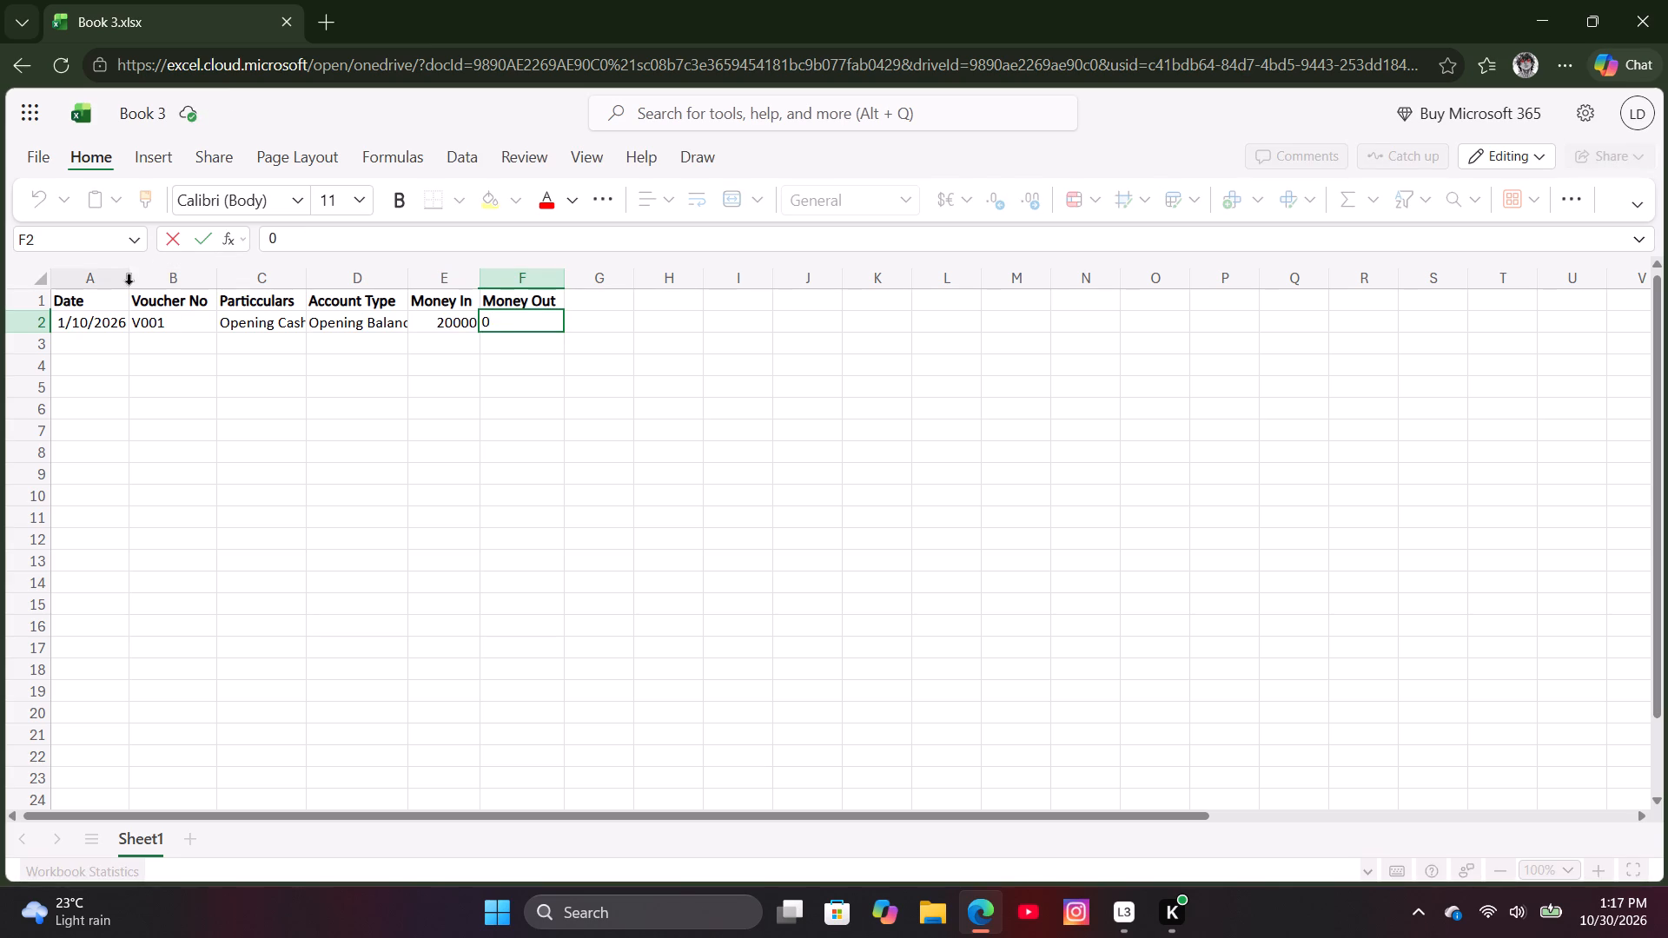
left_click(32, 281)
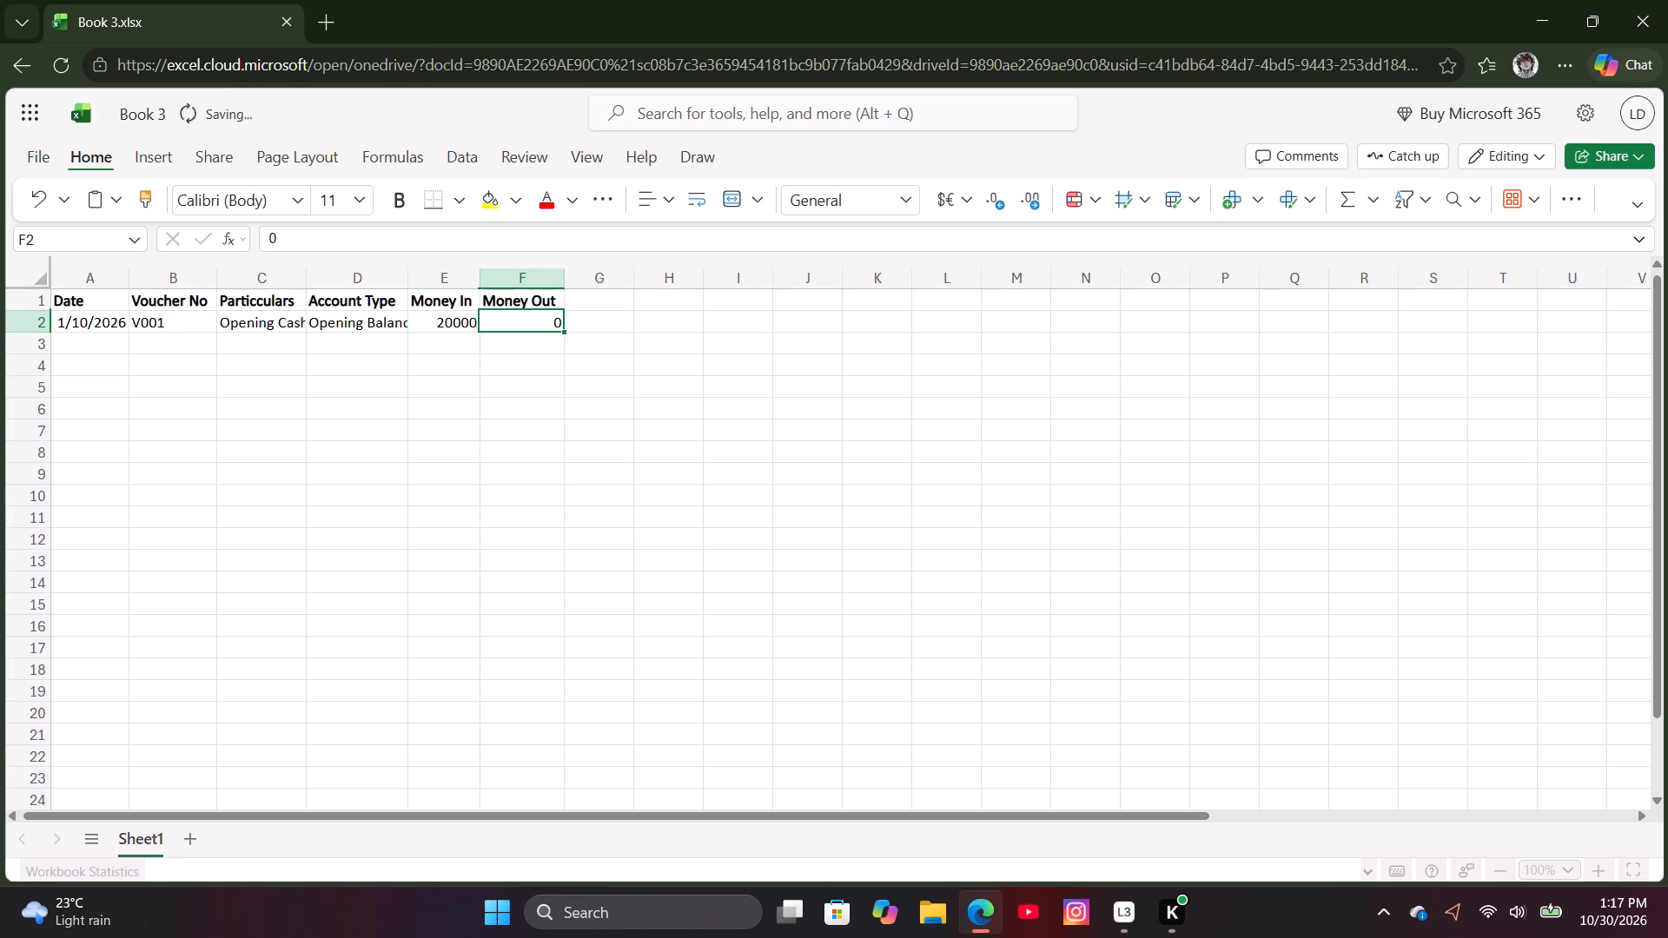
Autofit the widths of columns A to E one by one to fit the voucher V001 entries.
left_click(30, 303)
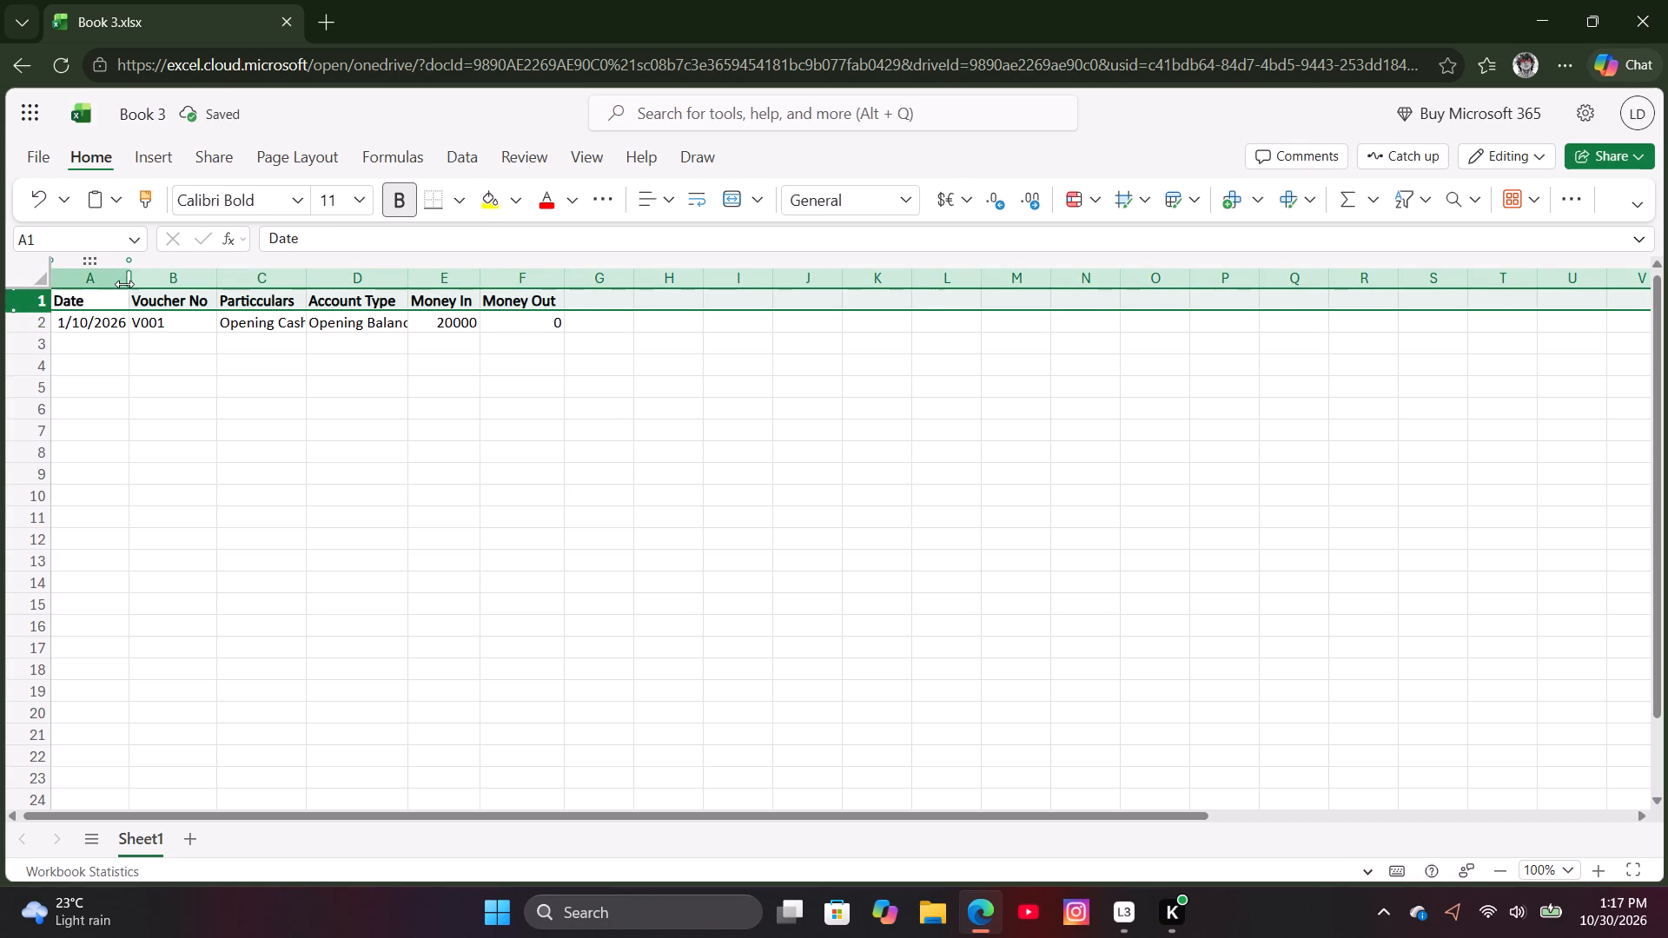
double_click(128, 278)
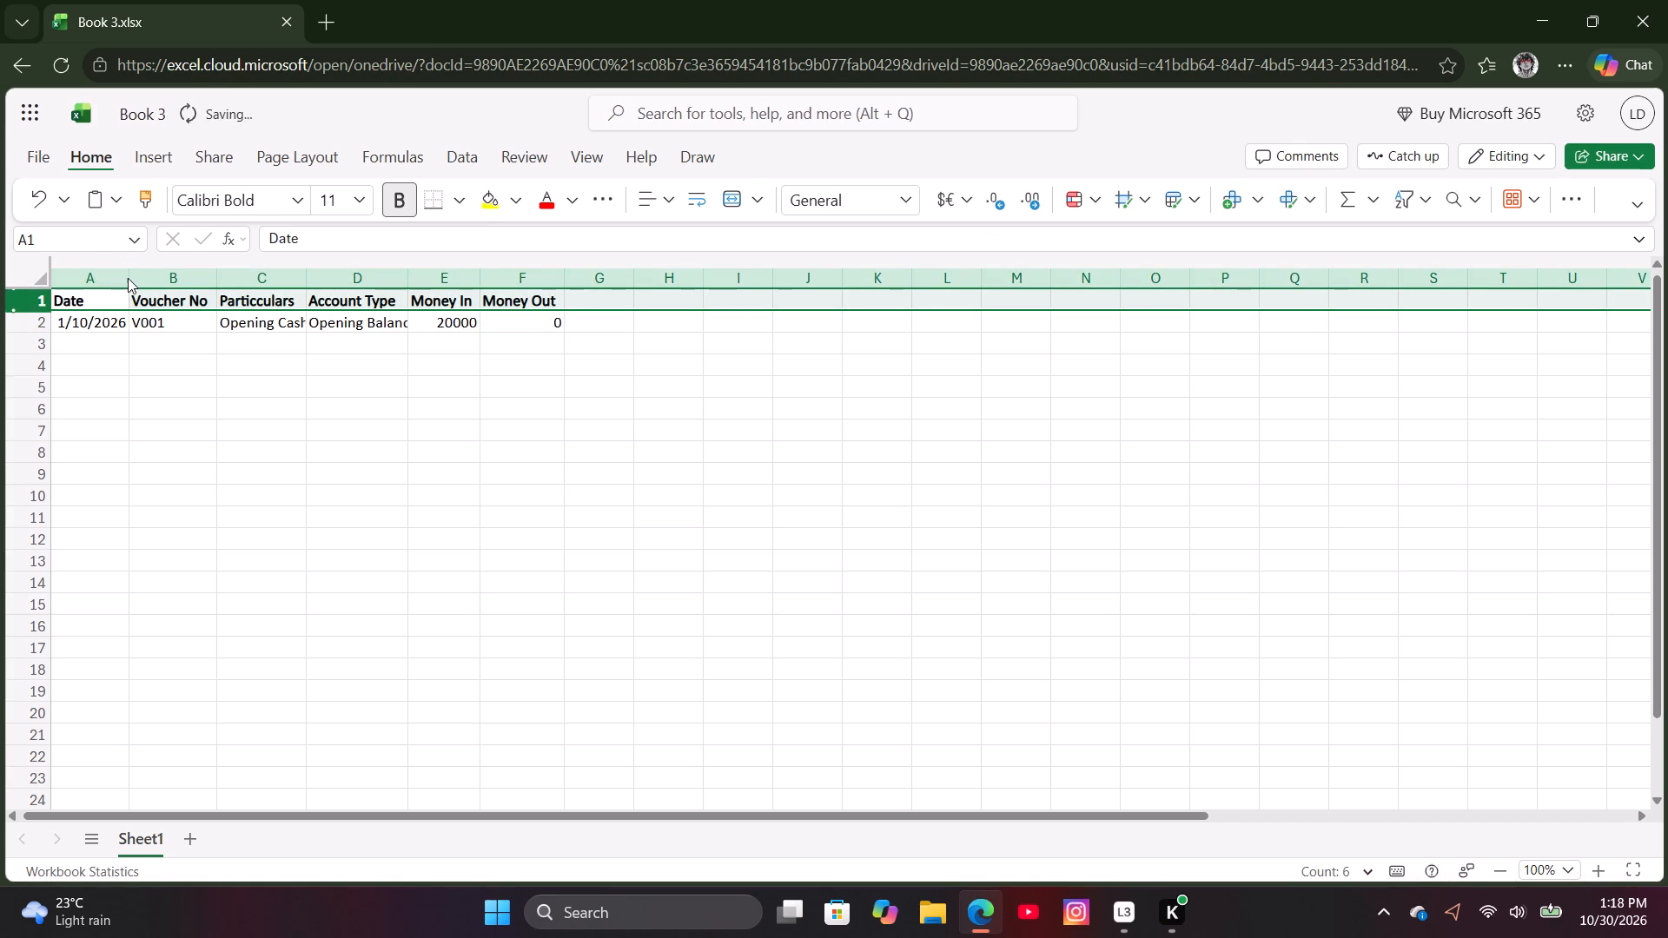
double_click(215, 281)
double_click(308, 281)
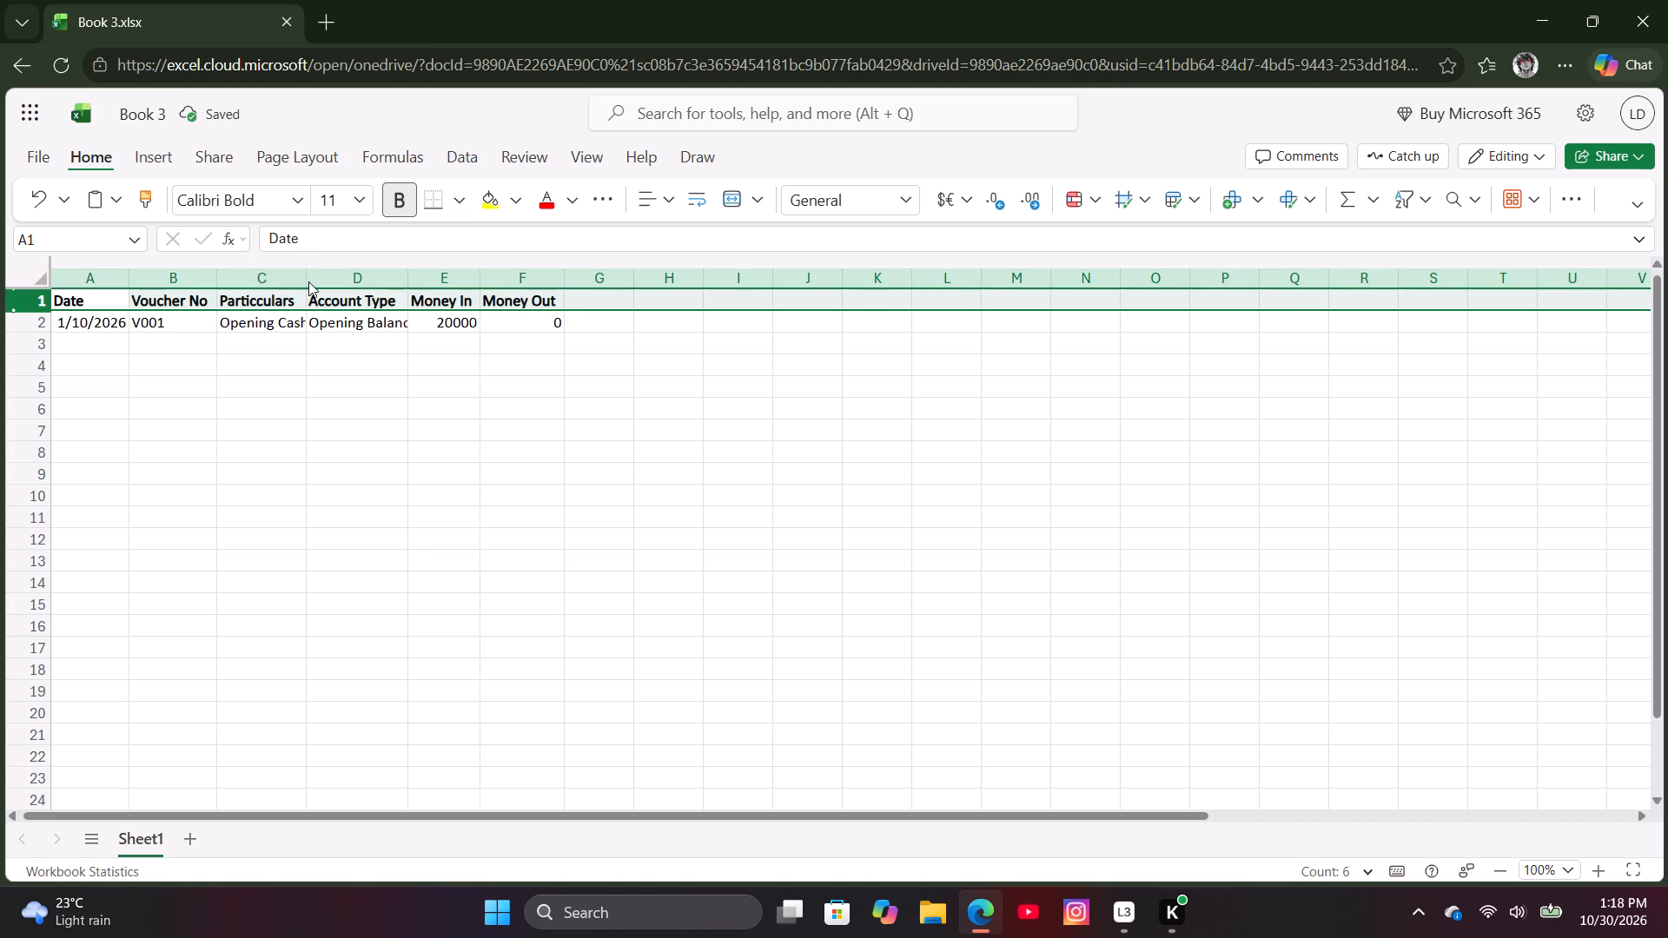
double_click(414, 281)
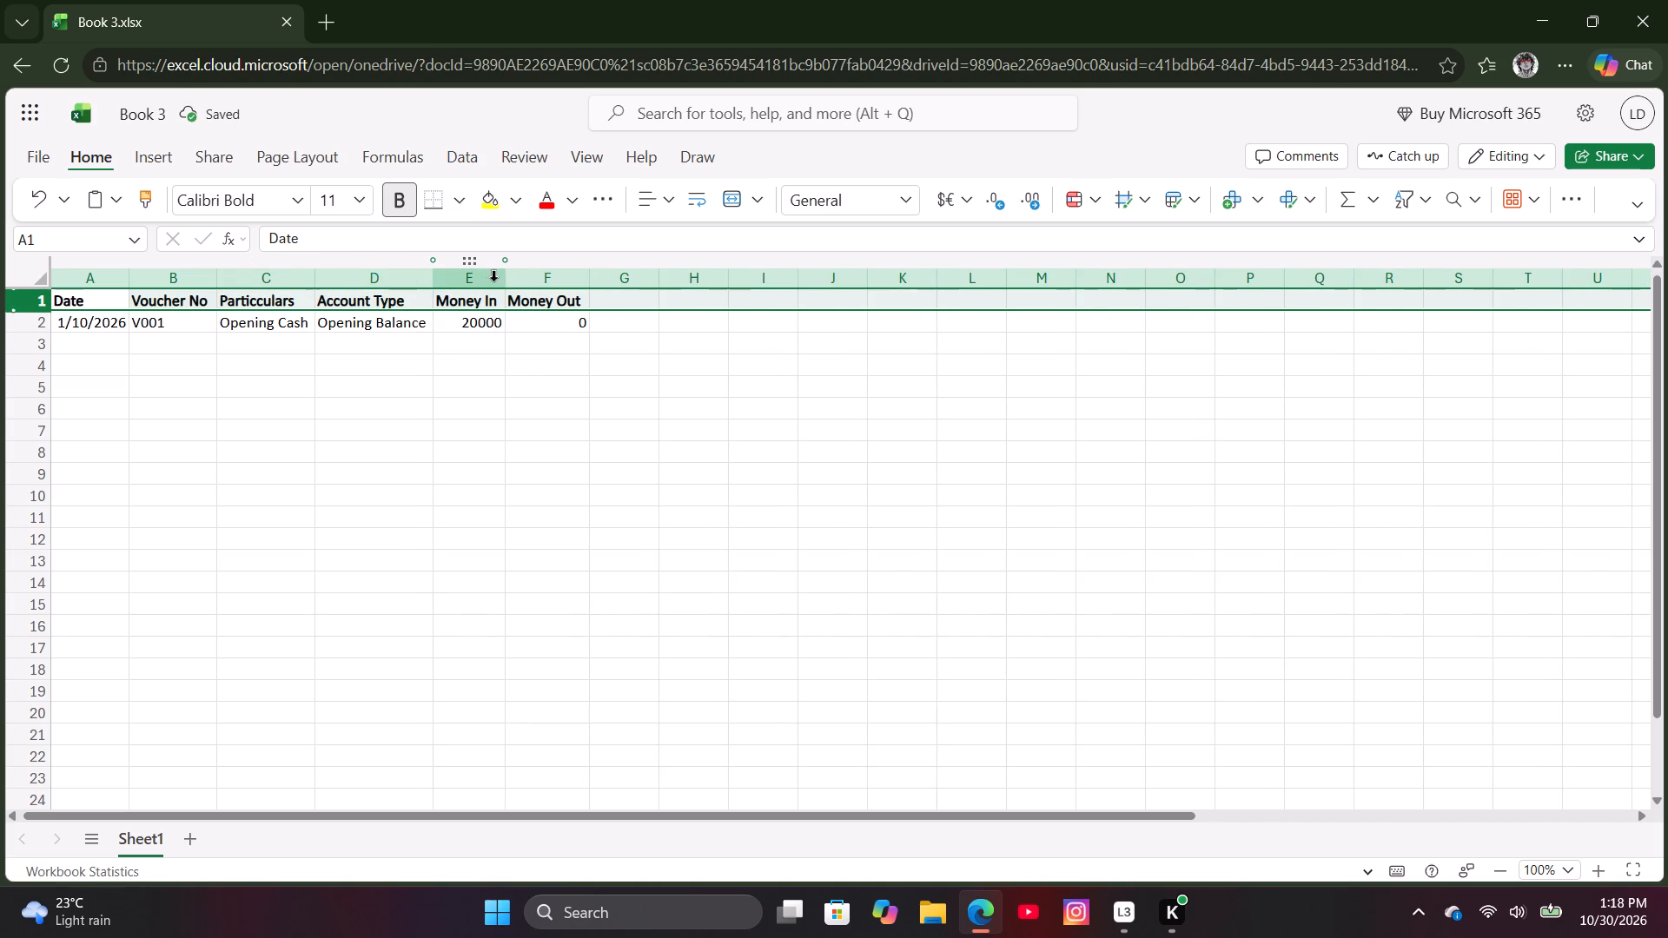
double_click(506, 283)
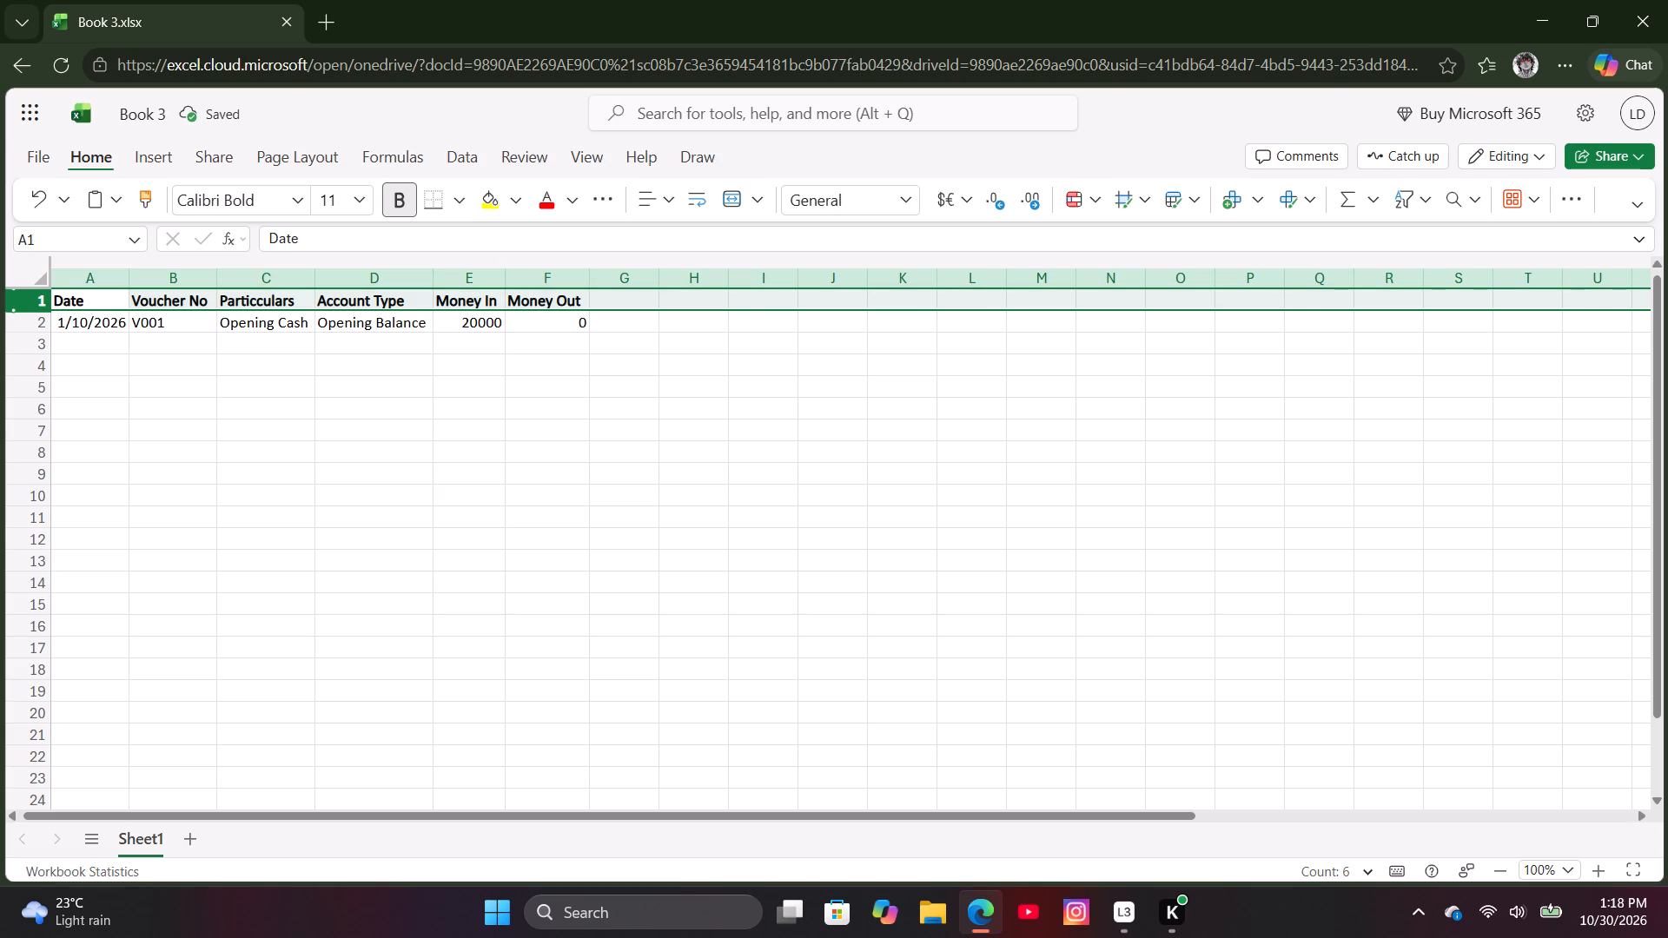
Enter the date 02/10/2026 in cell A3 and the voucher number V002 in cell B3.
left_click(104, 343)
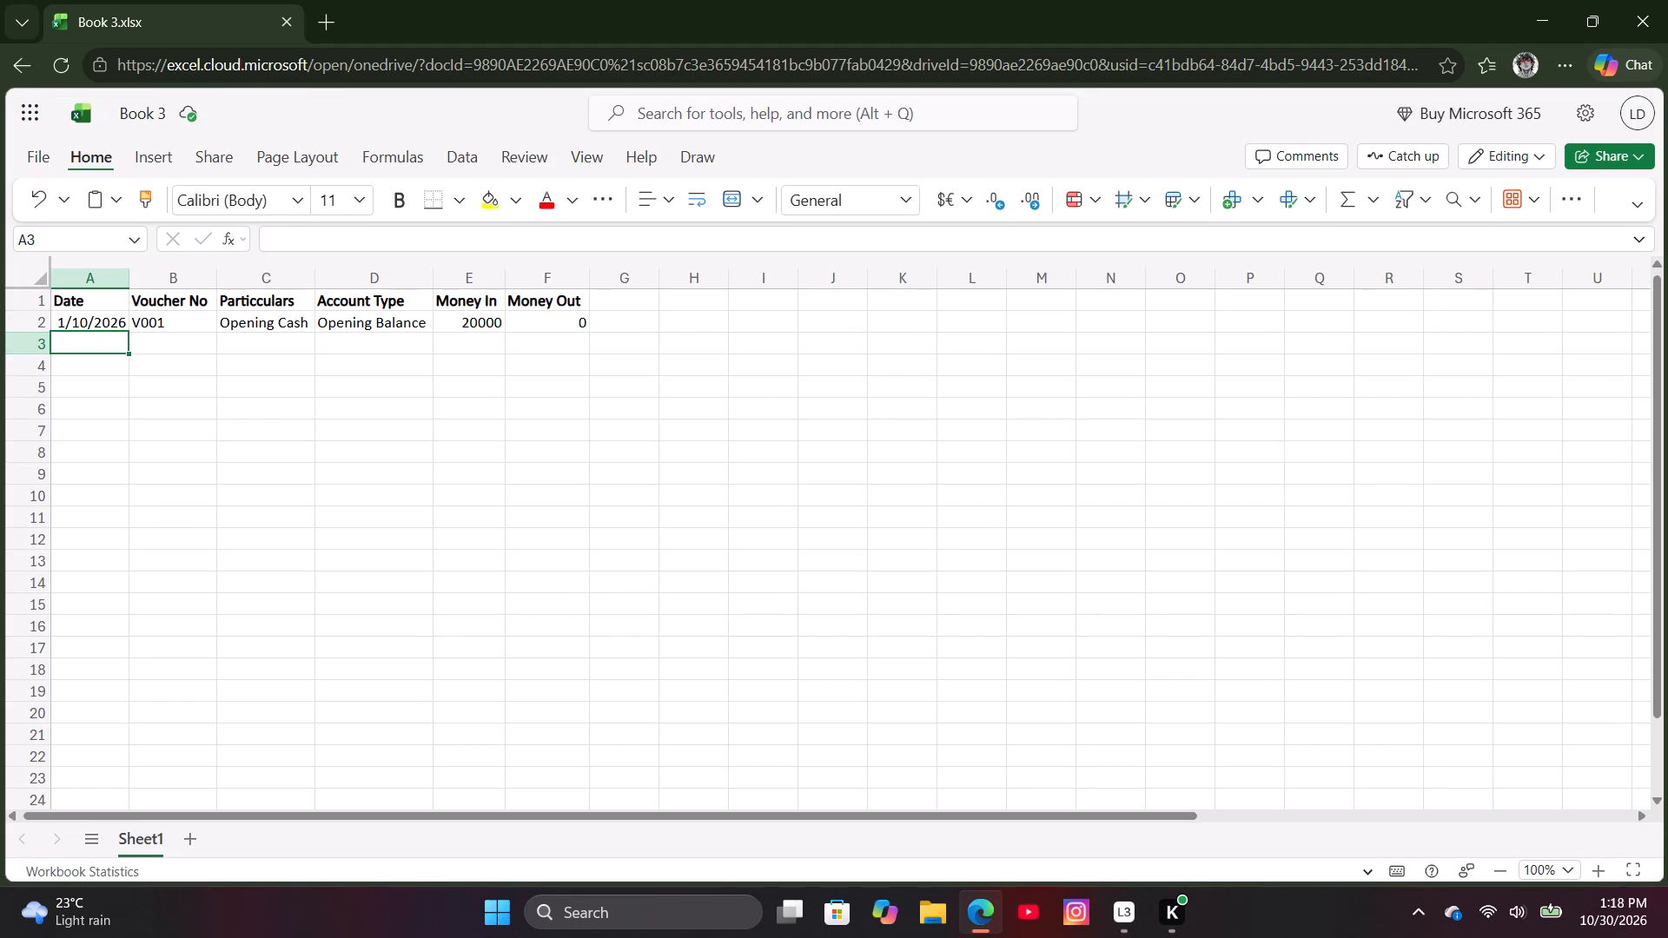
key("1")
key("BackSpace")
type("02")
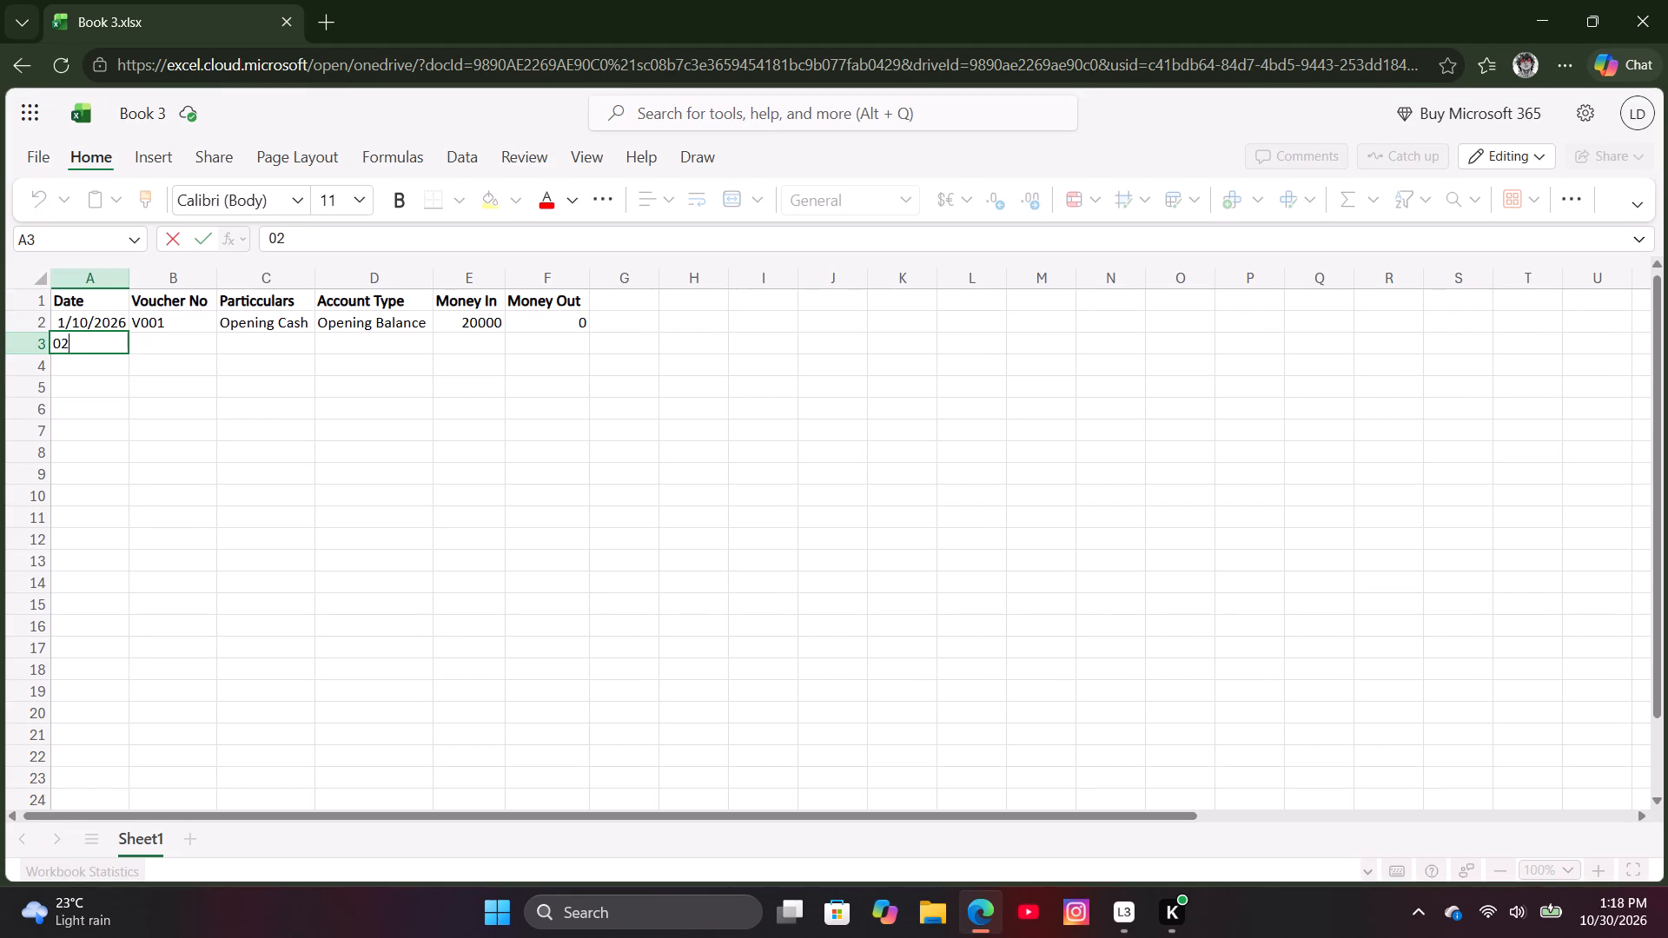
key("slash")
type("10/")
type("202")
key("6")
key("Right")
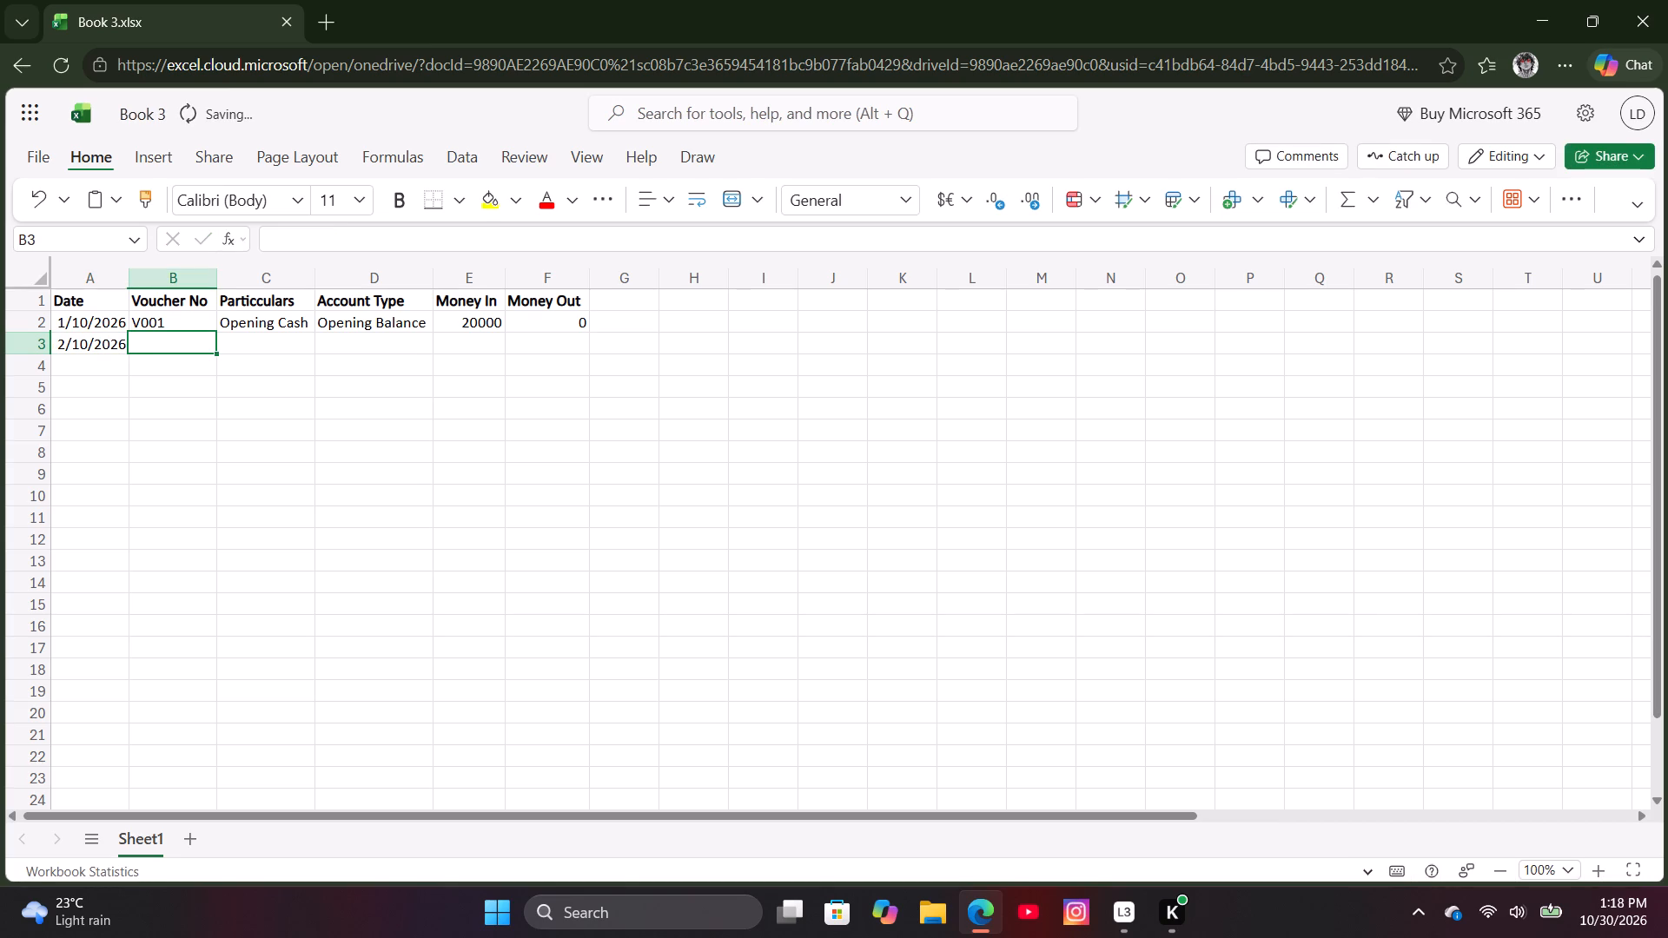
key("v")
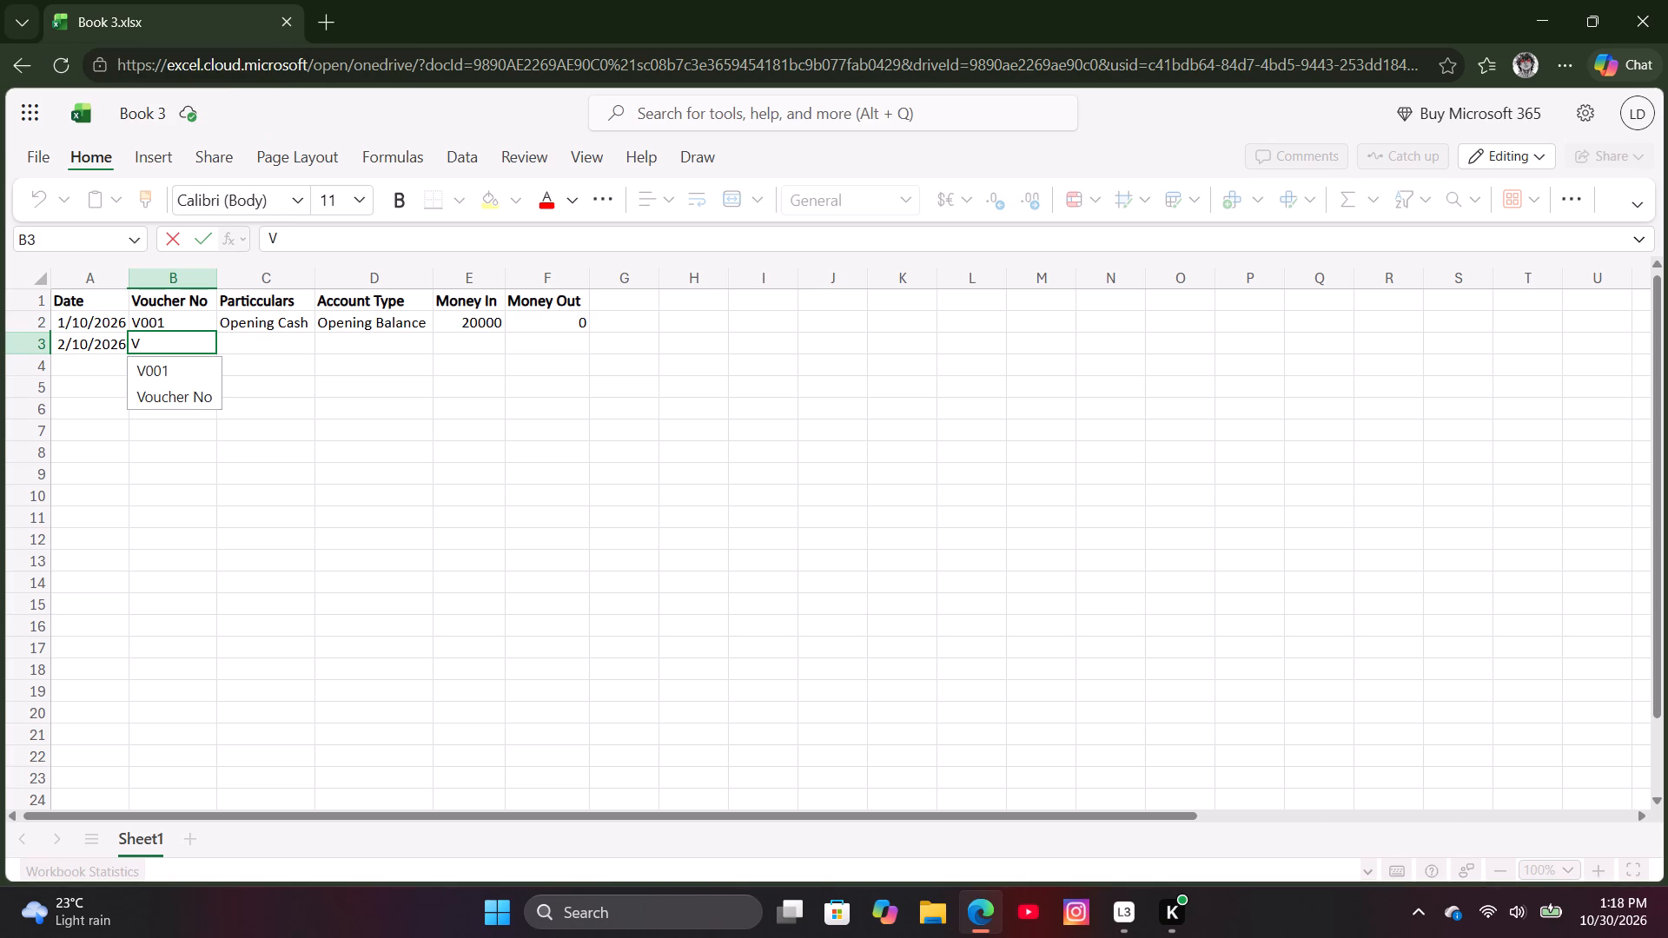
type("00")
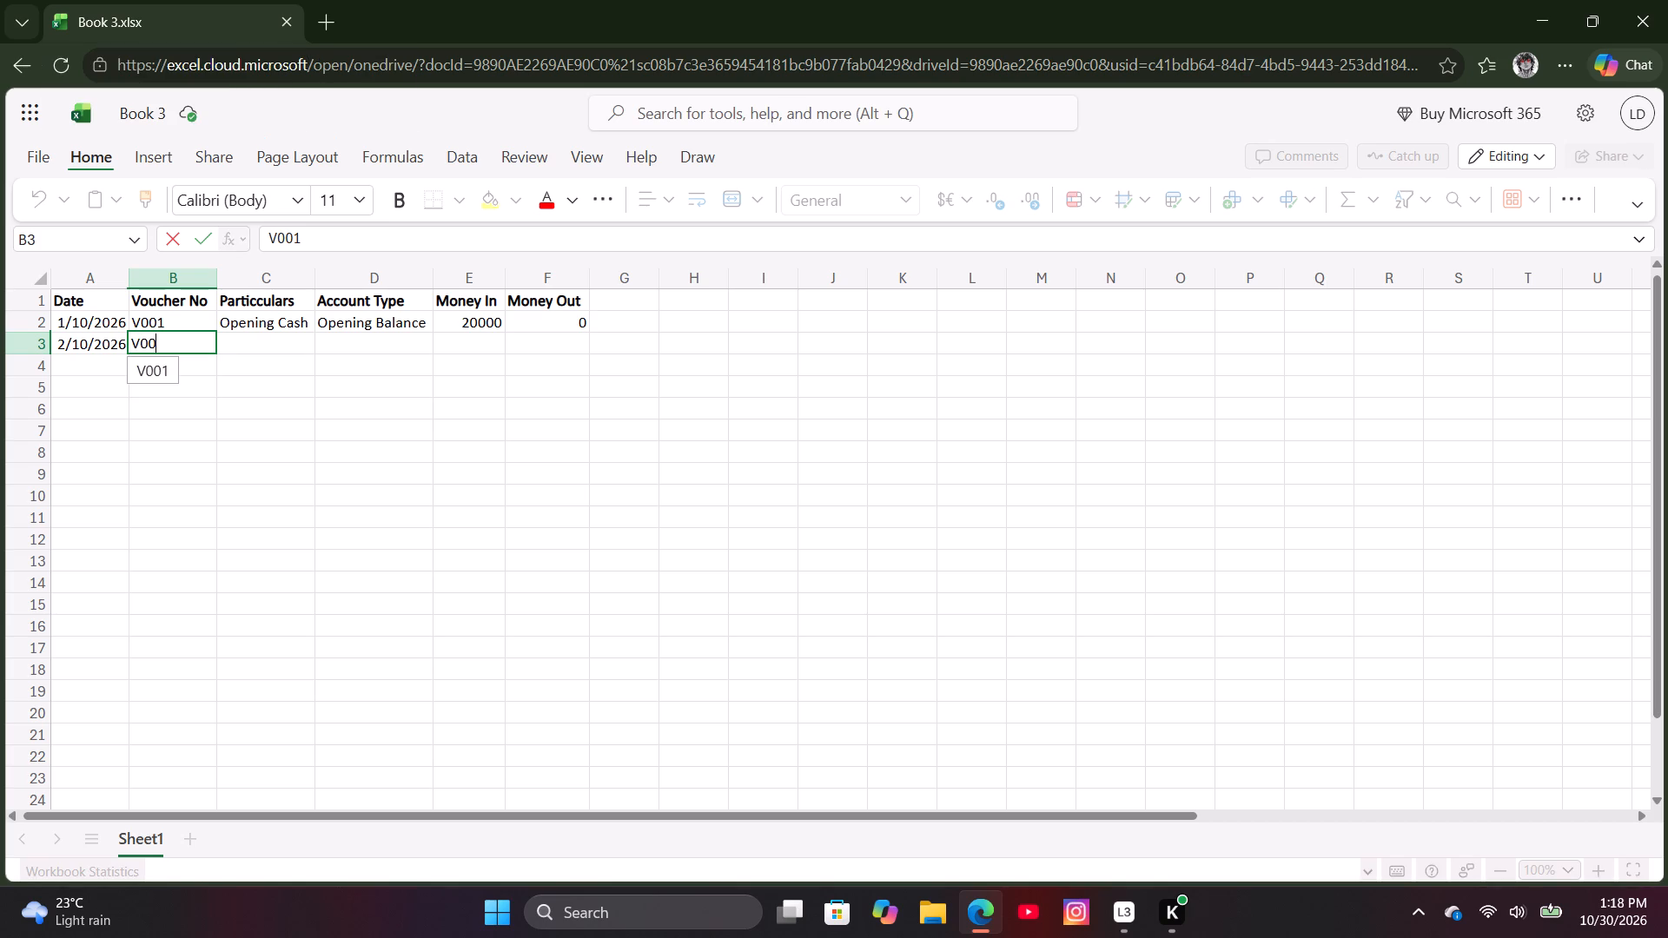
key("2")
key("Right")
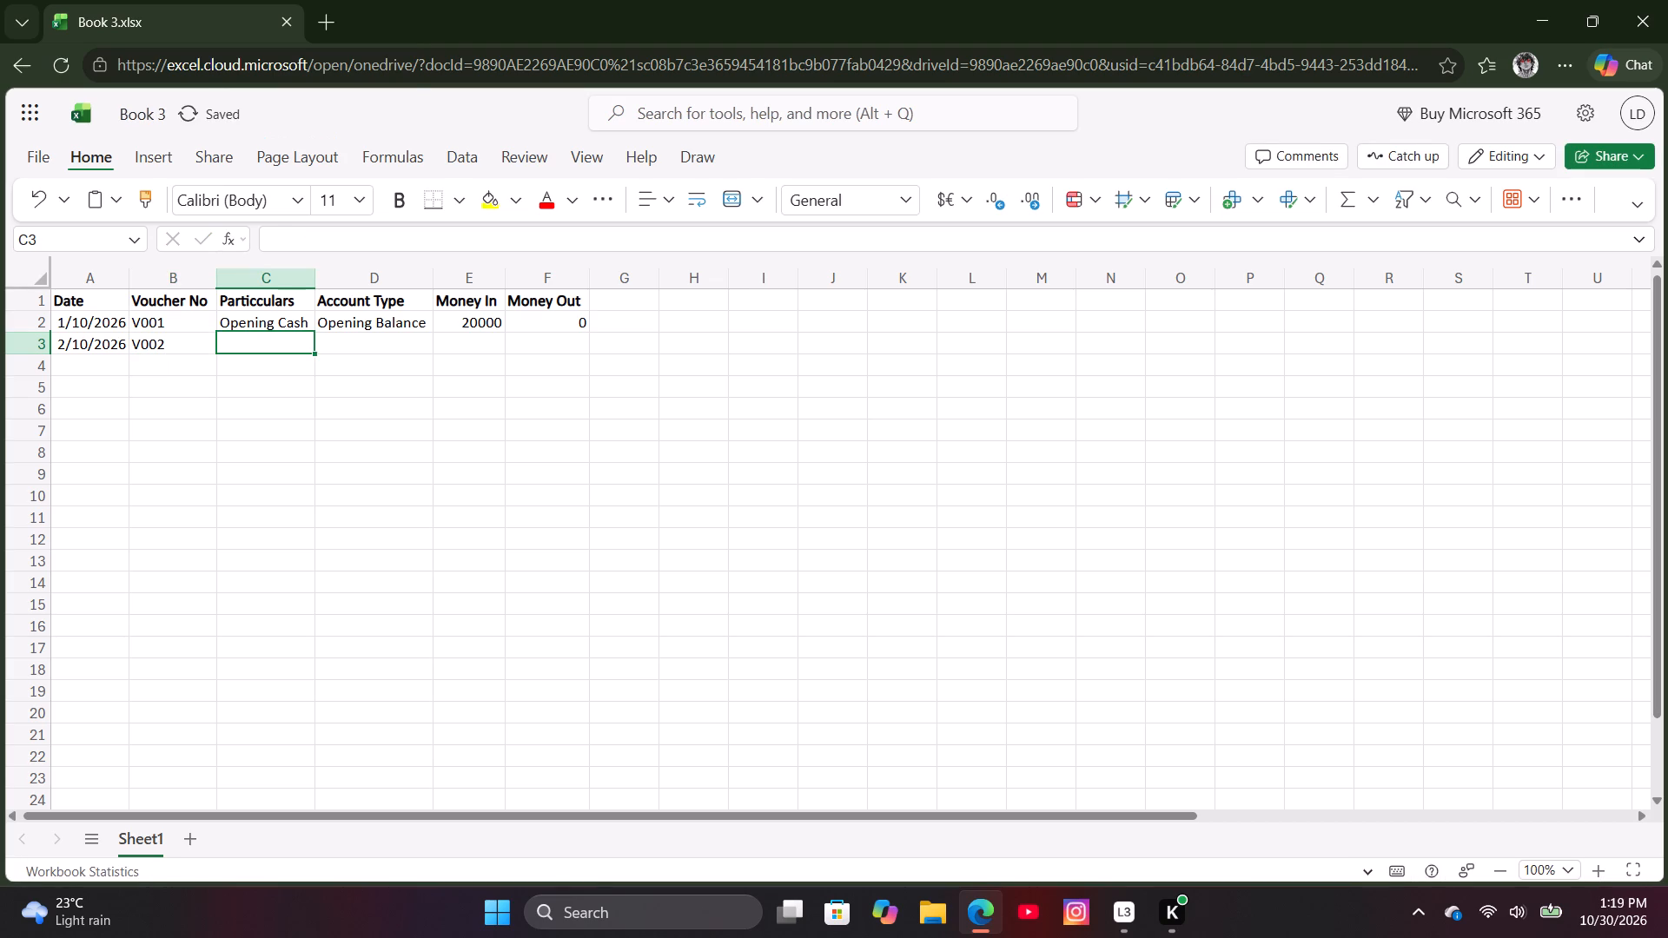
Enter "Cash Sales" as the particulars of voucher V002 in cell C3.
type("ash")
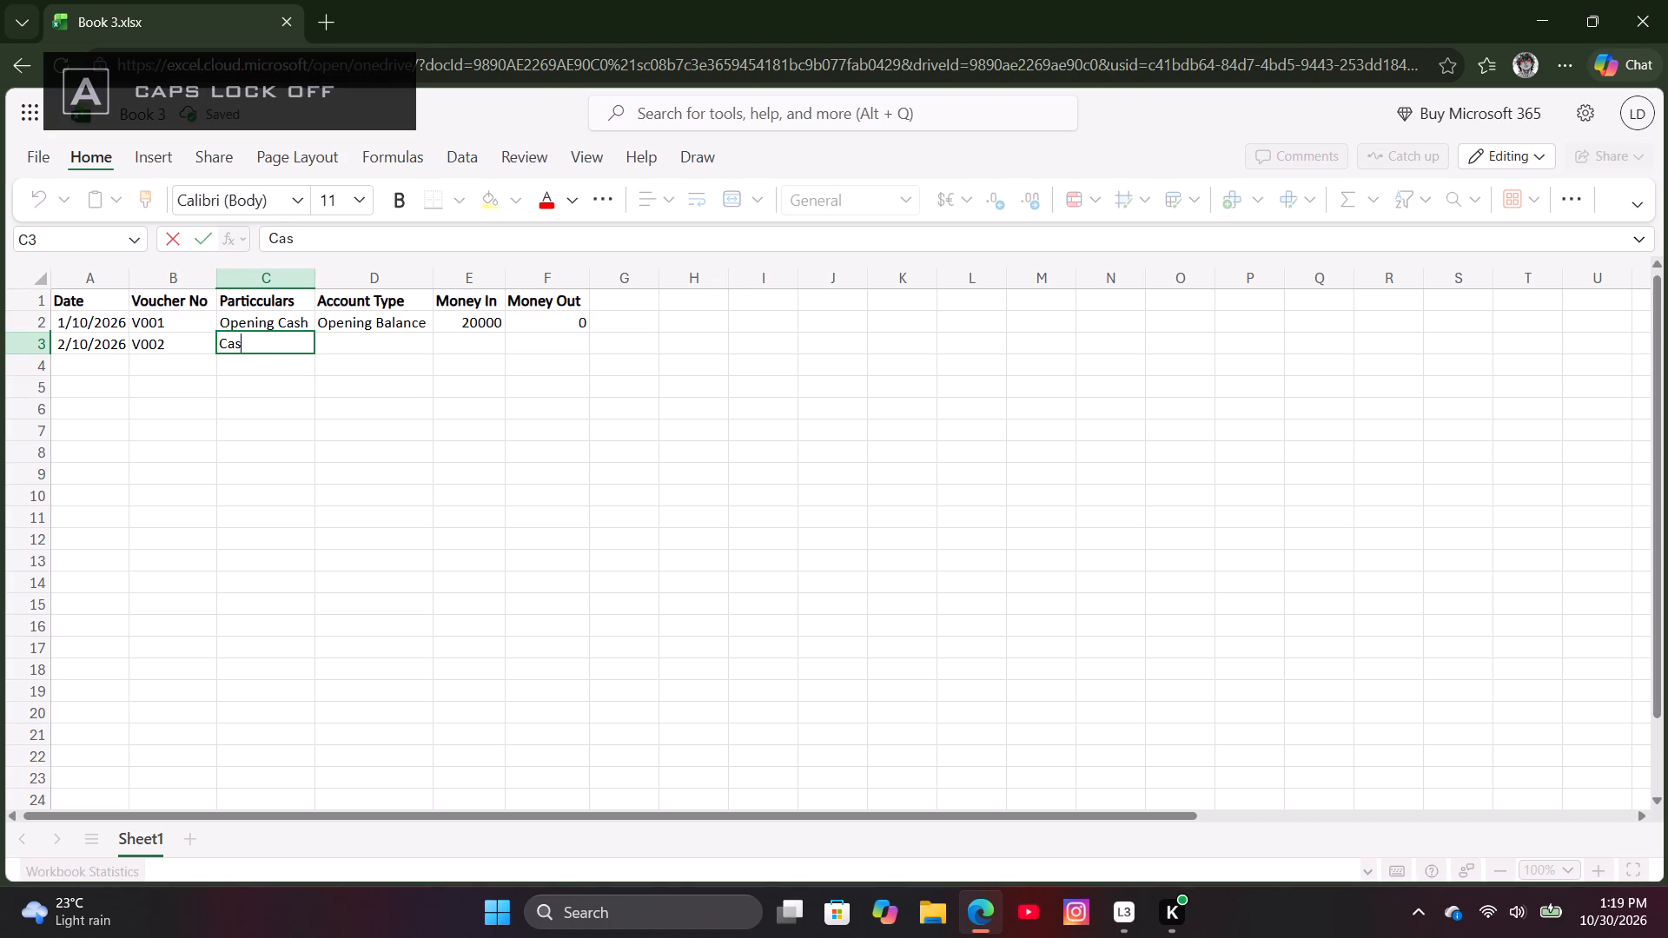
key("space")
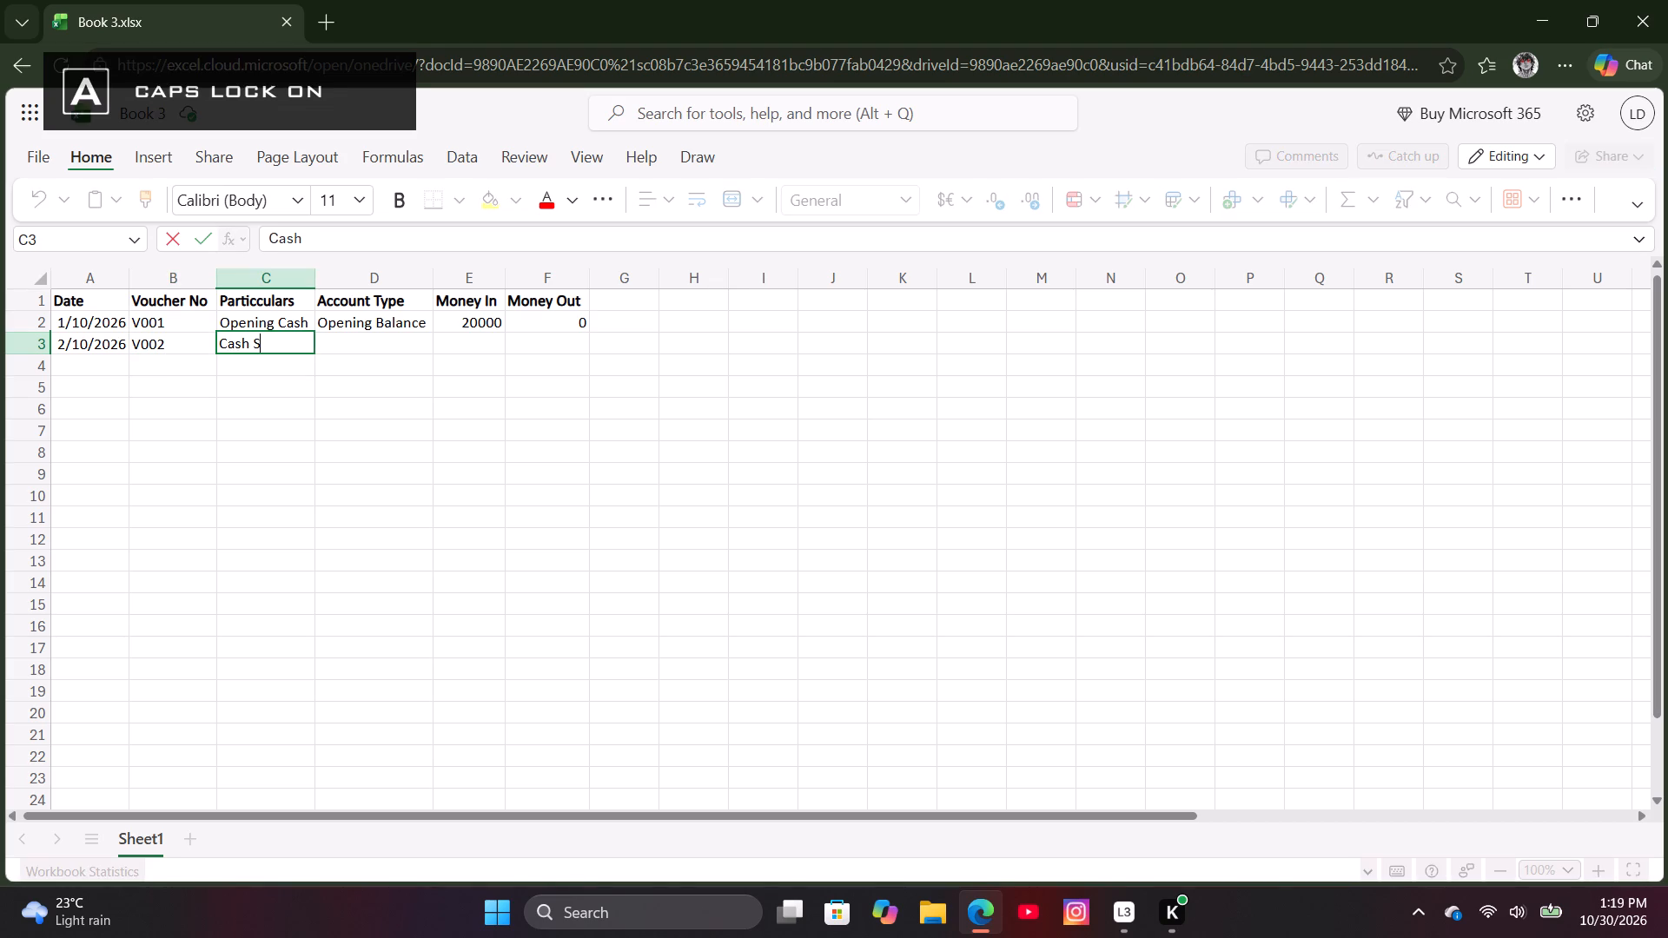
type("alaes")
key("BackSpace")
key("BackSpace")
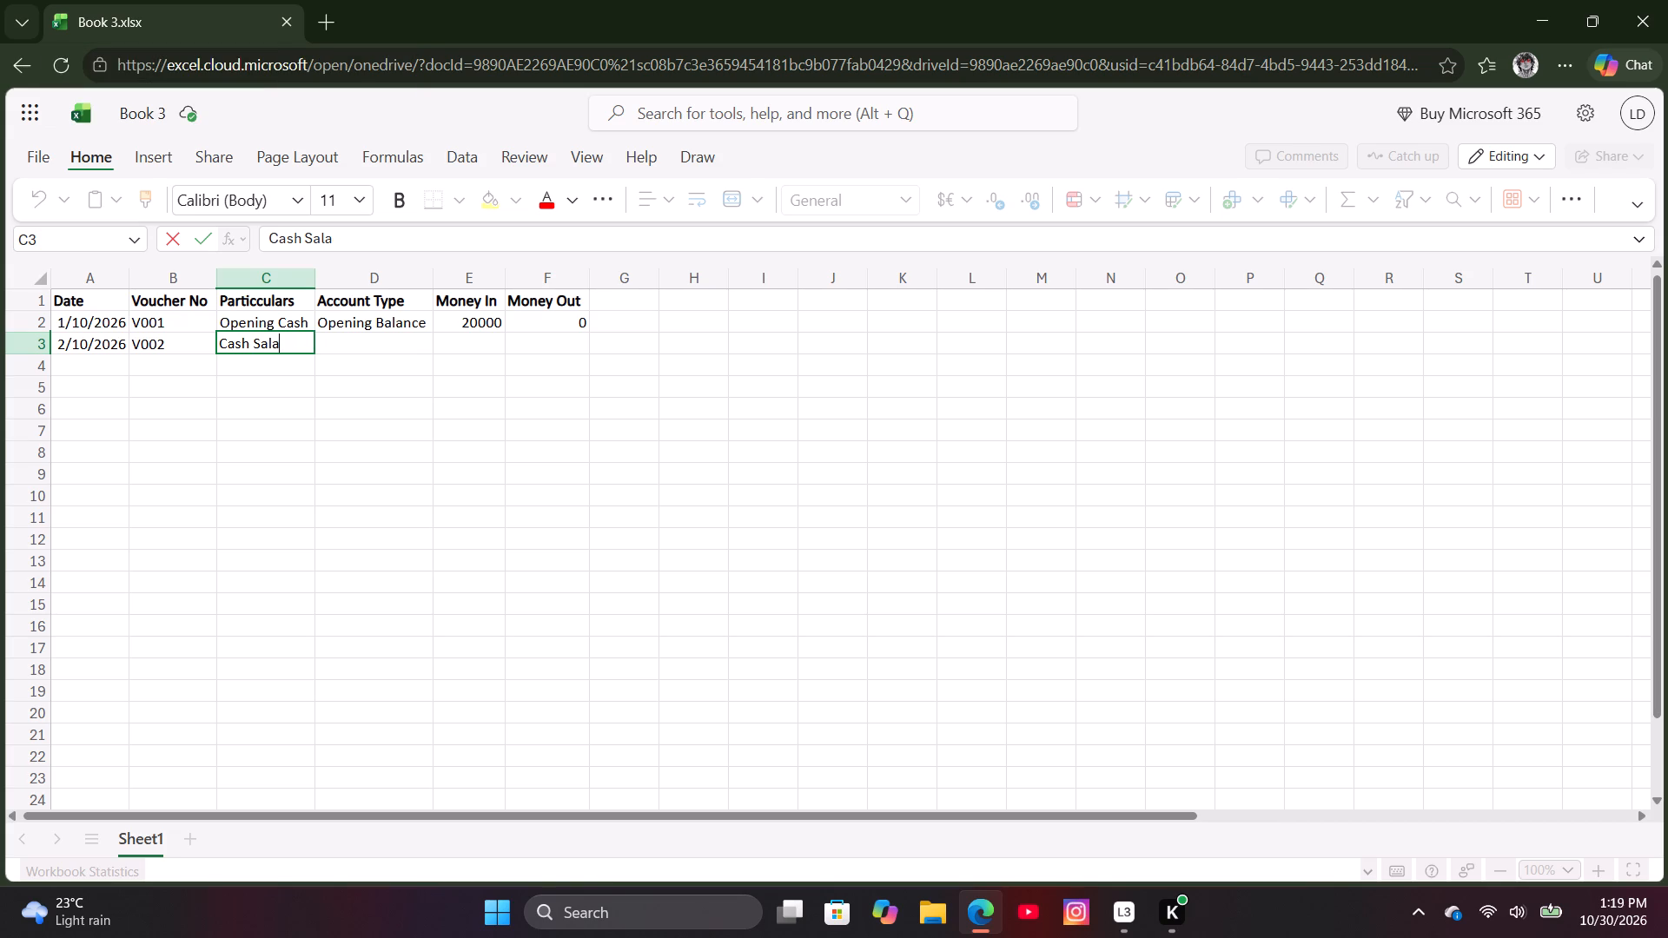
key("BackSpace")
type("es")
key("Right")
key("Right")
key("Left")
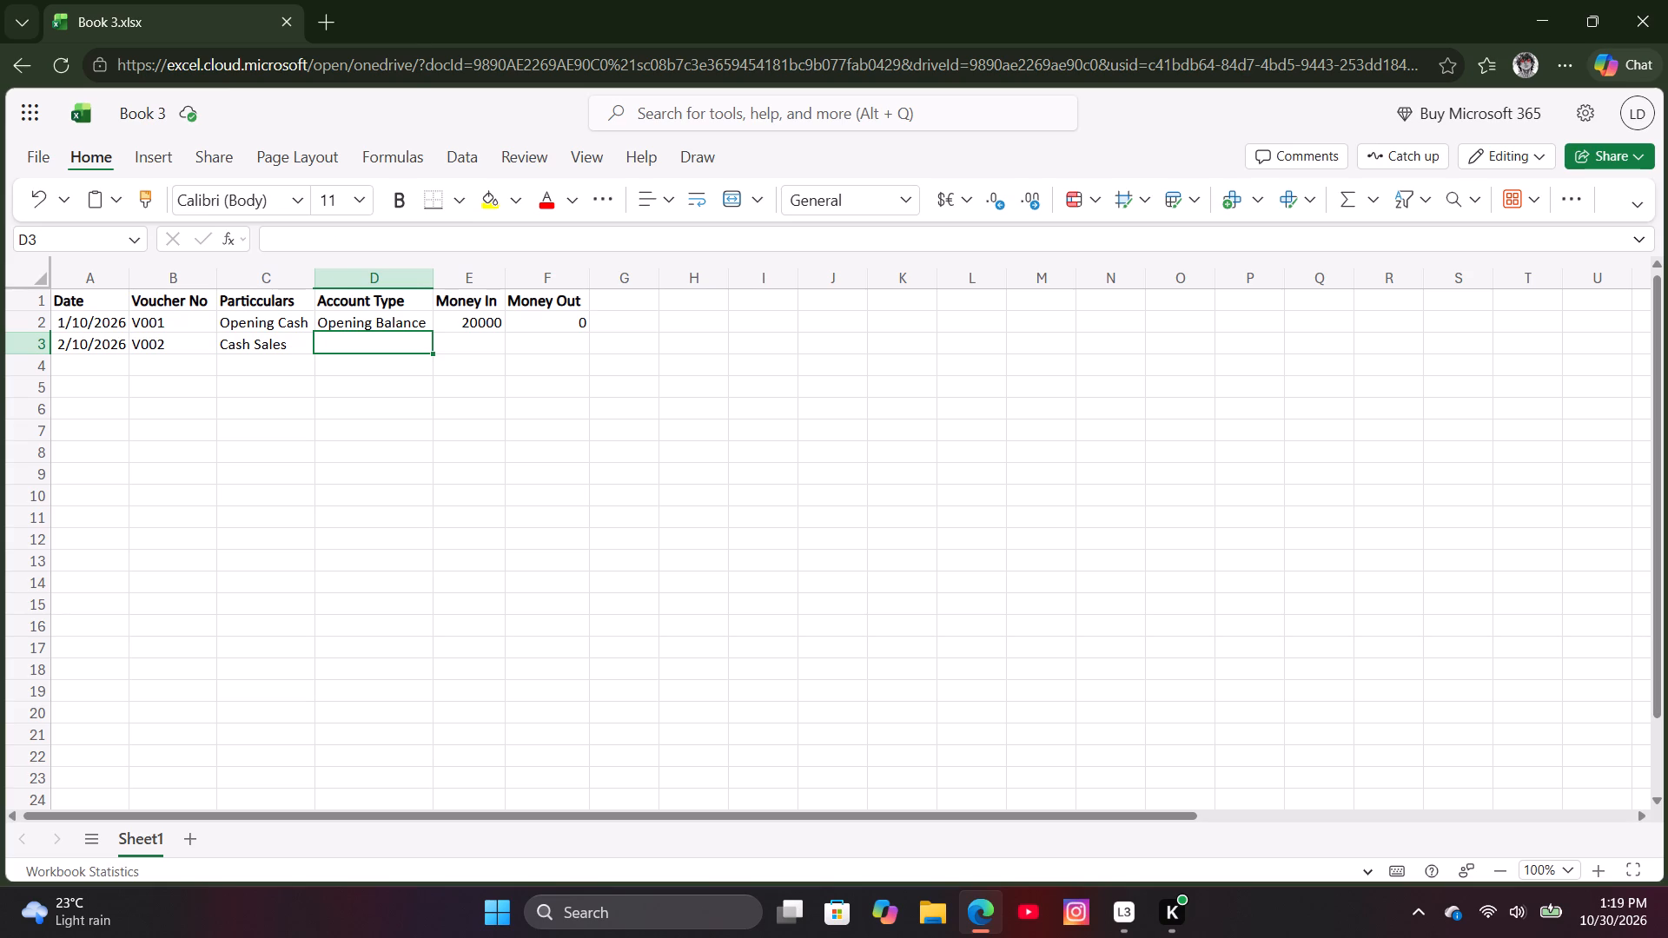
Enter "Income" as the account type of voucher V002 in cell D3.
type("IN")
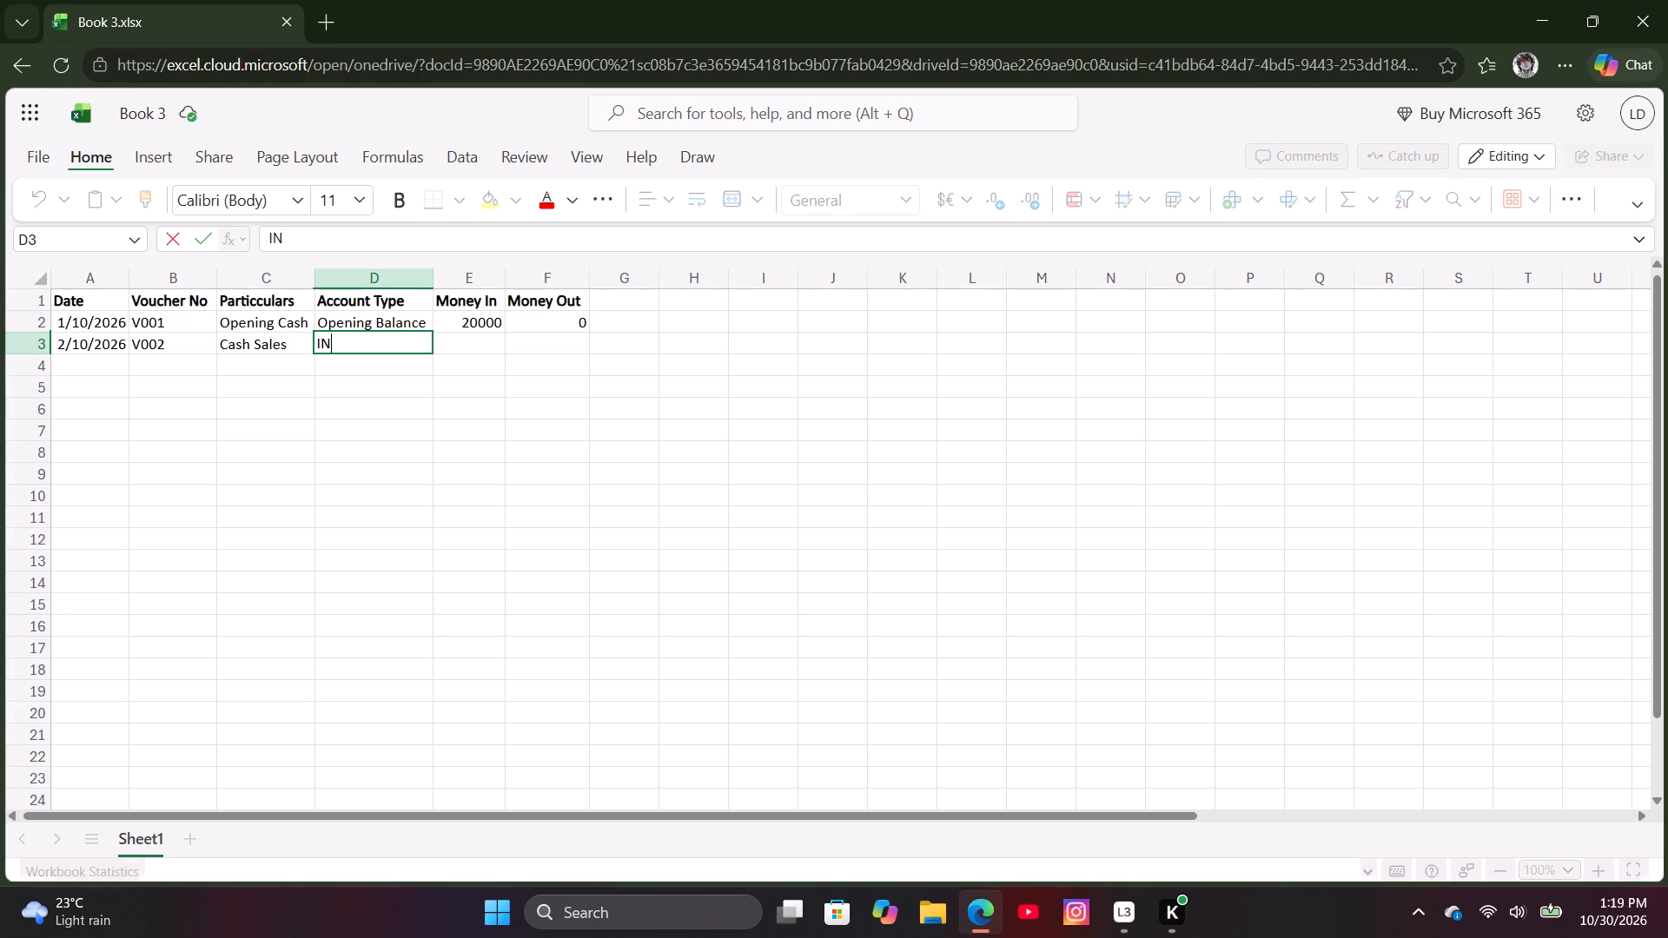
key("BackSpace")
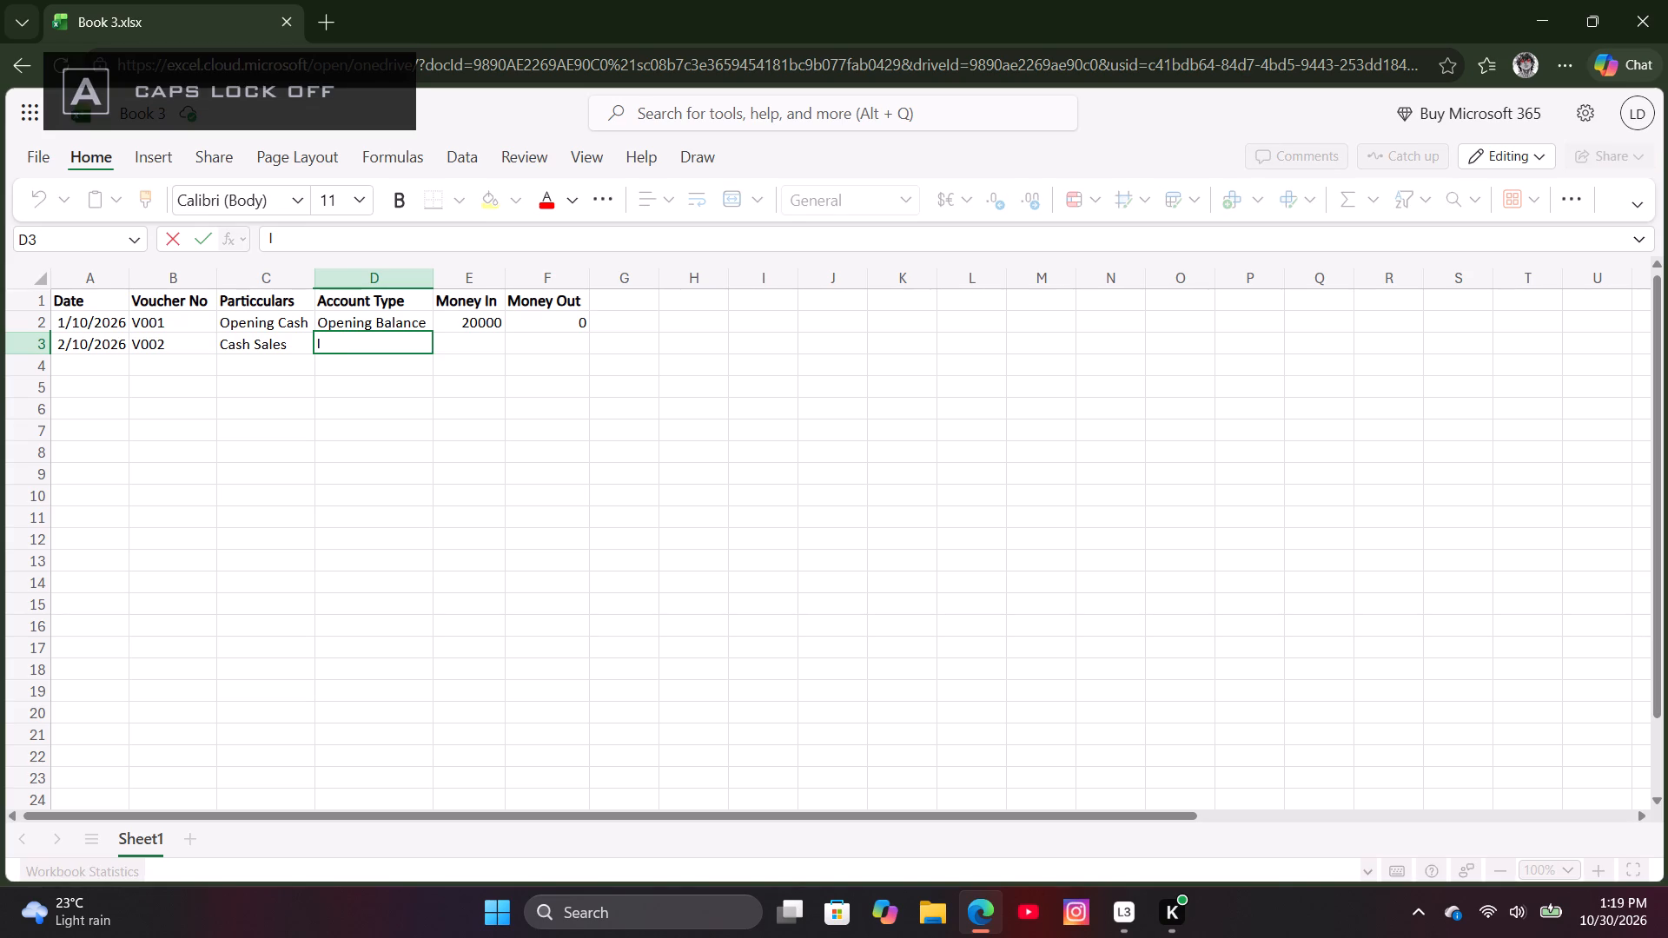
key("n")
key("c")
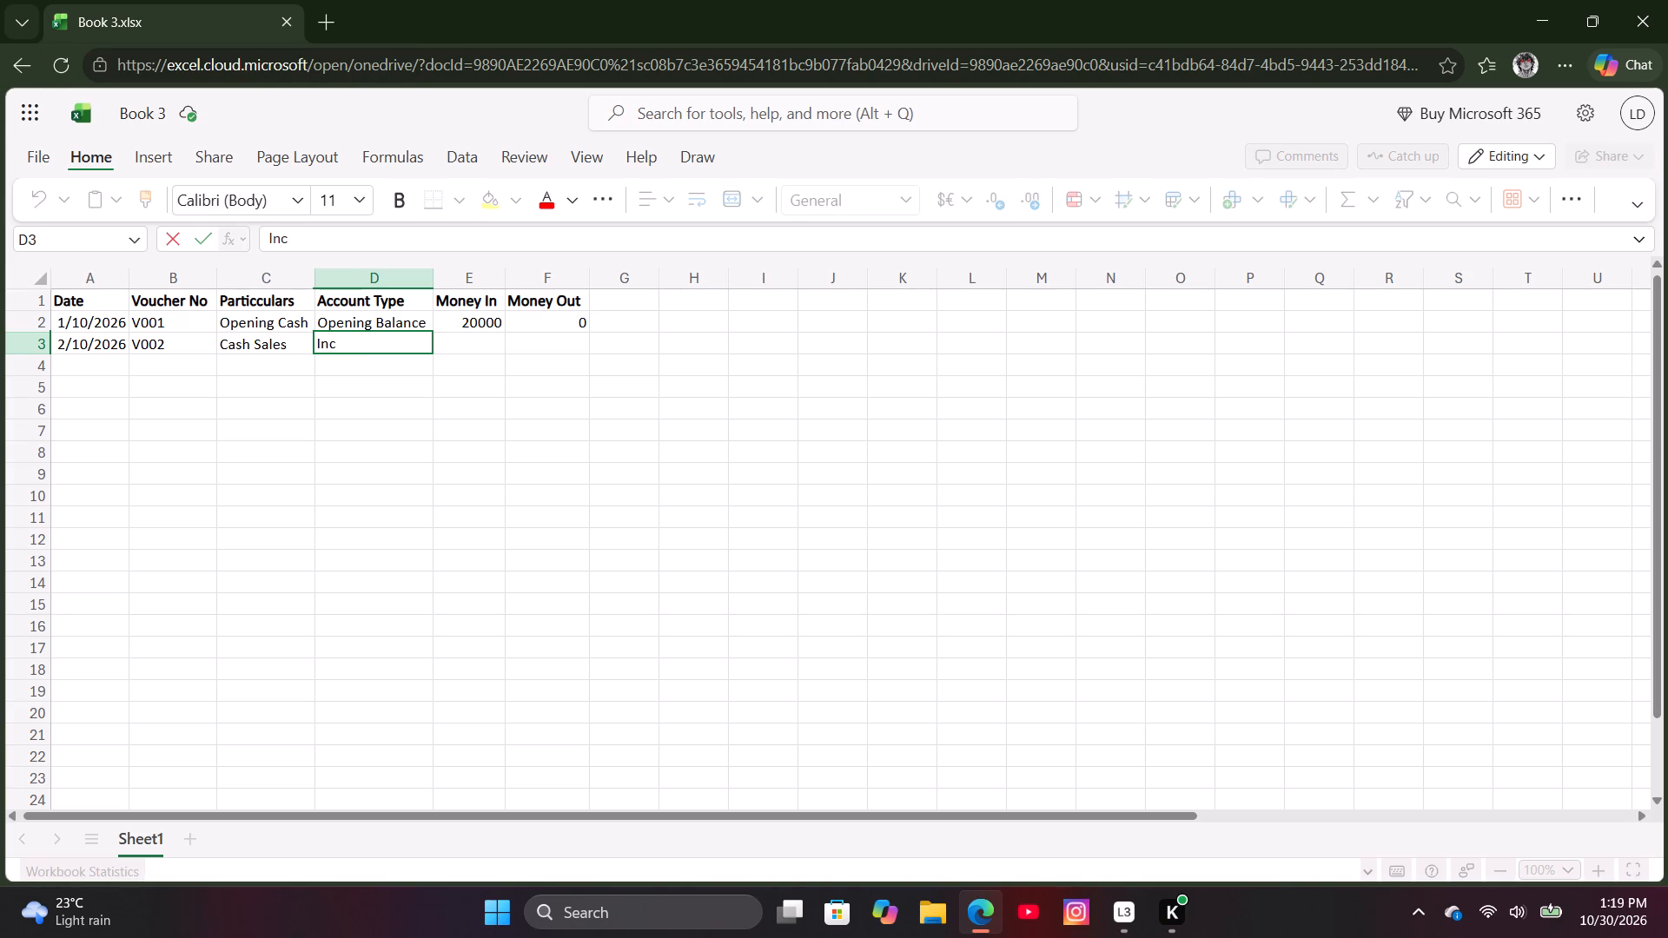
type("ome")
key("Right")
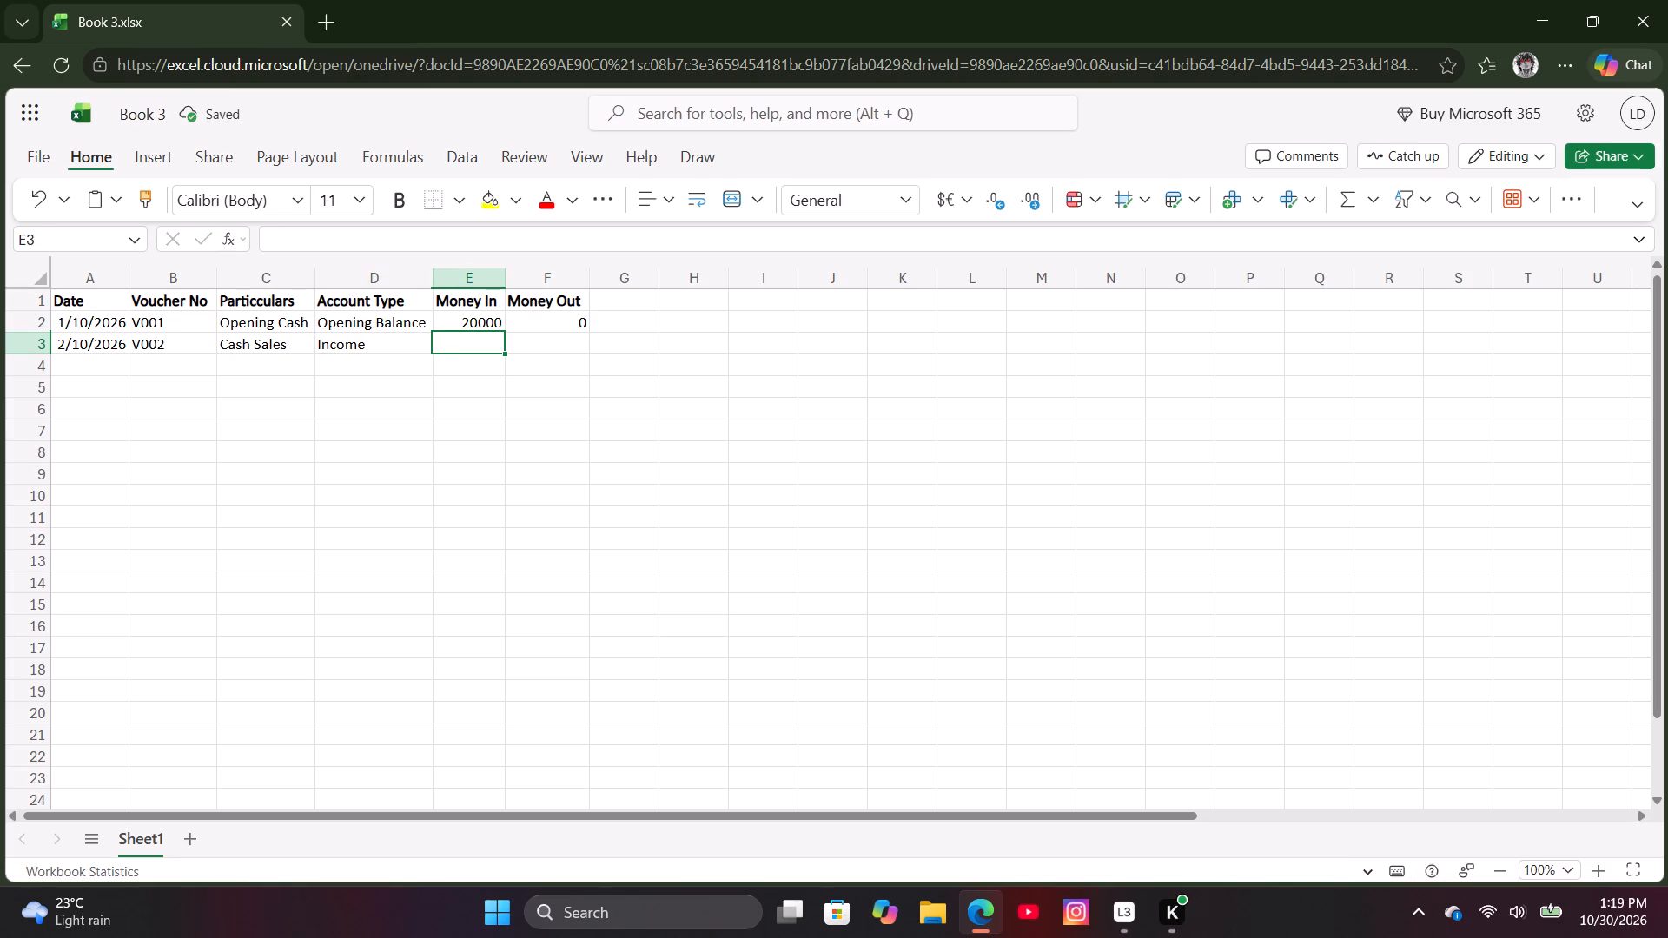
Enter 12000 as Money In and 0 as Money Out for voucher V002 in cells E3 and F3.
type("12000")
key("Right")
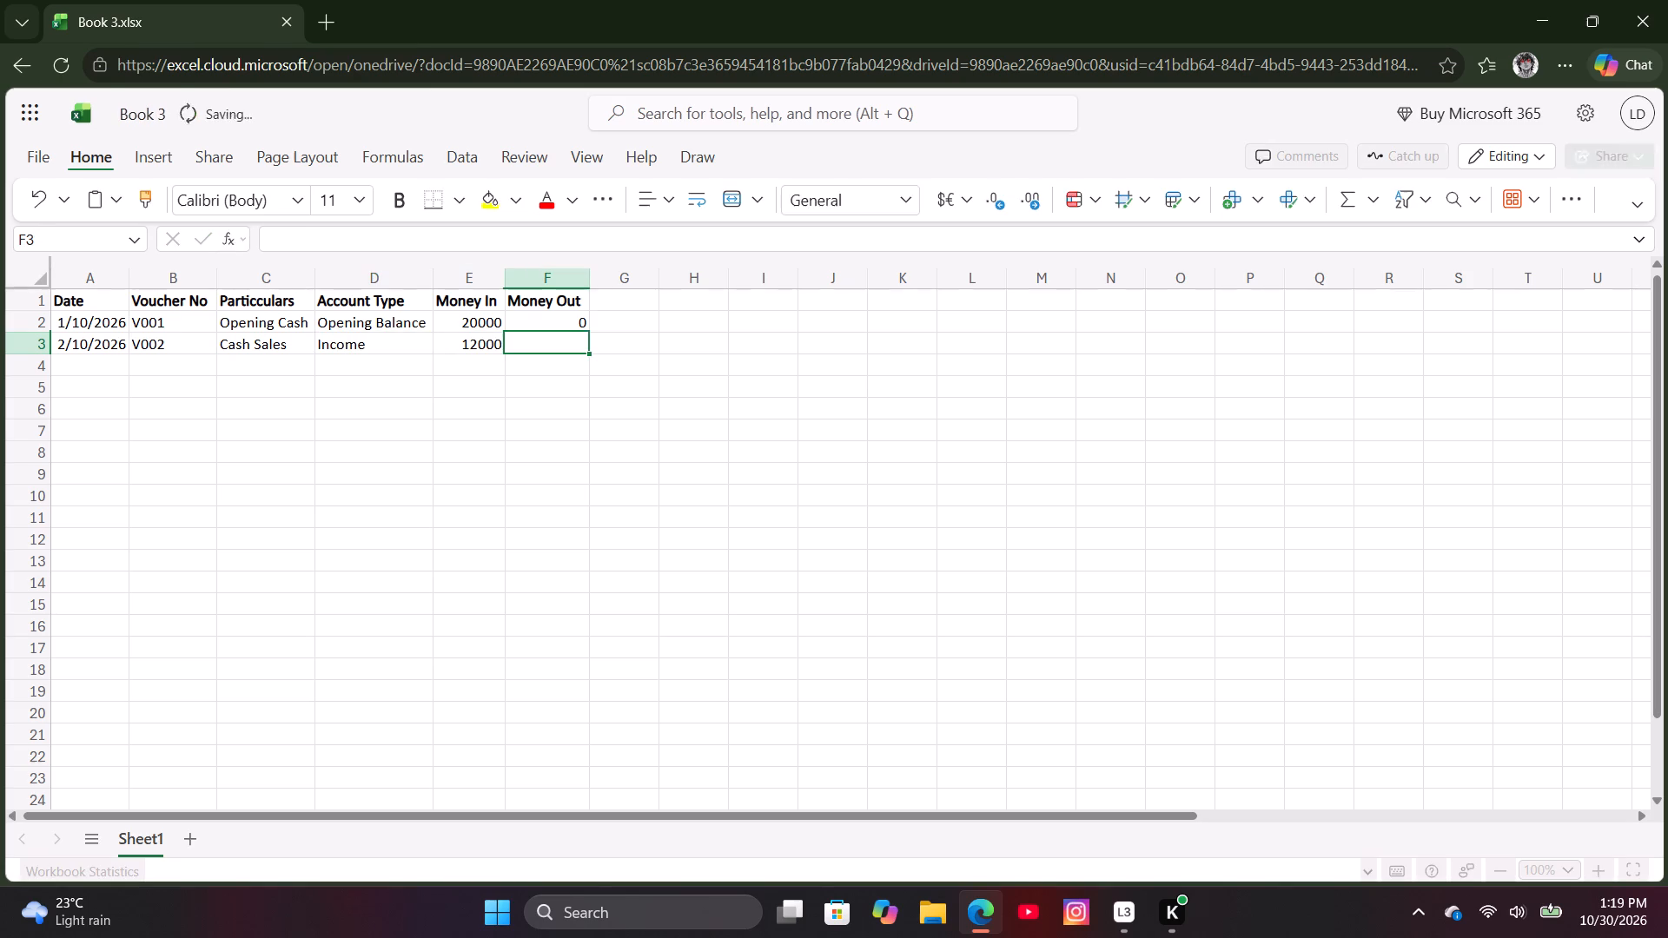
key("0")
key("Down")
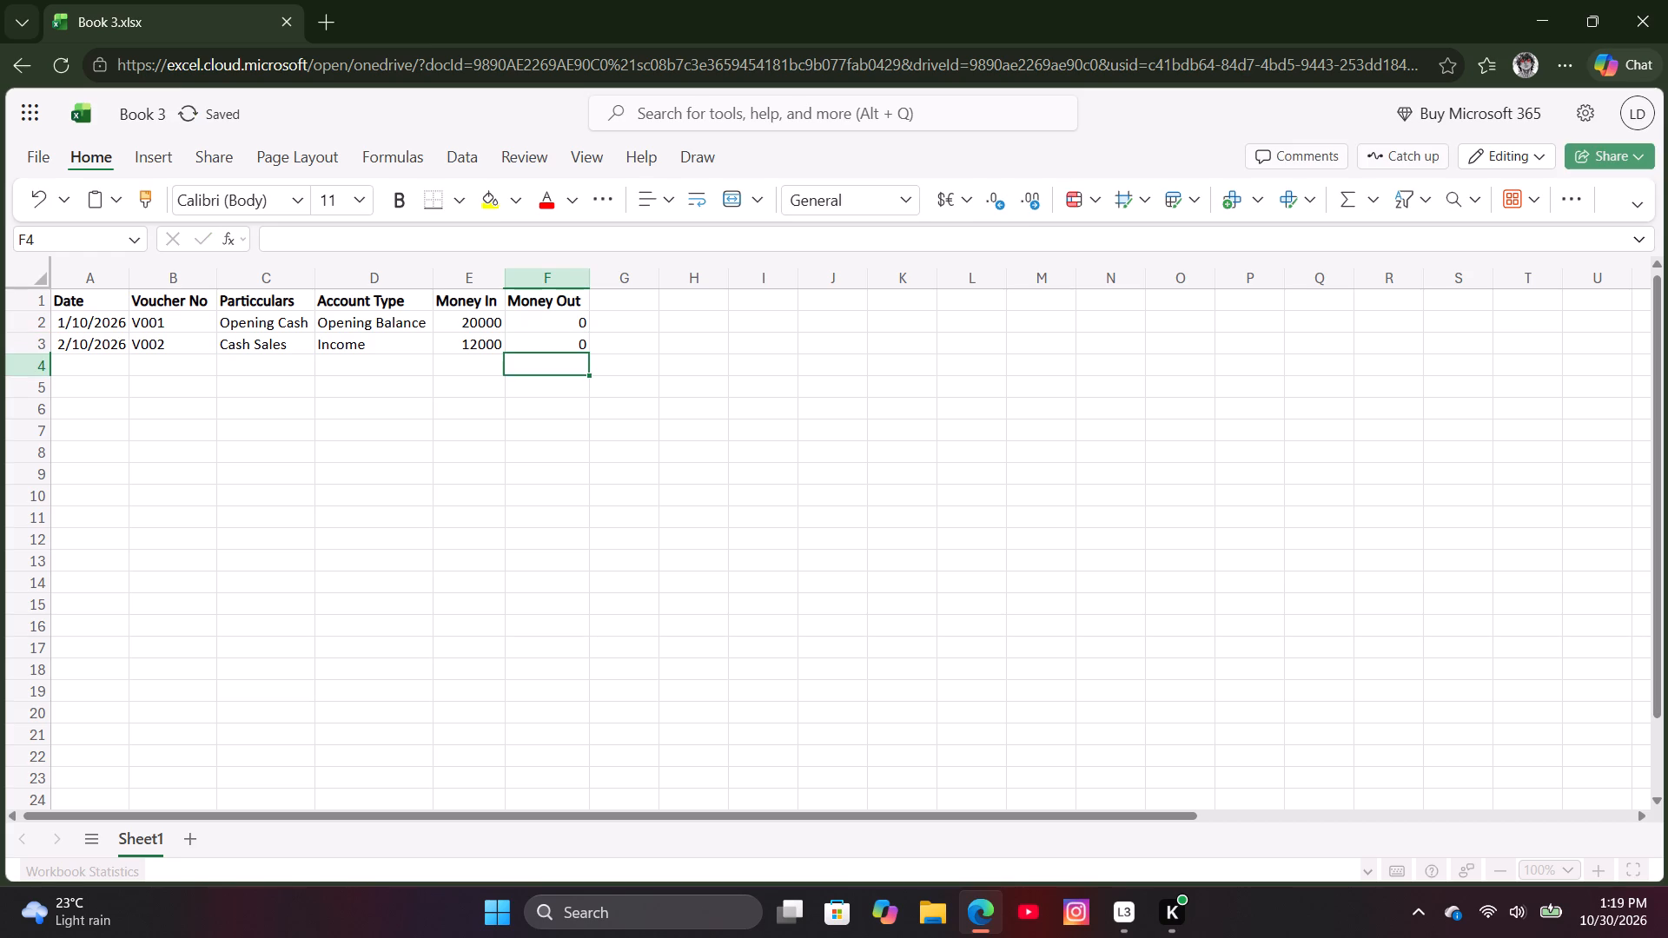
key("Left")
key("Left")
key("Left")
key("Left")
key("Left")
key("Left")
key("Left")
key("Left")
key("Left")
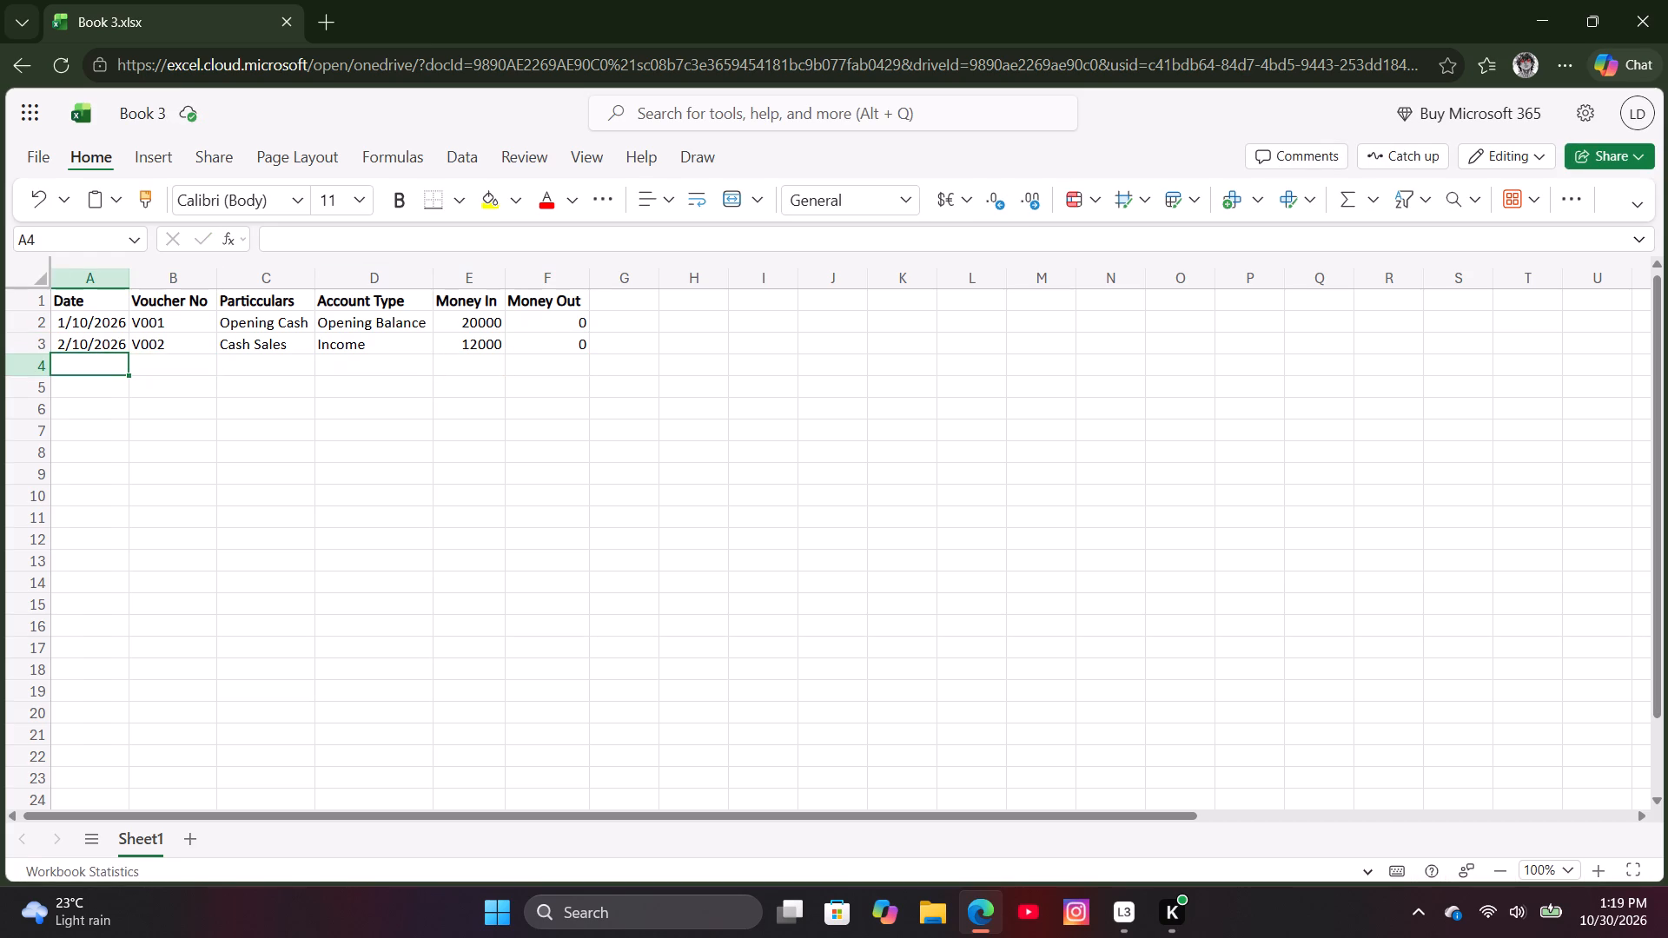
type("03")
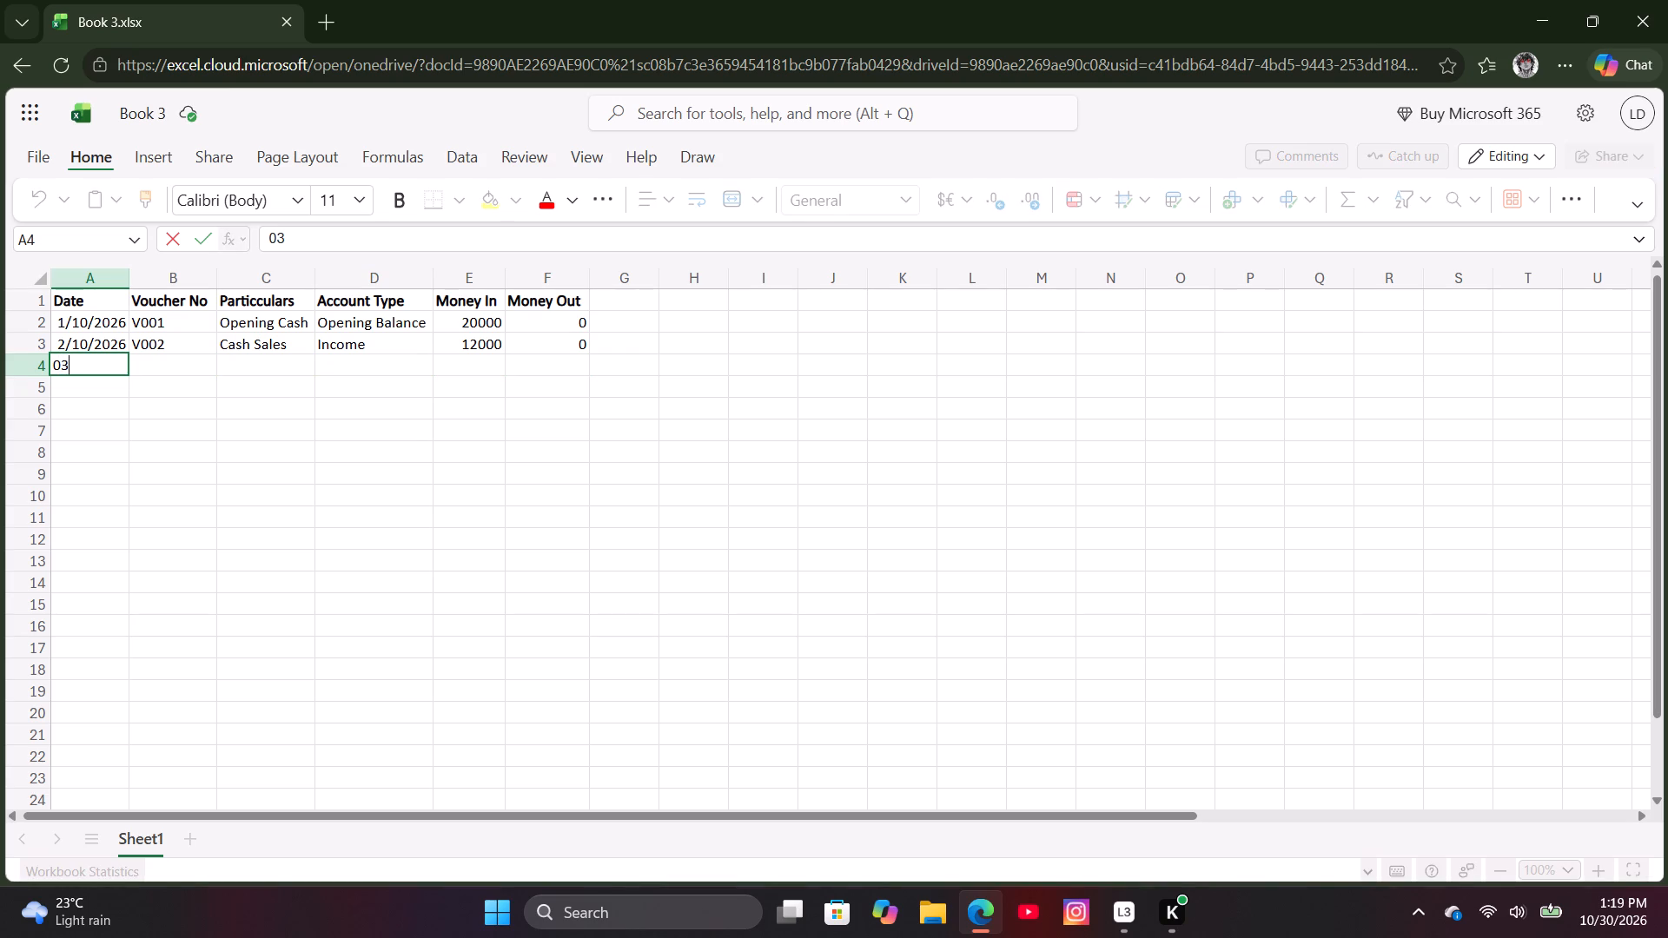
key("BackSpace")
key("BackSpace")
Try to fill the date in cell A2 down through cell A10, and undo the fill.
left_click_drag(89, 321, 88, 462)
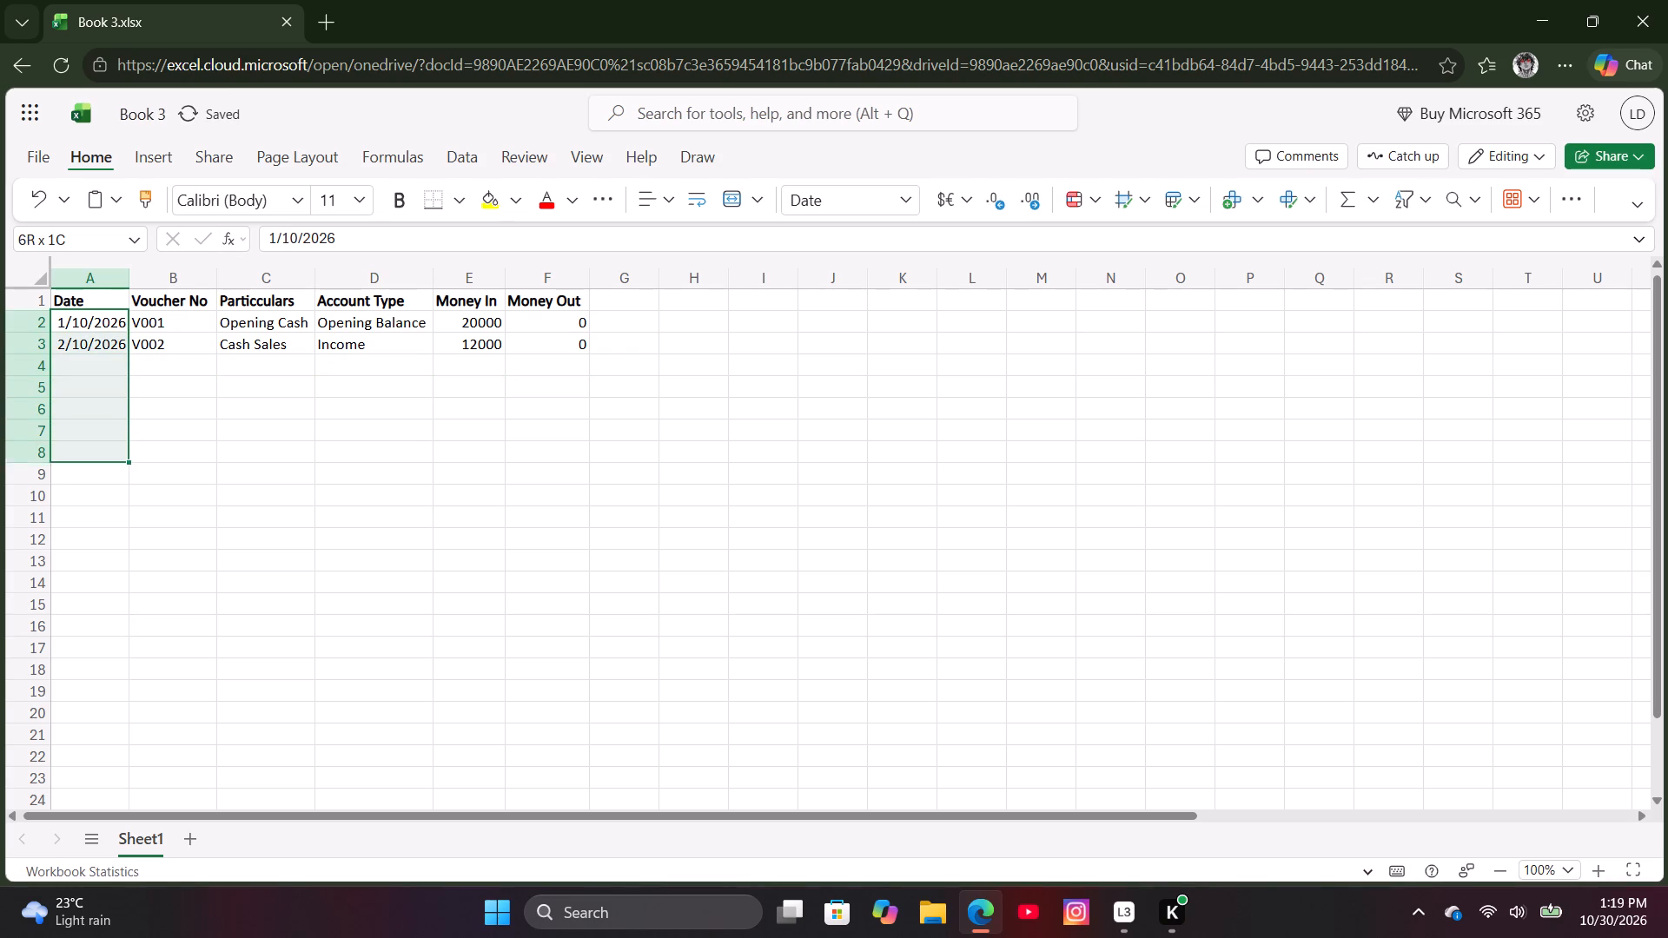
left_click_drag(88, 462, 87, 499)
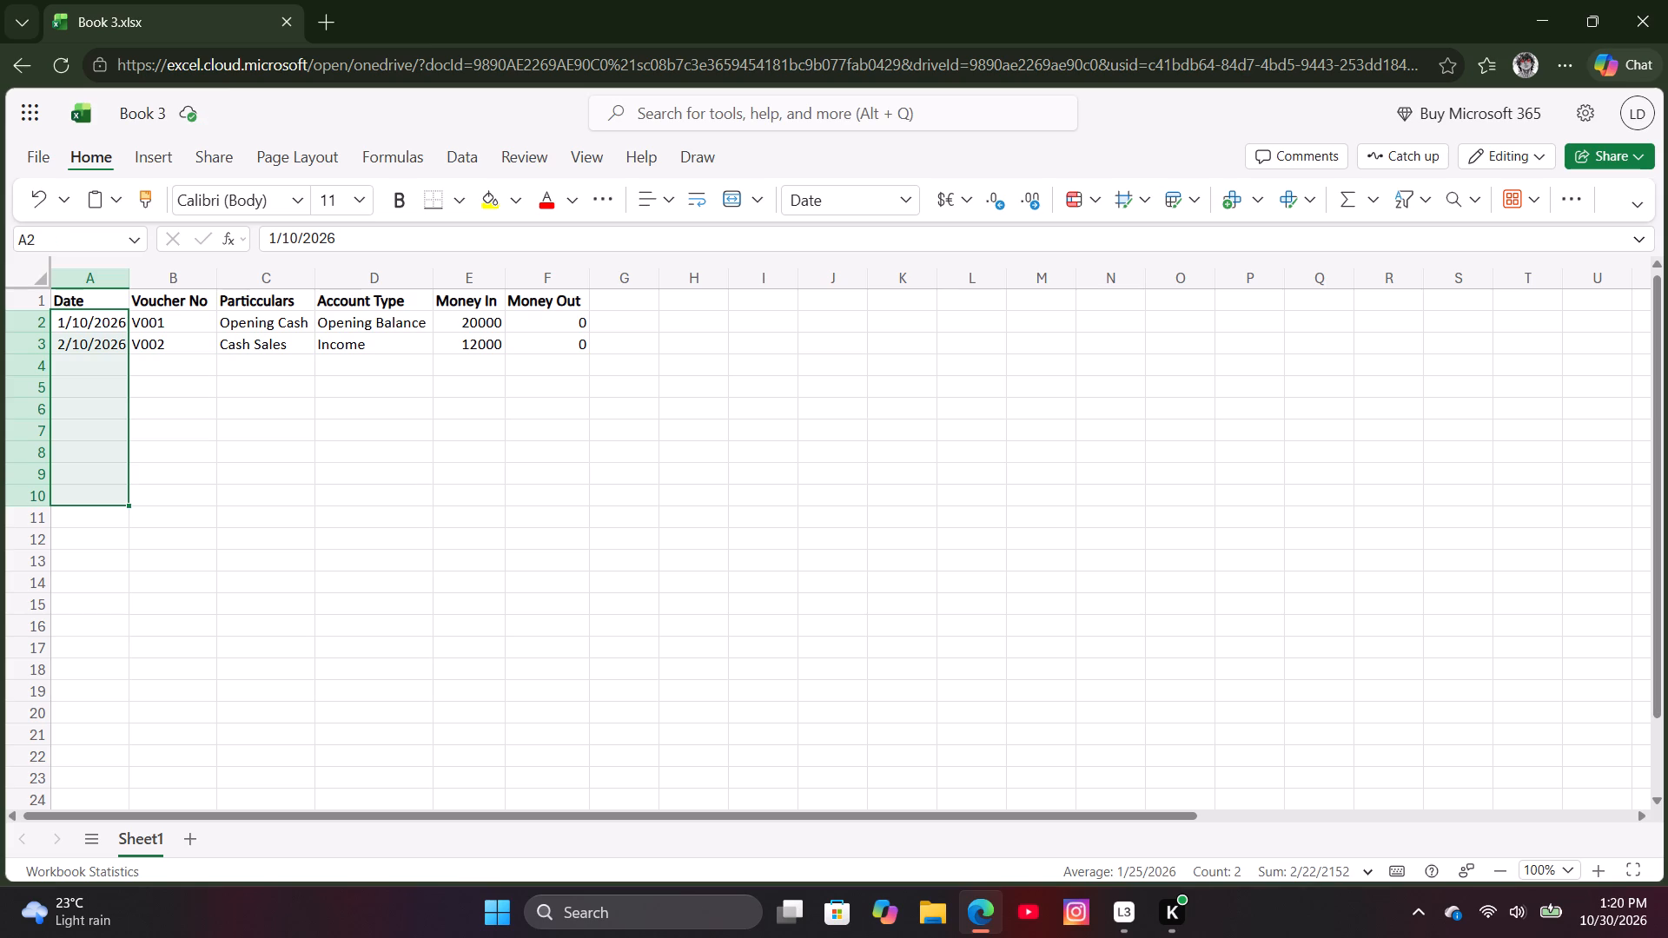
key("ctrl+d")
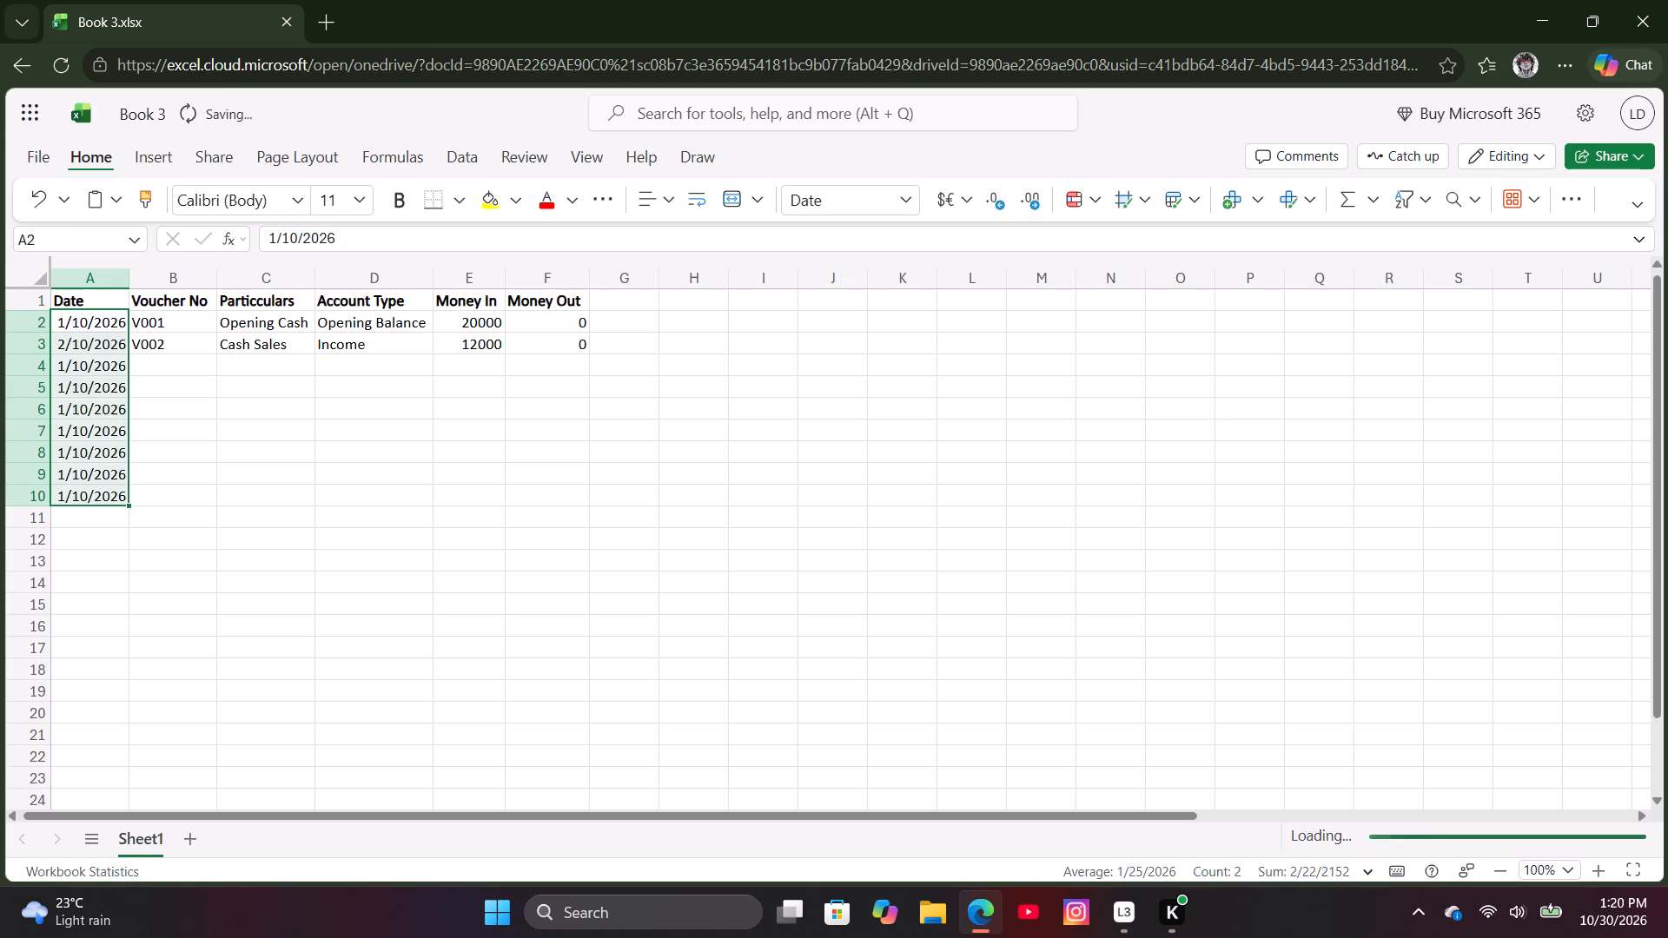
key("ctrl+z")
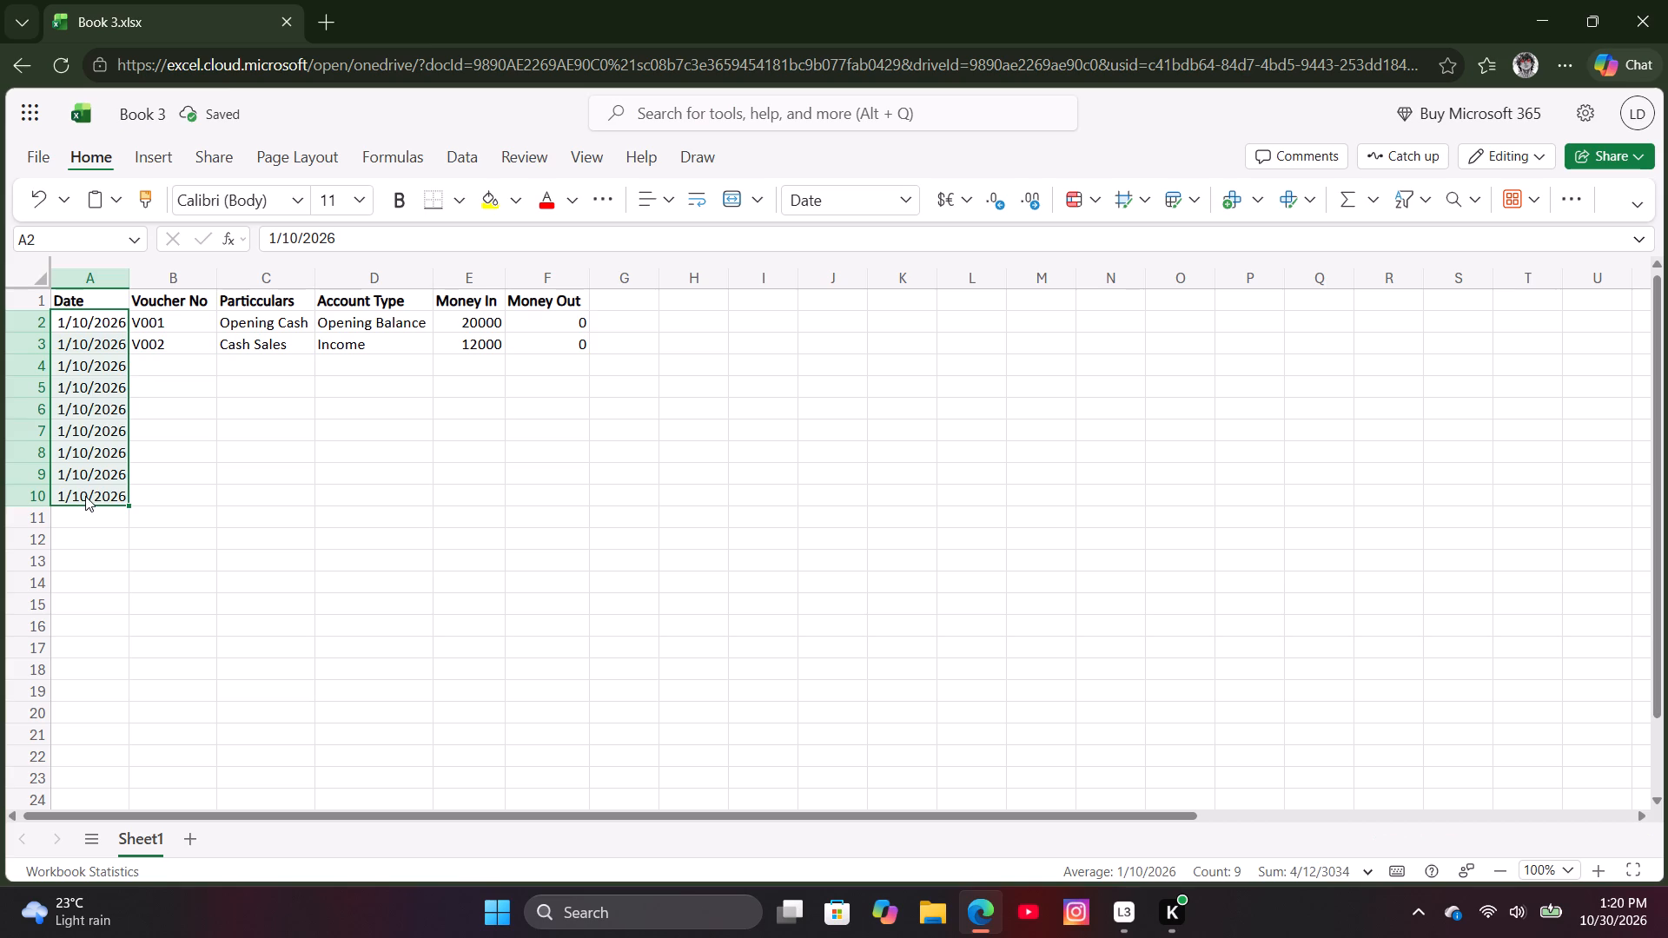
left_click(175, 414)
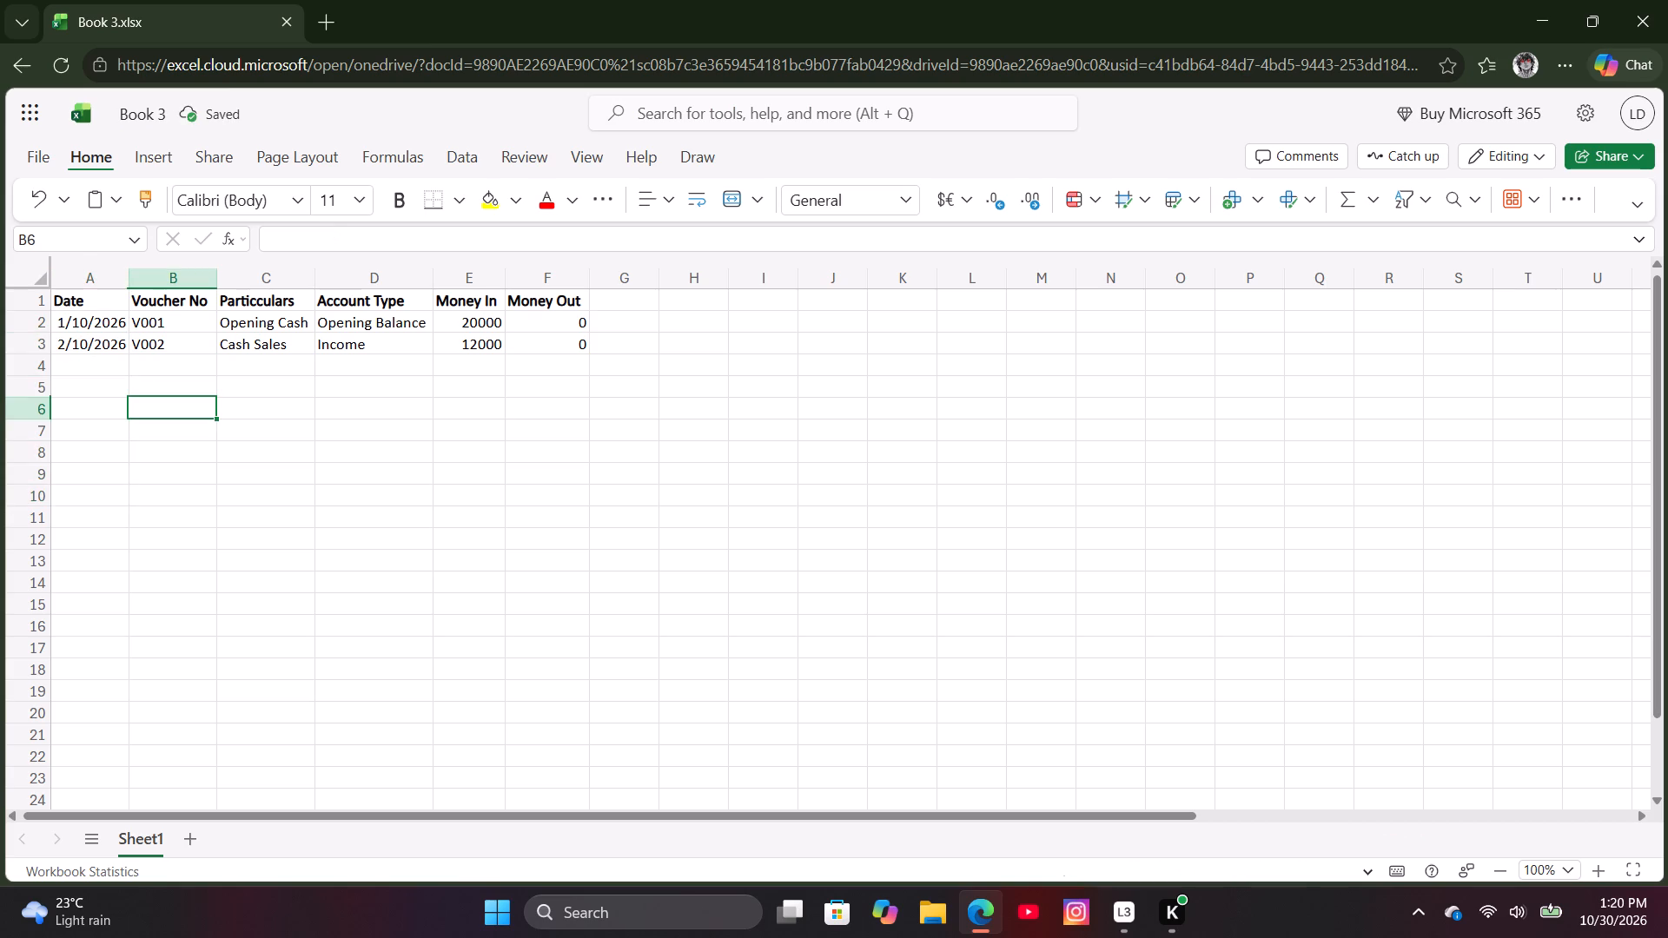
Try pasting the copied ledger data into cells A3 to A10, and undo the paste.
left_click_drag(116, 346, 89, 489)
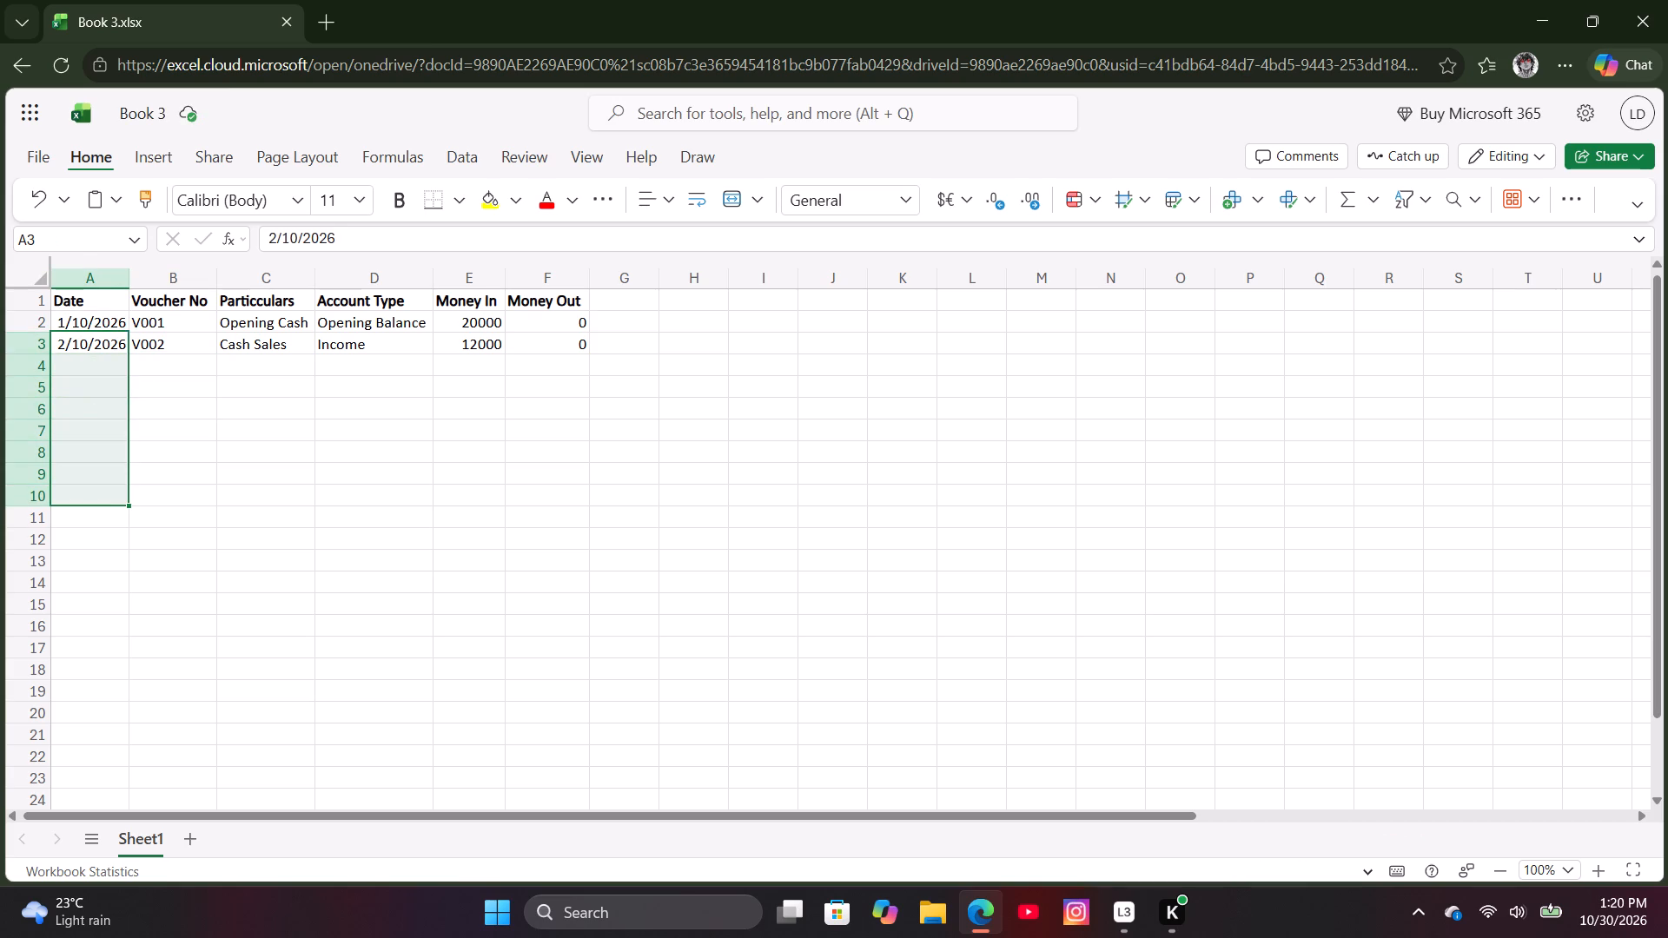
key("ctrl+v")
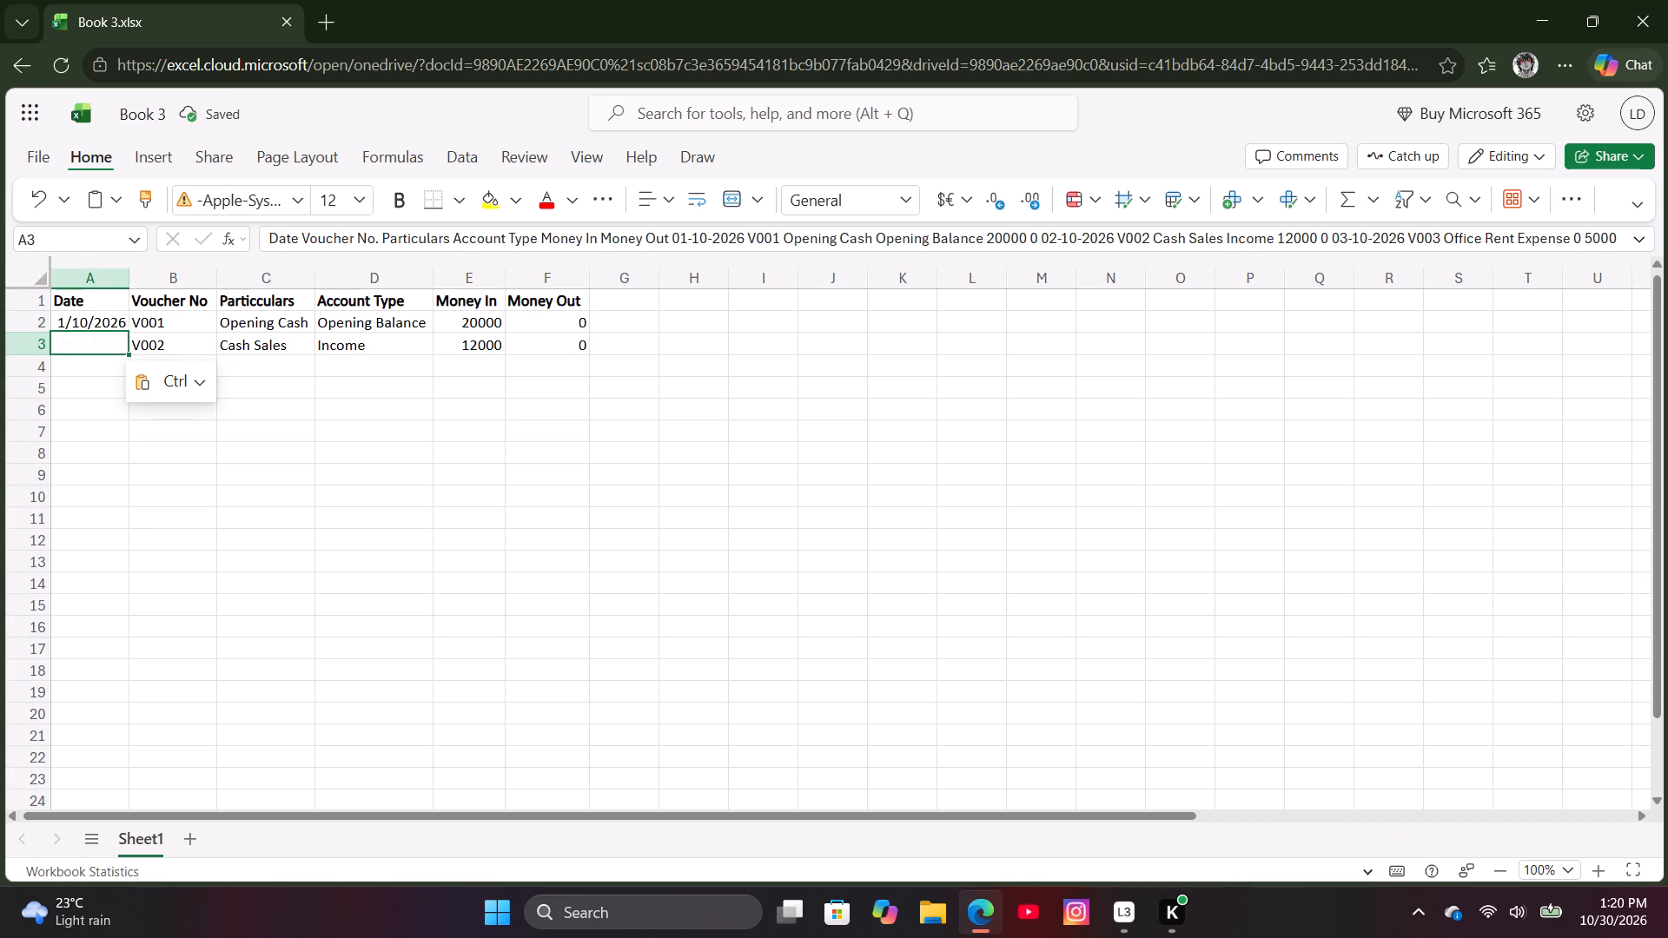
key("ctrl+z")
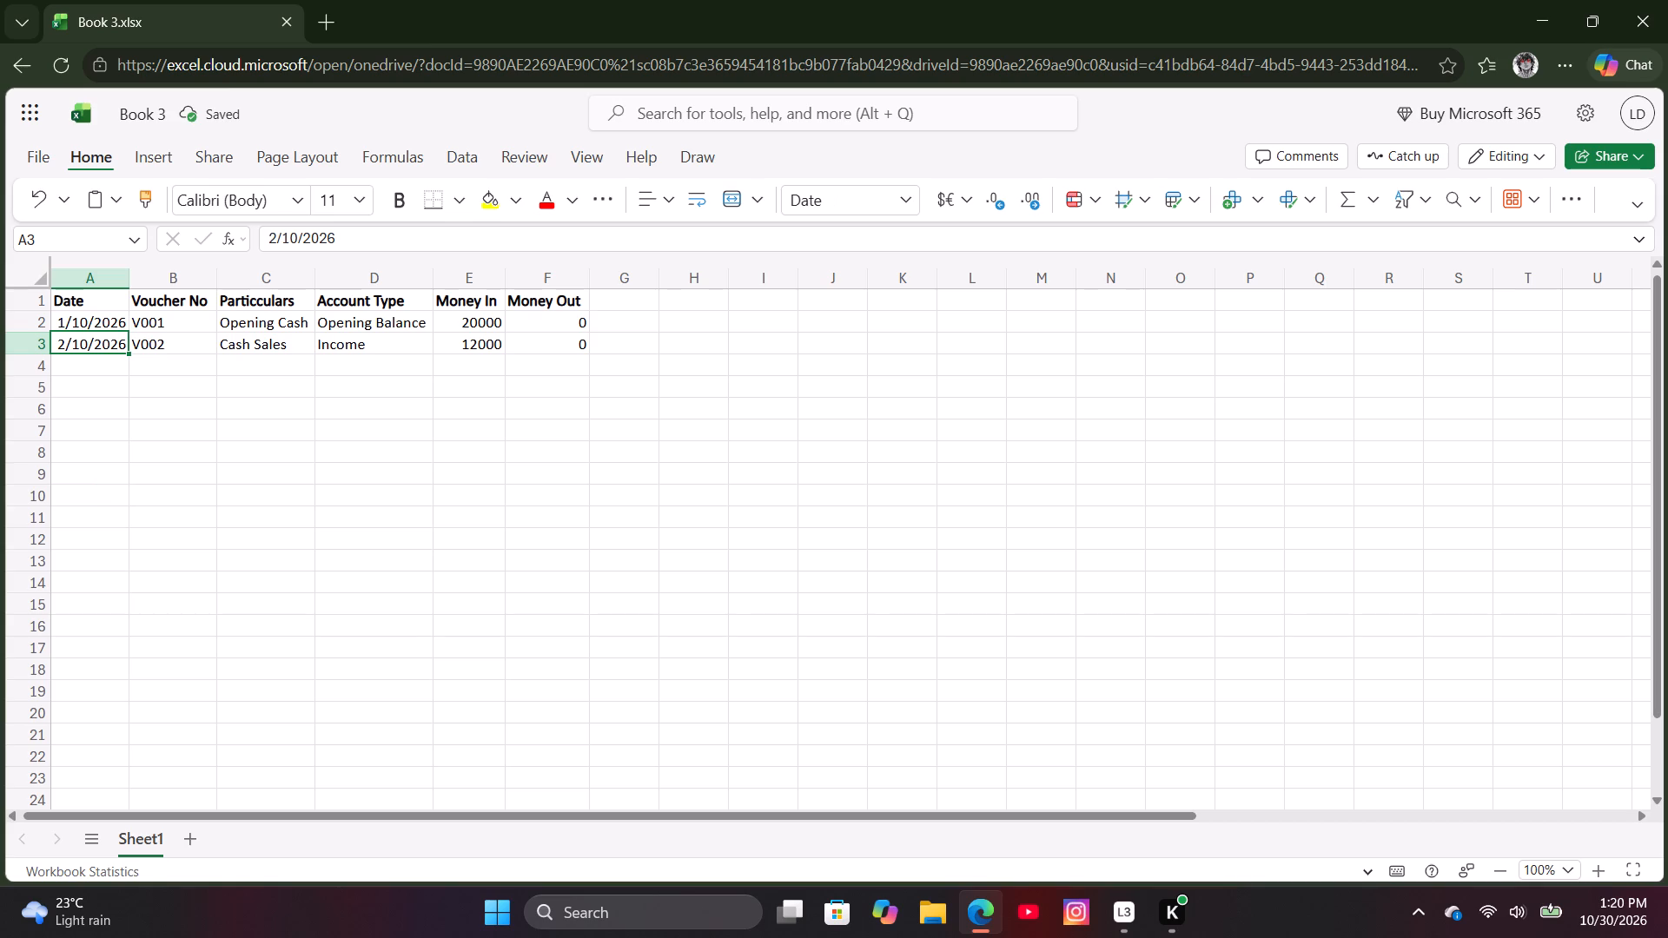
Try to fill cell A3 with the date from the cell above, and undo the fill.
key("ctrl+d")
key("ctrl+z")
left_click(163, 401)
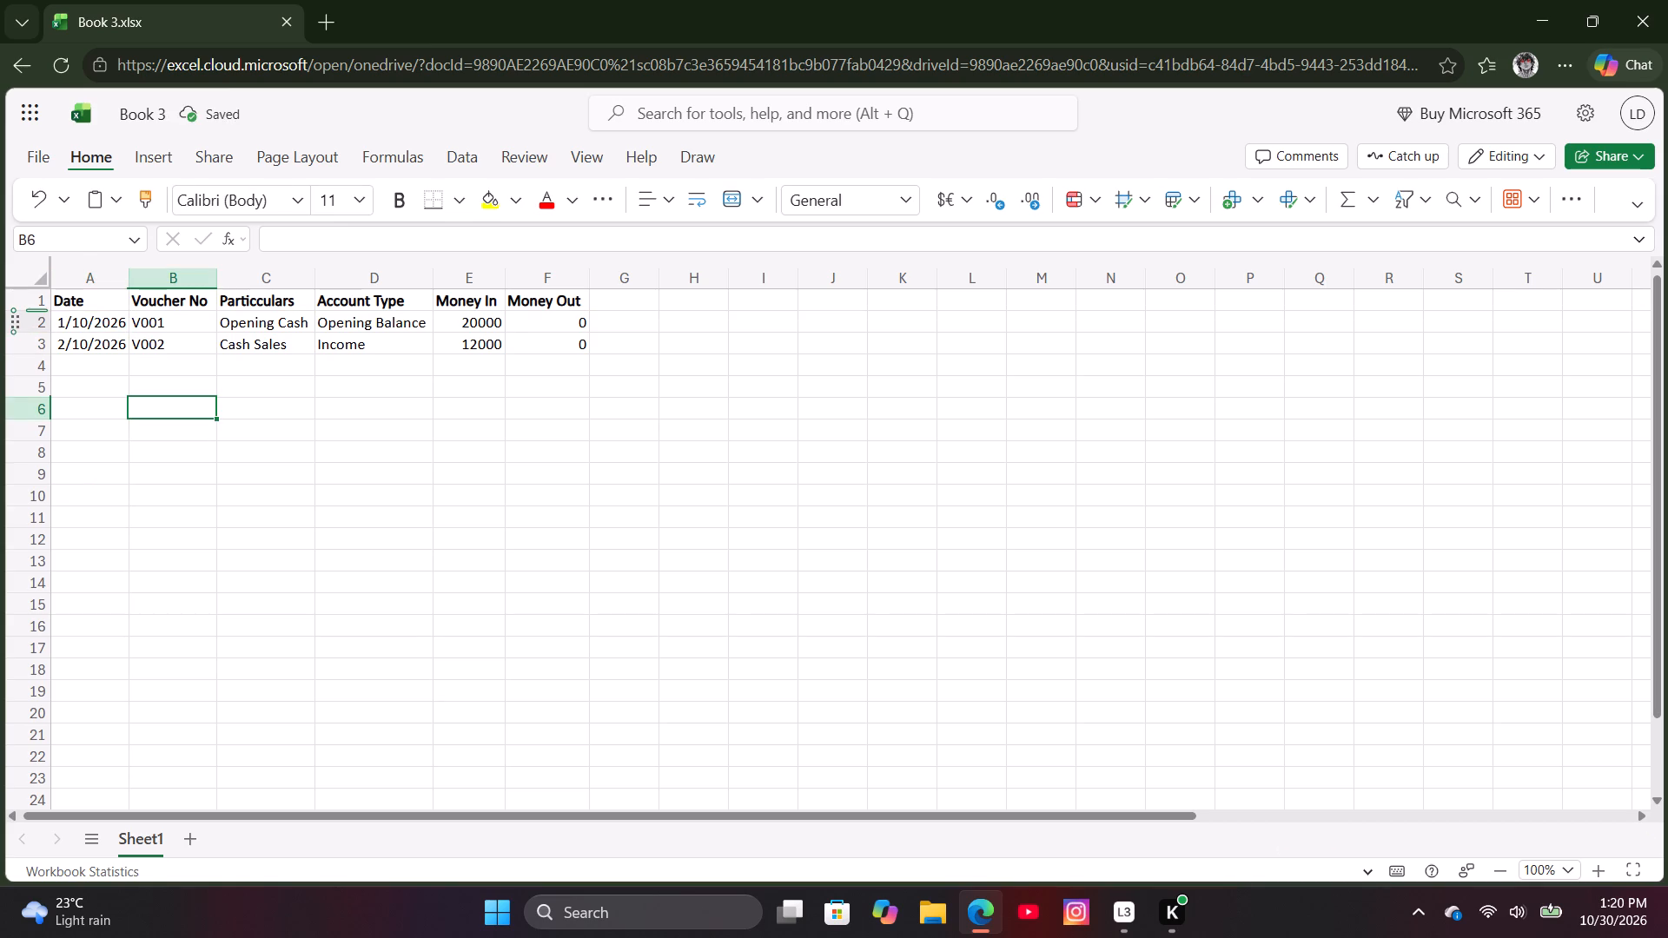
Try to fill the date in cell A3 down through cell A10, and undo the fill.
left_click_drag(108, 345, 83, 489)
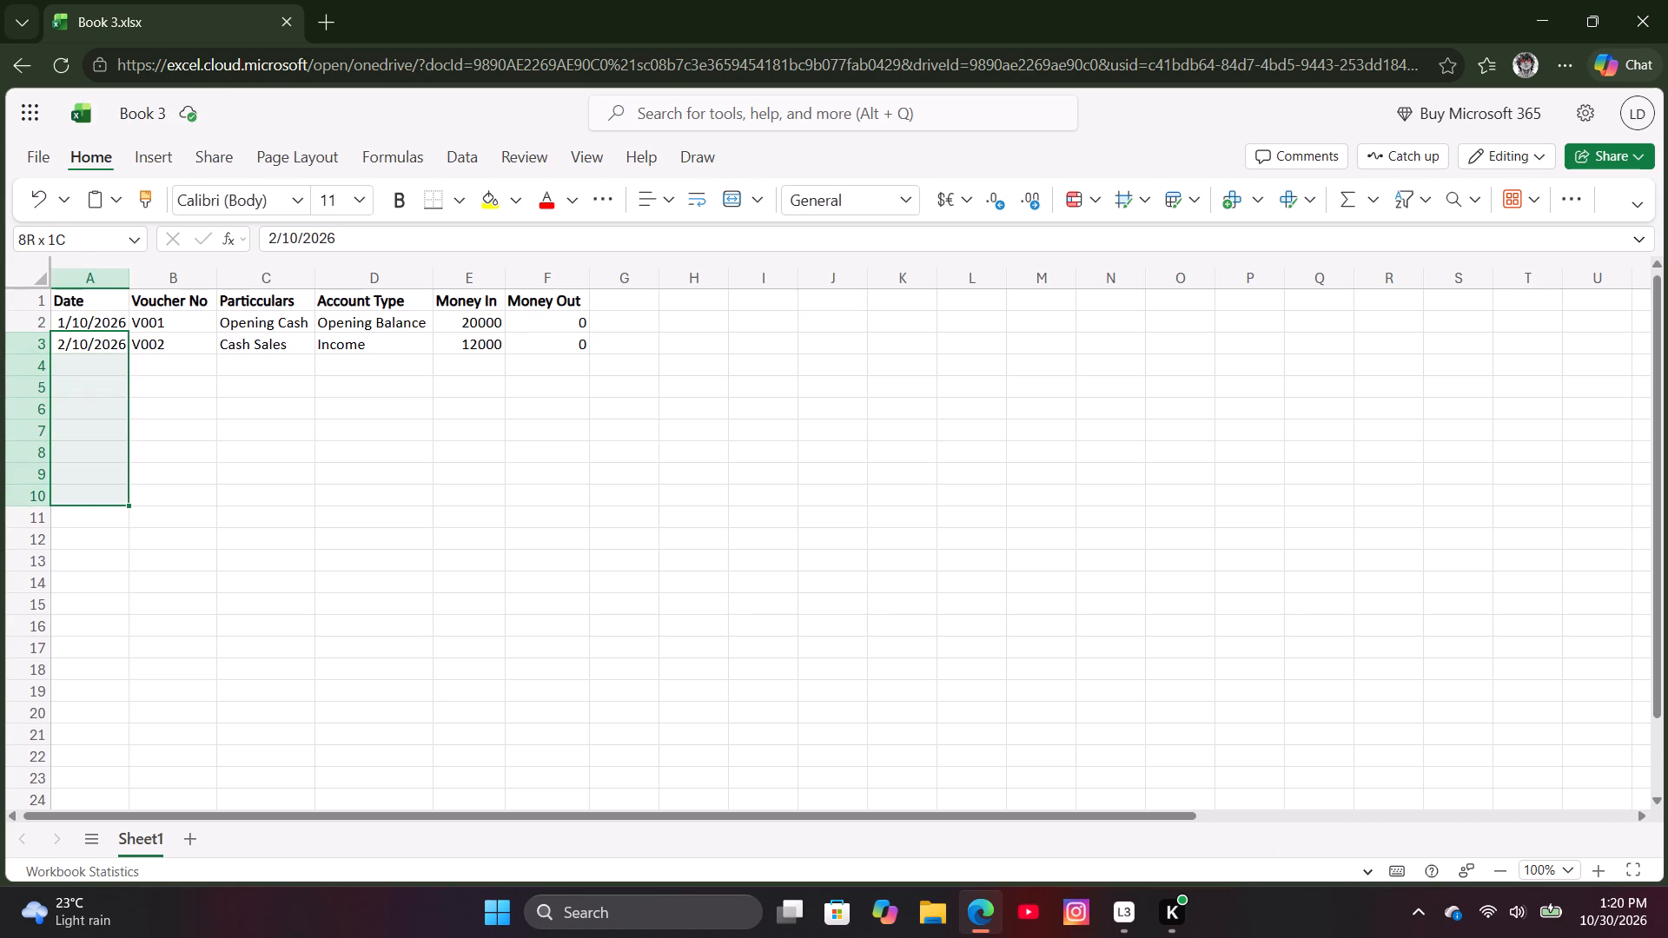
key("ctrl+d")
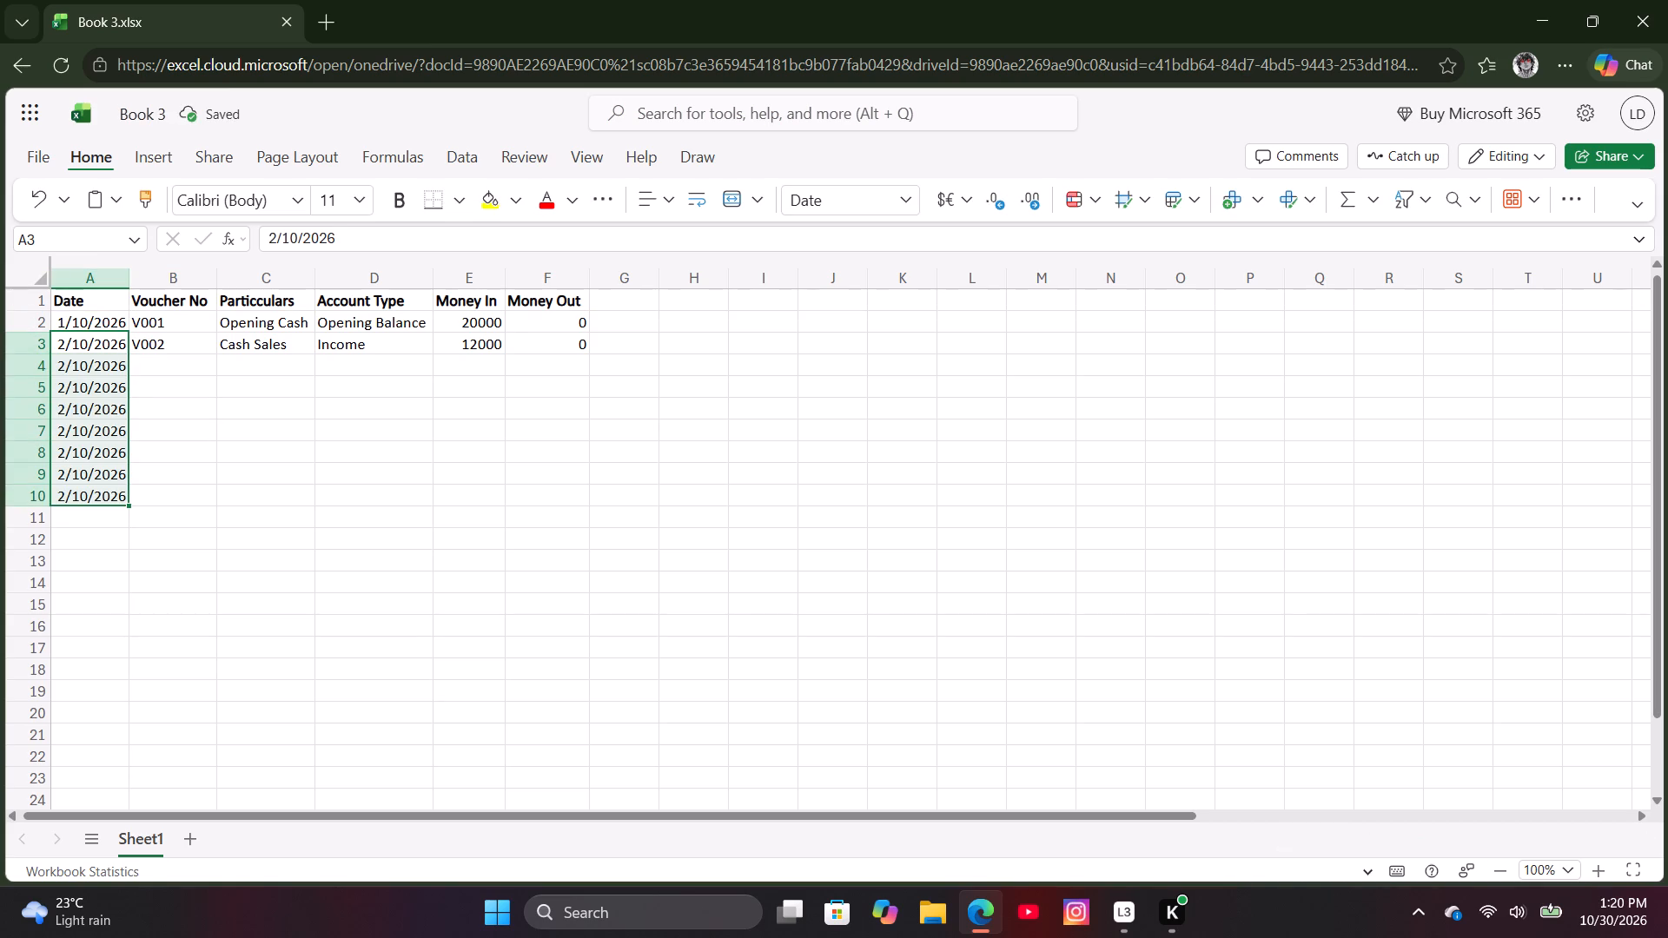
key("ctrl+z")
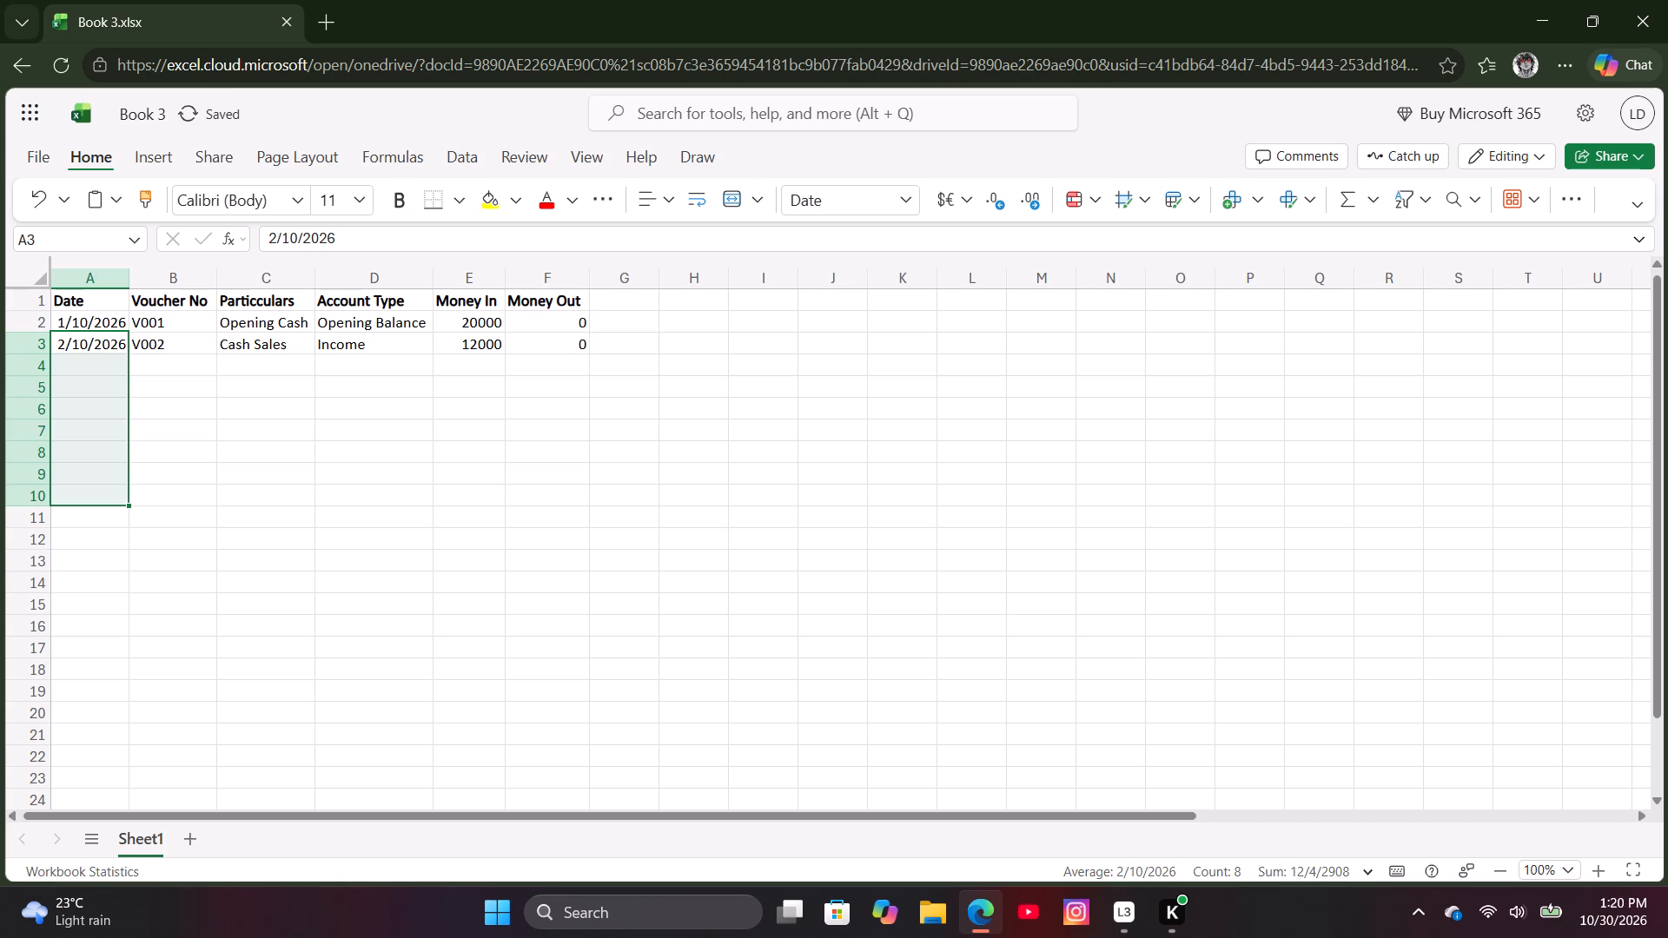
Enter the date 3/10/2026 in cell A4 and the voucher number V003 in cell B4.
left_click(114, 370)
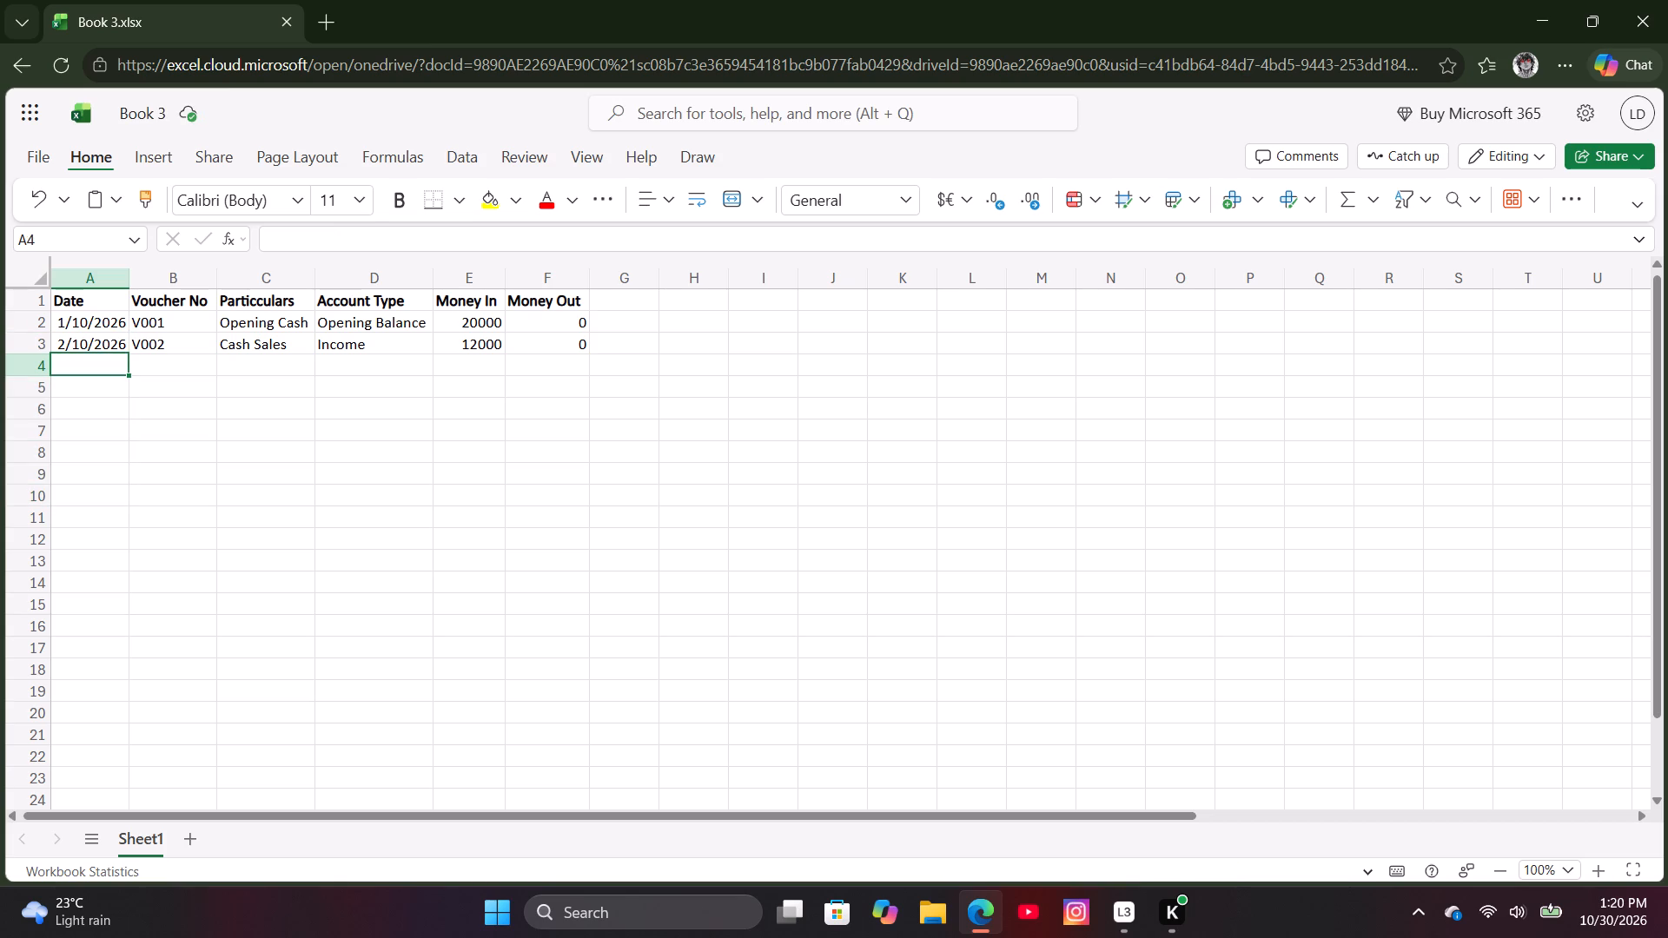
key("3")
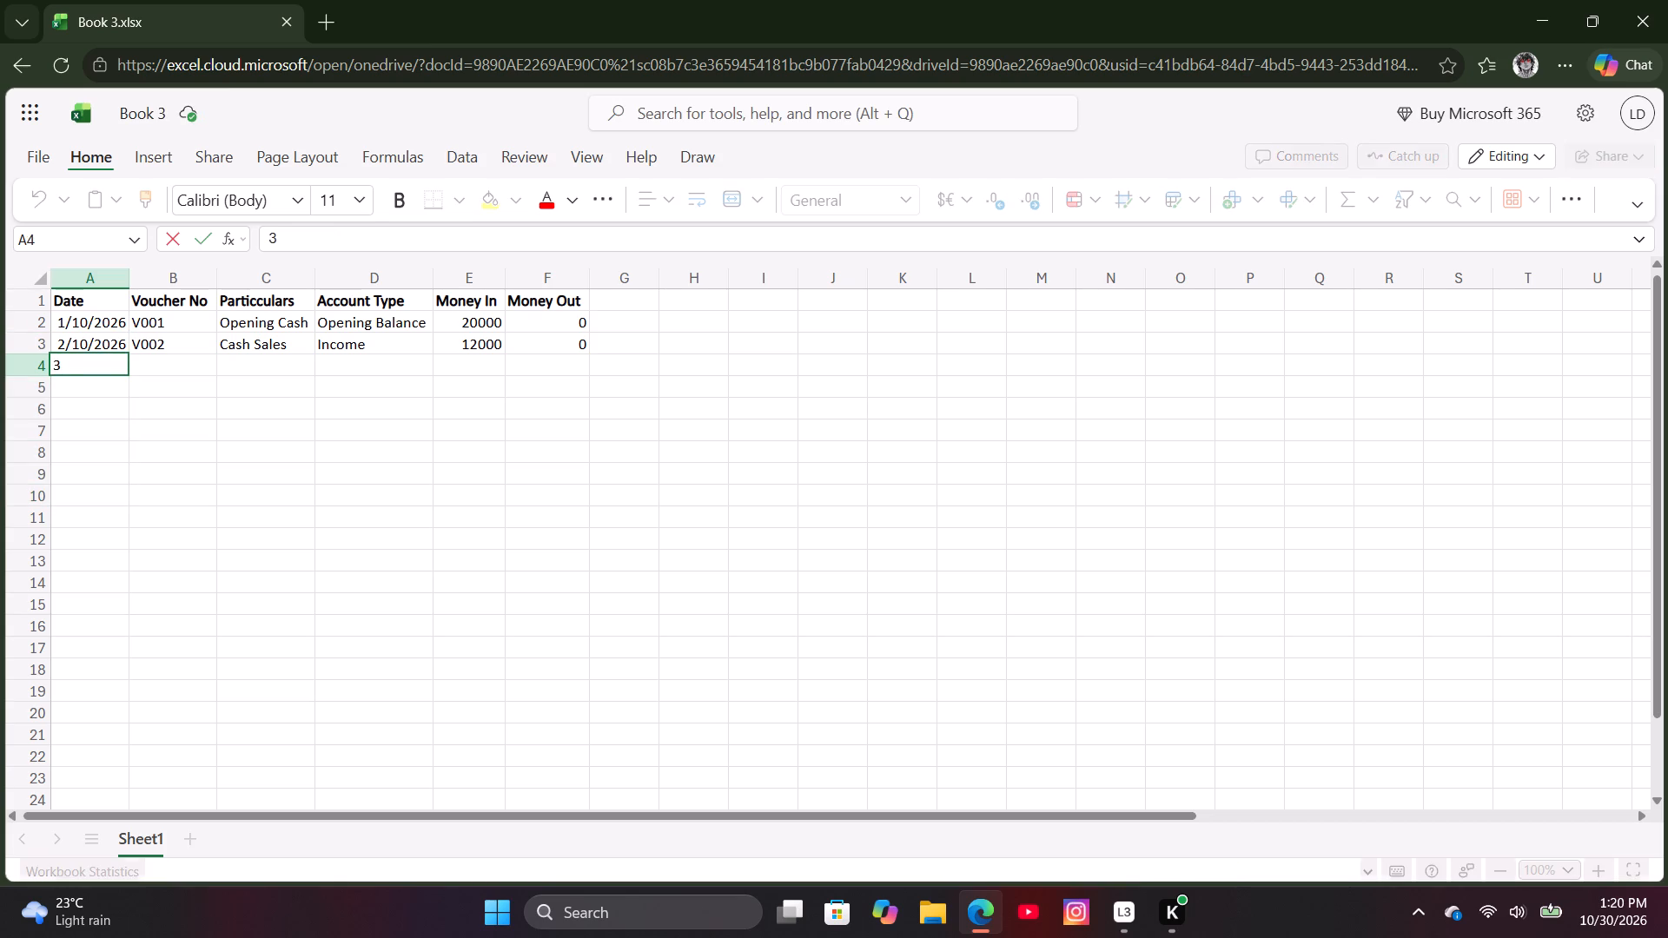
key("slash")
type("10/206")
key("BackSpace")
type("26")
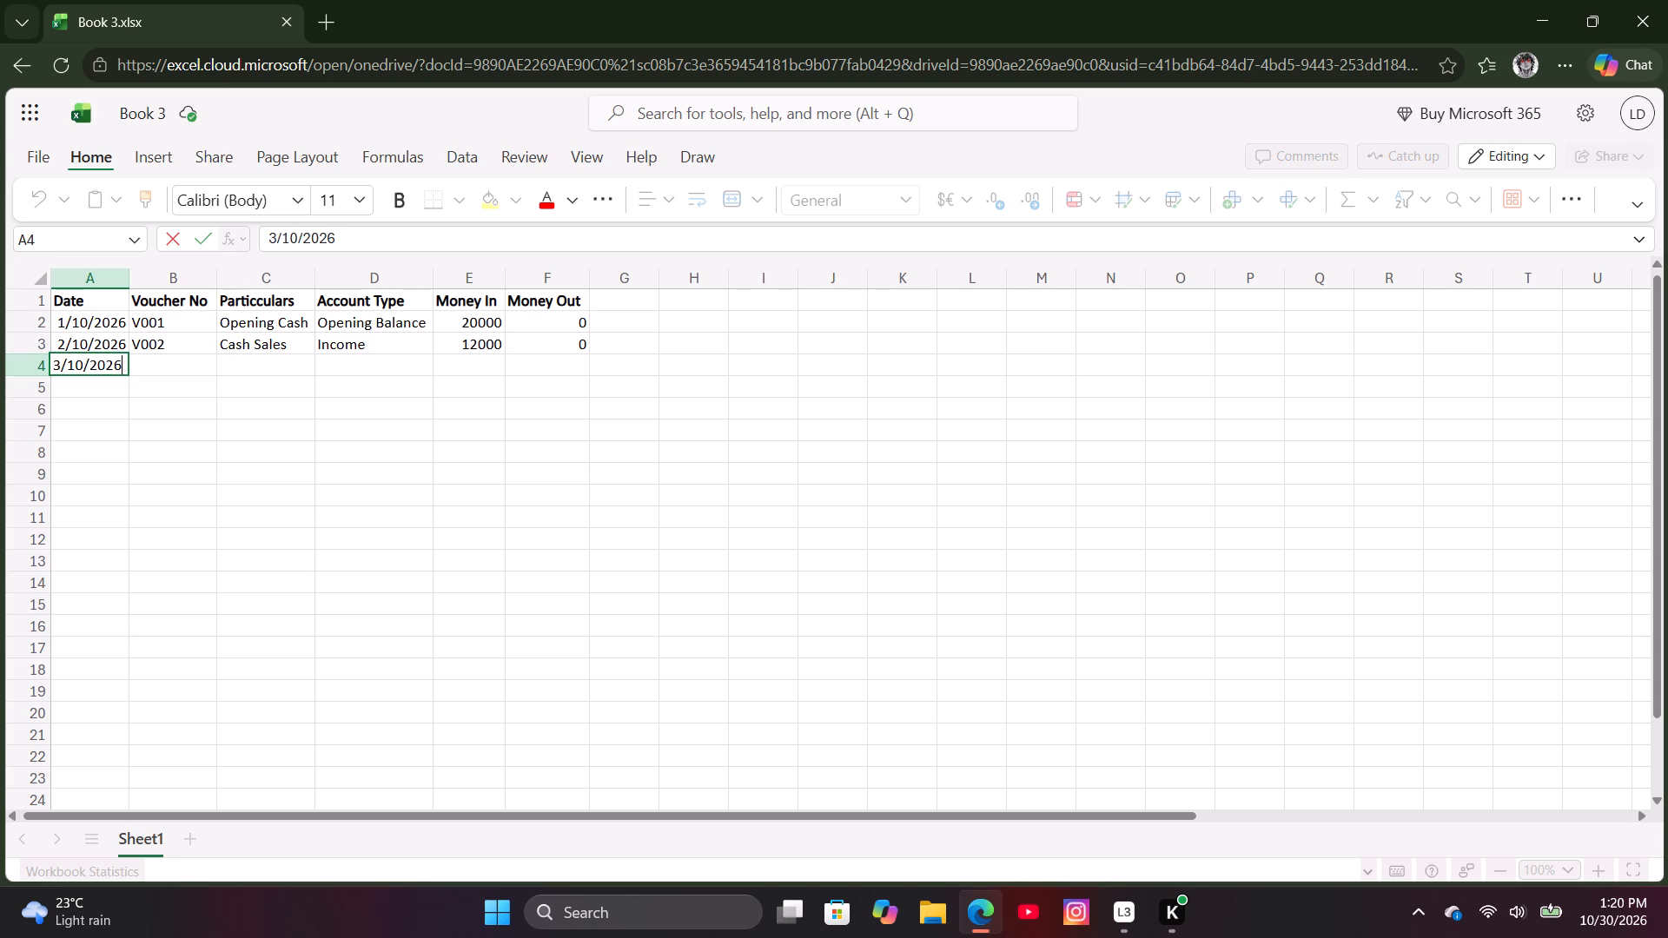
key("Right")
key("Right")
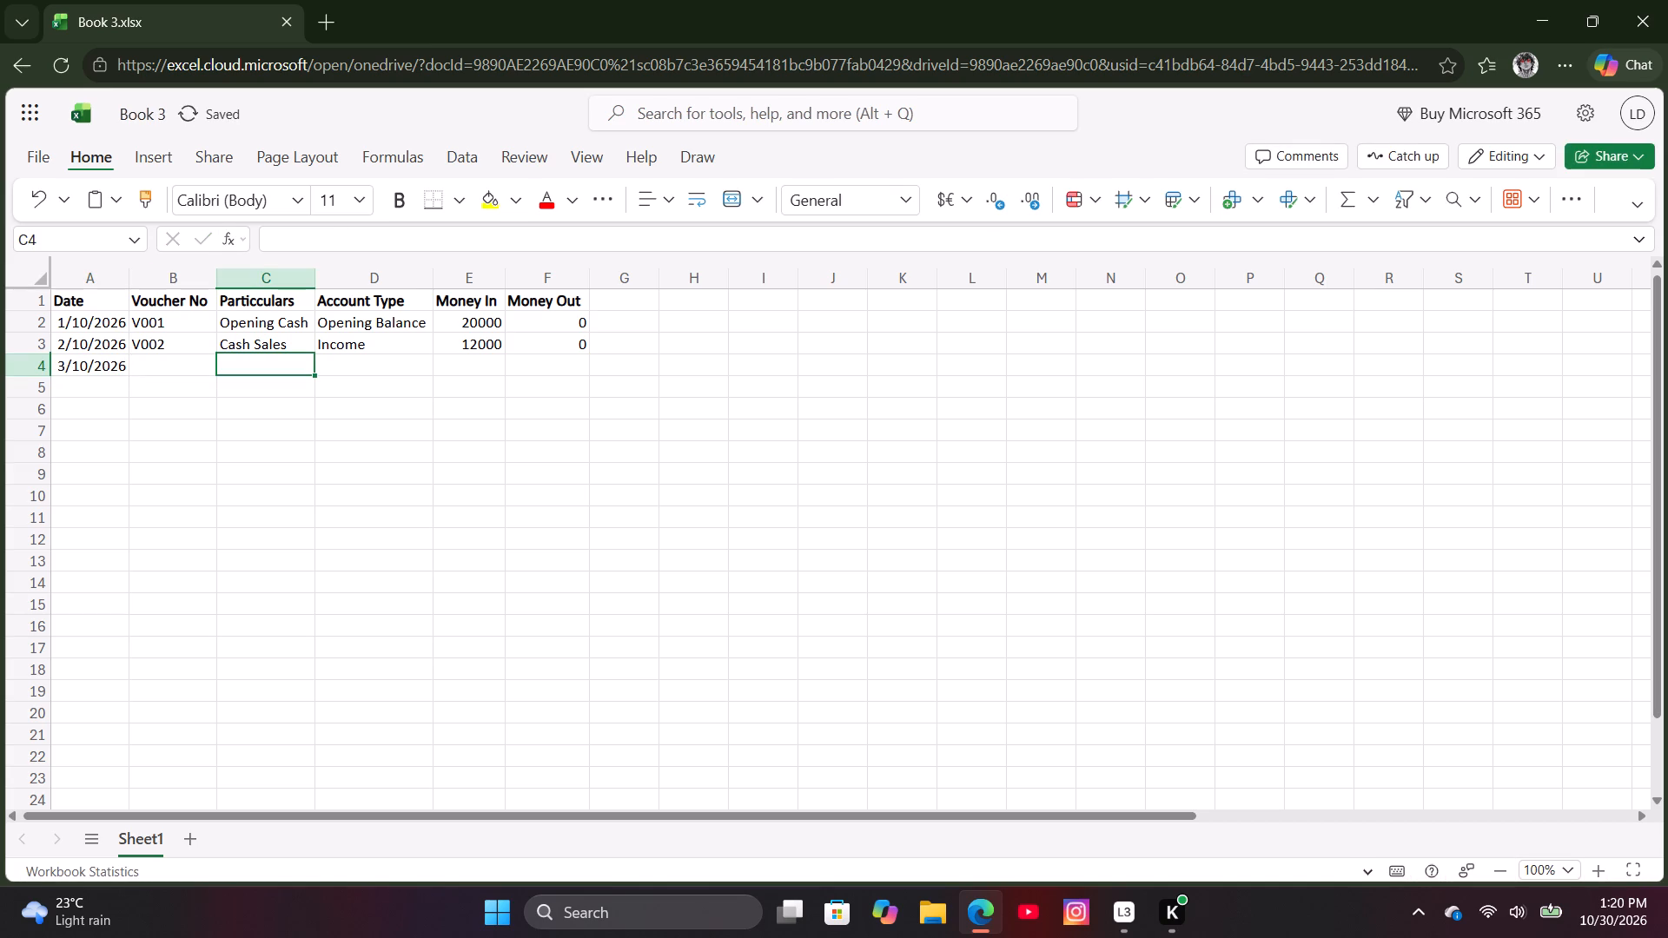
key("Left")
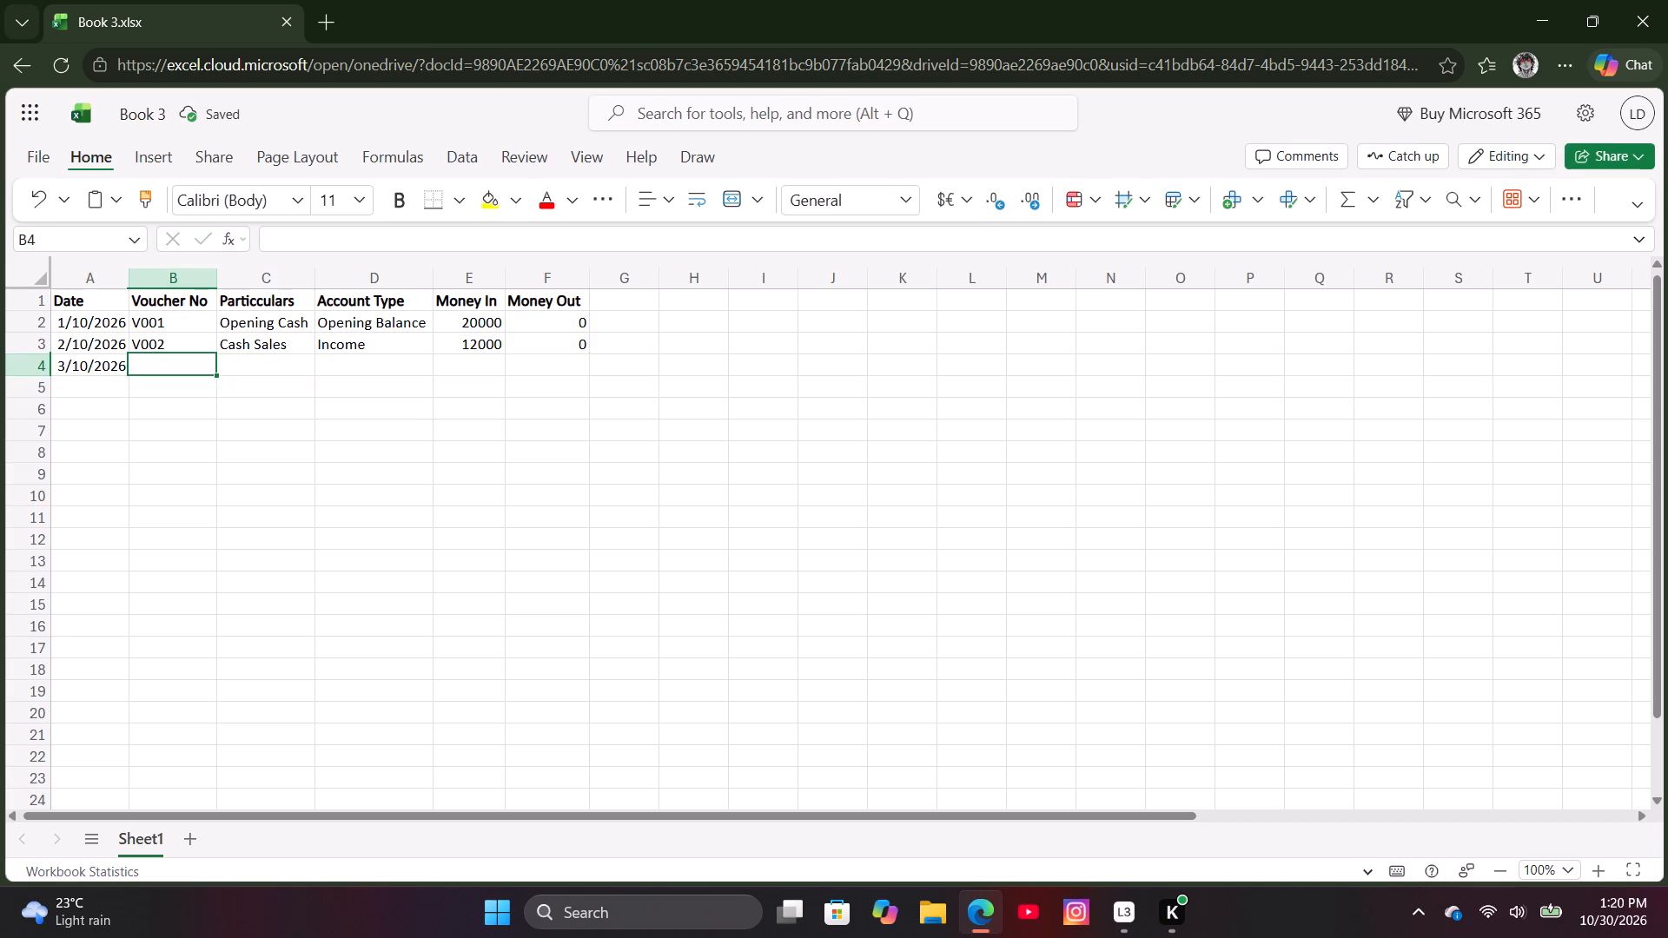
type("V003")
key("Right")
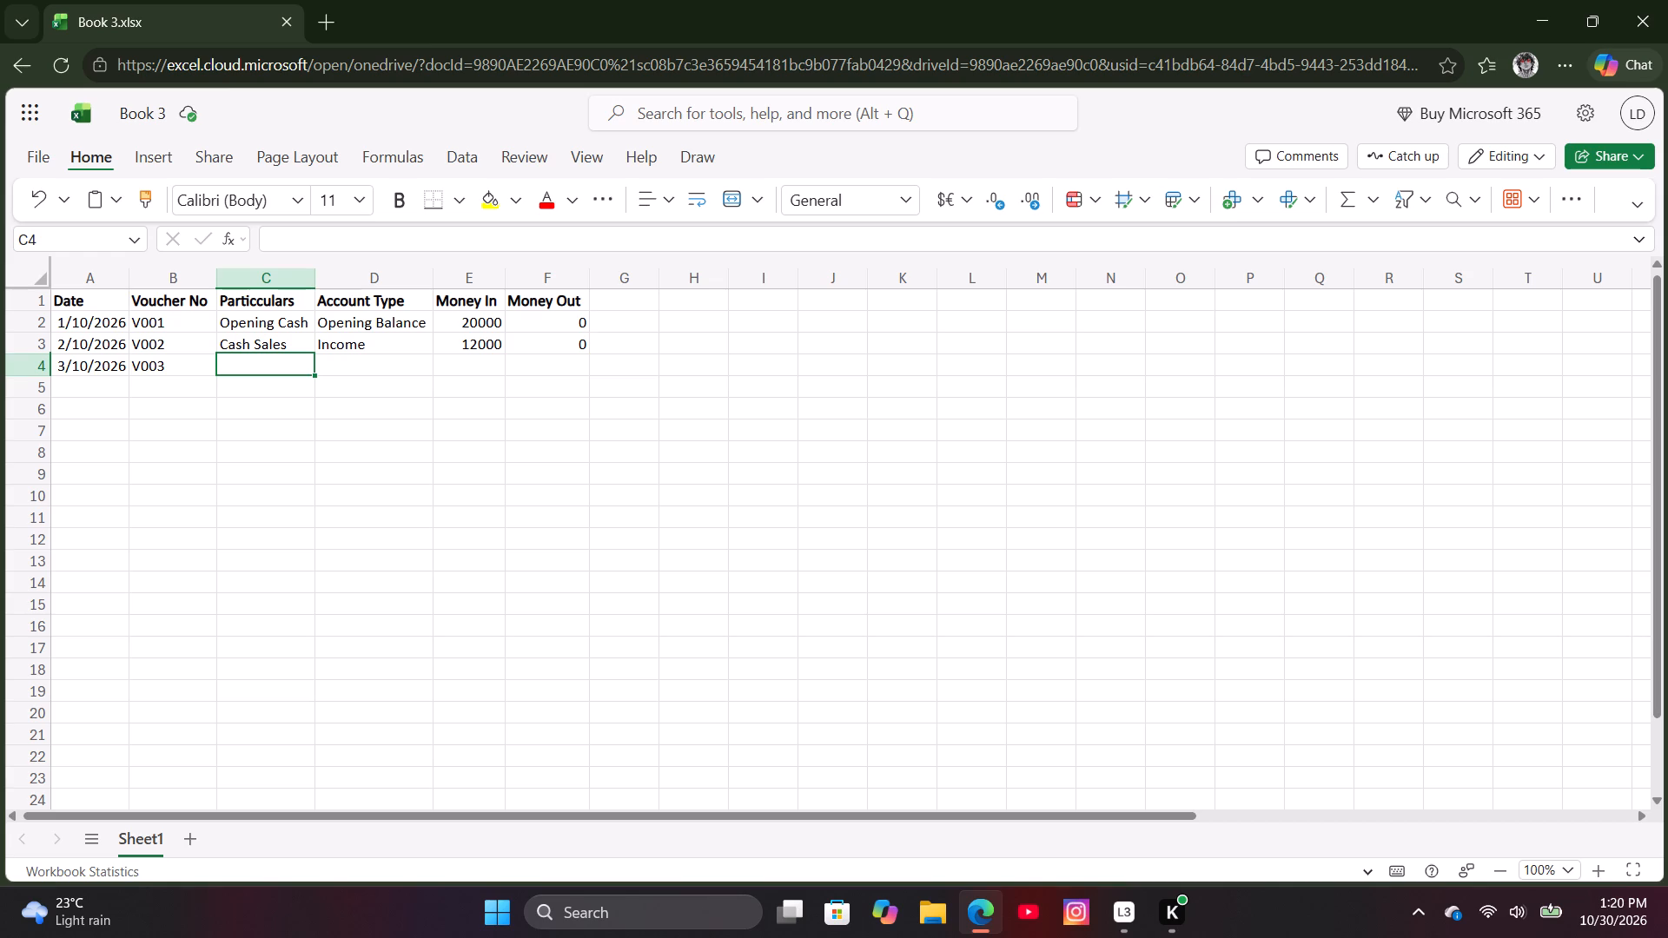
Enter "Office Rent" as the particulars of voucher V003 in cell C4.
key("o")
type("ff")
type("ic")
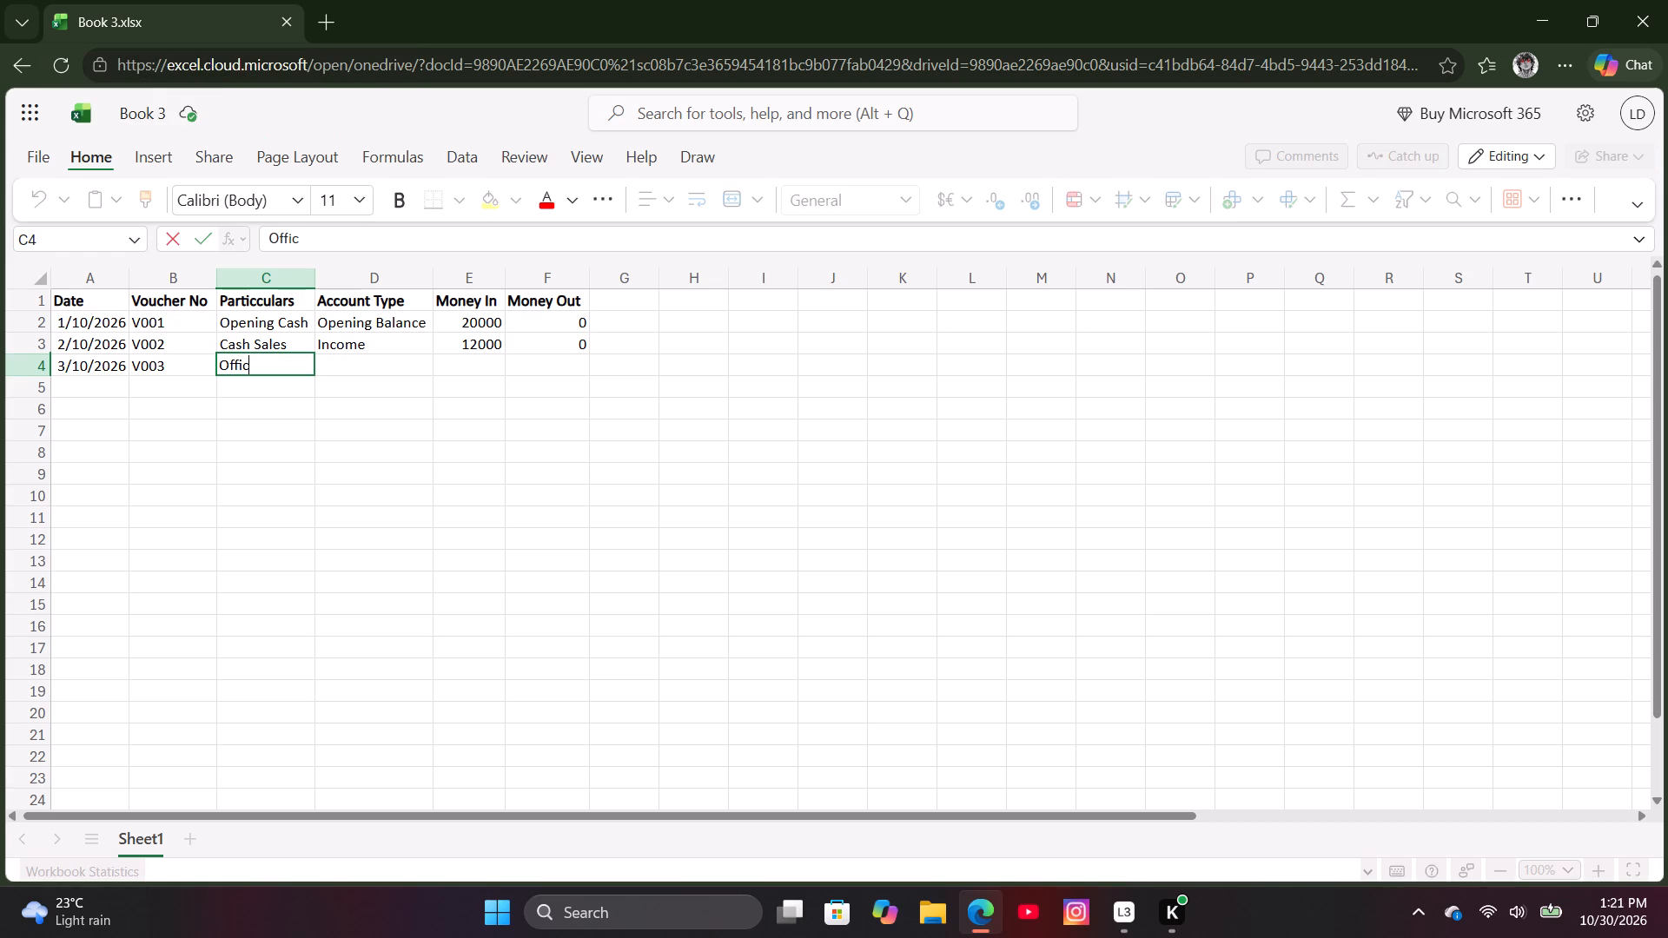
key("BackSpace")
key("c")
type("e")
key("space")
type("ent")
key("Right")
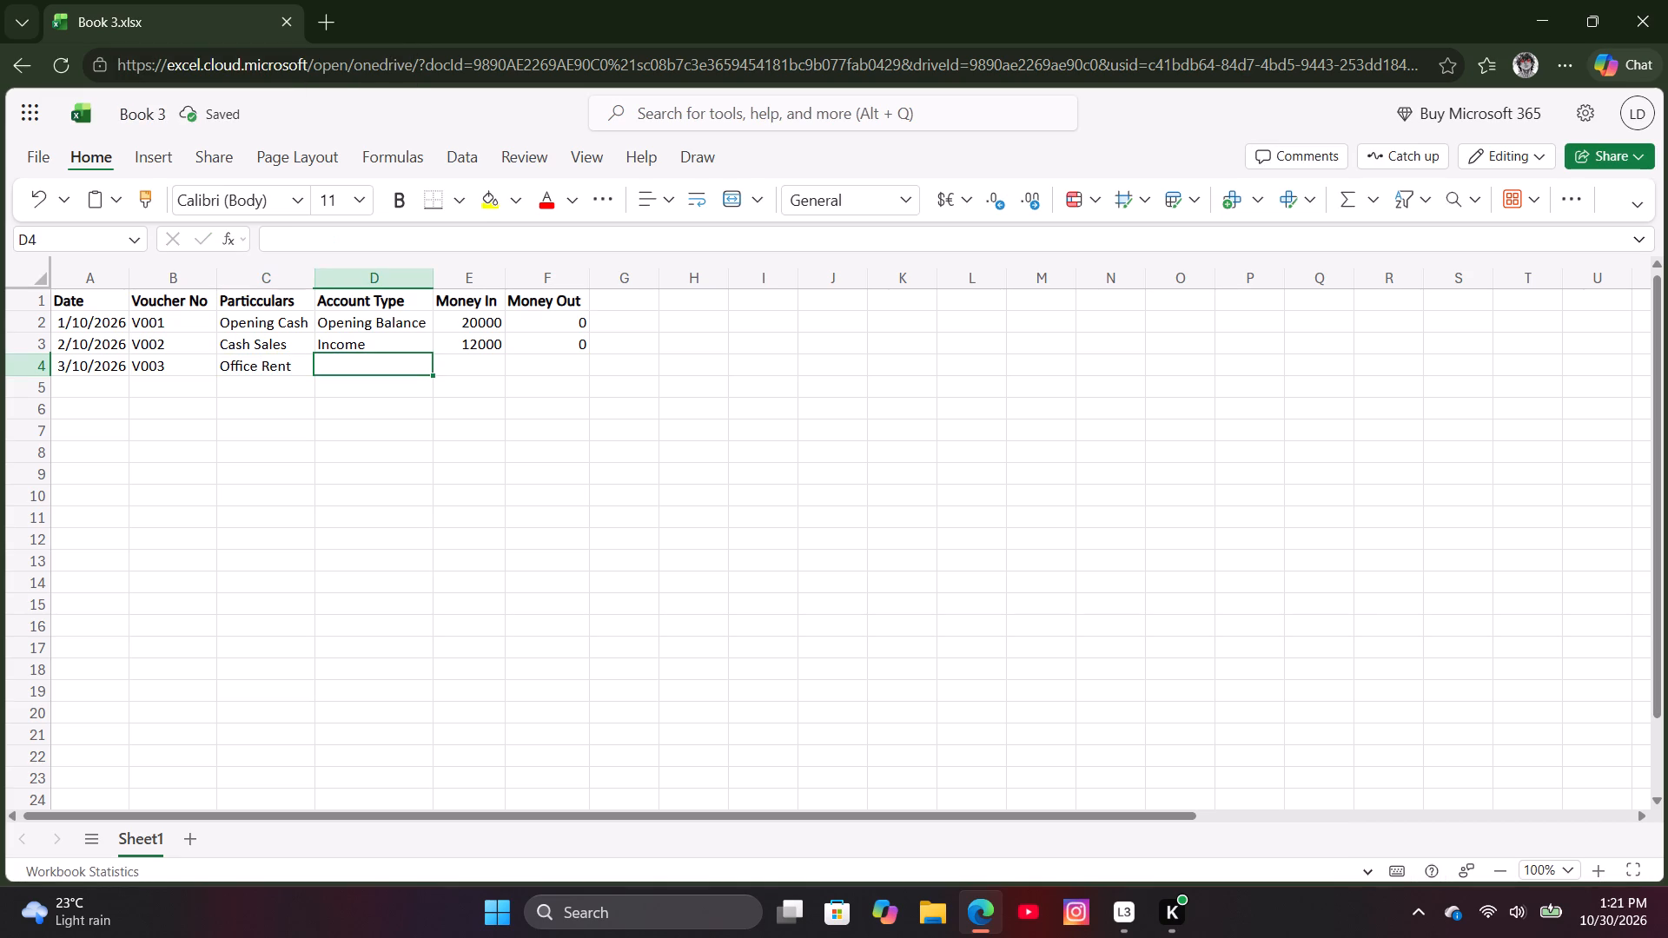
Enter "Expense" as the account type of voucher V003 in cell D4.
key("e")
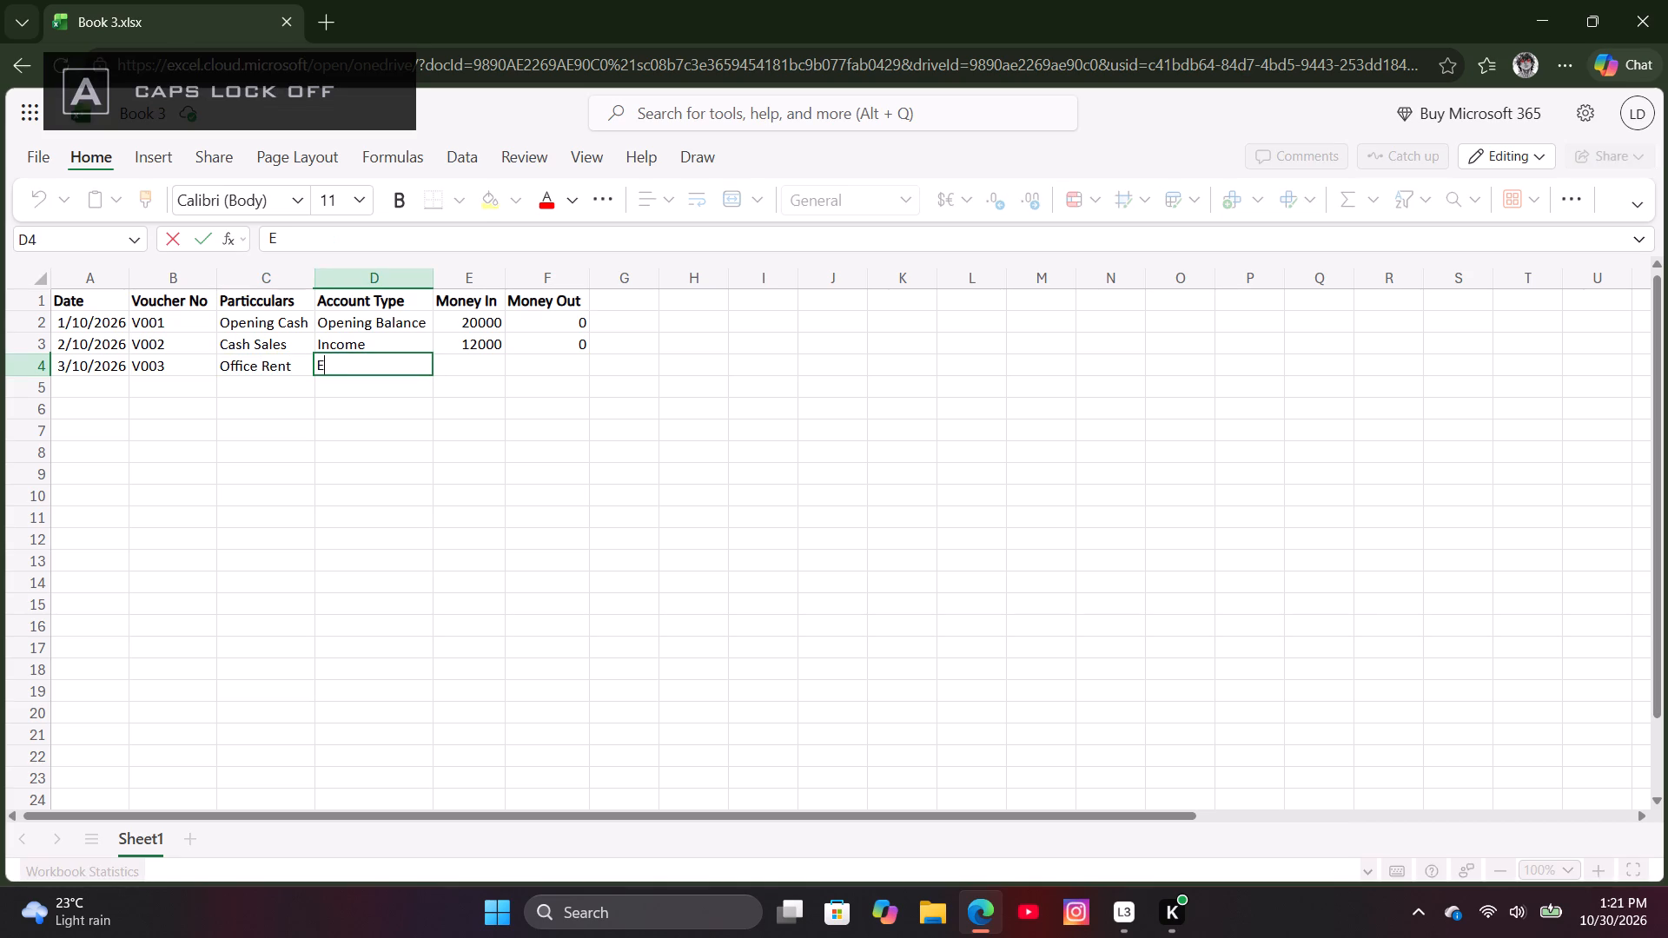
key("x")
type("pan")
type("ce")
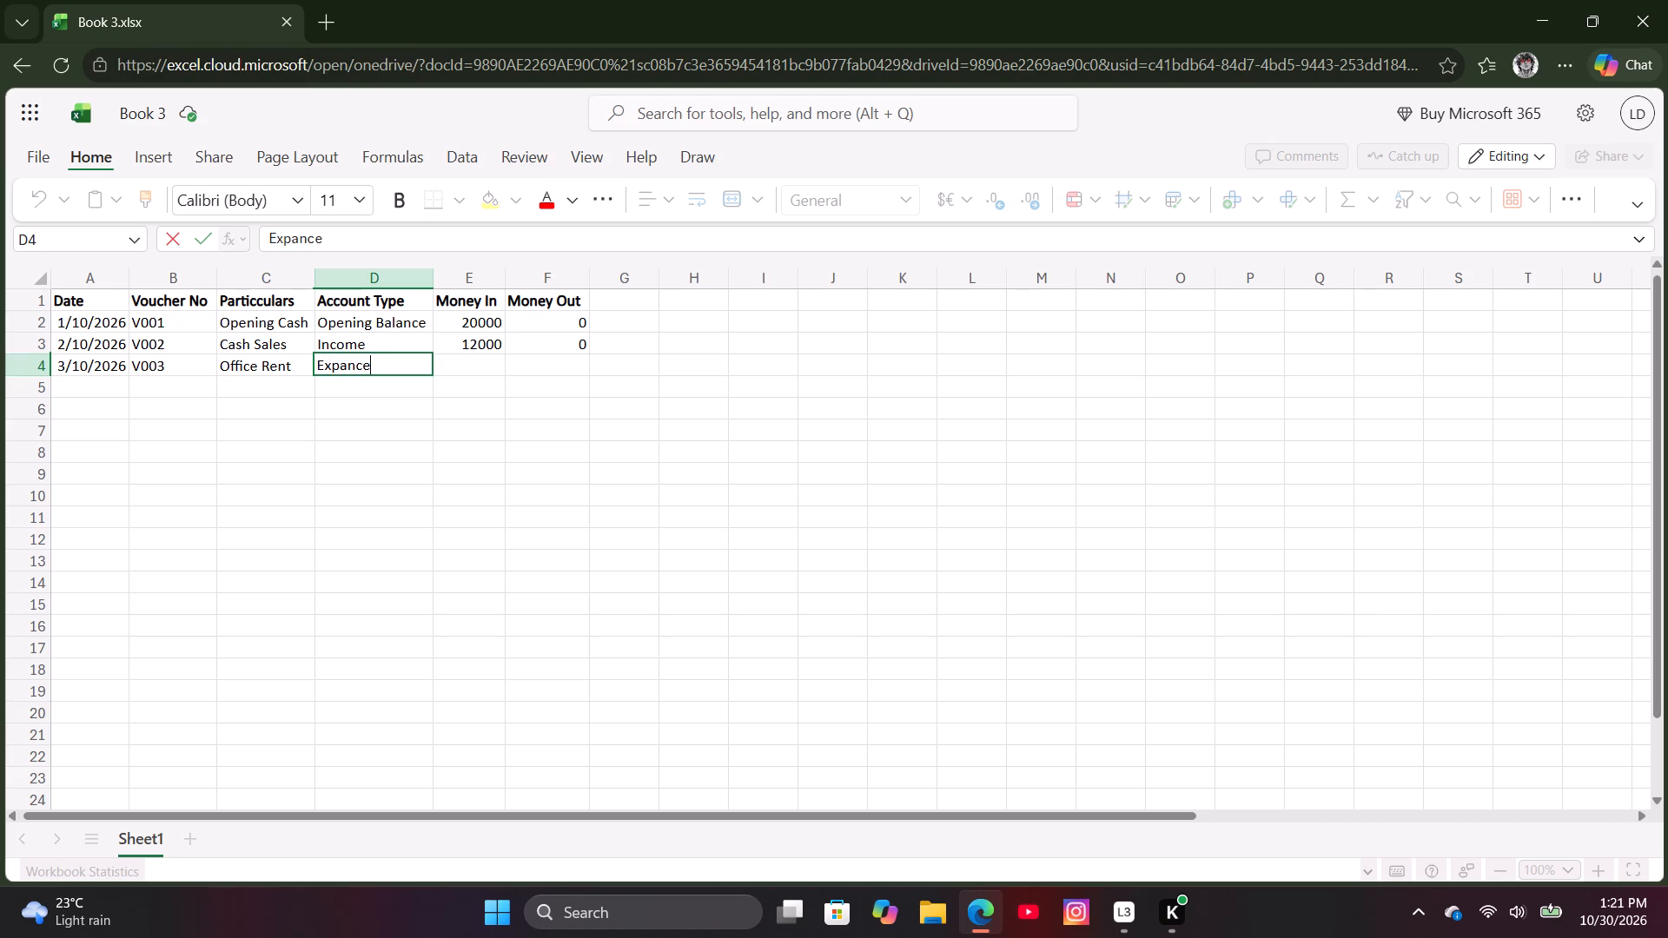
key("BackSpace")
key("BackSpace")
type("se")
key("BackSpace")
key("BackSpace")
key("BackSpace")
key("BackSpace")
key("e")
key("n")
type("se")
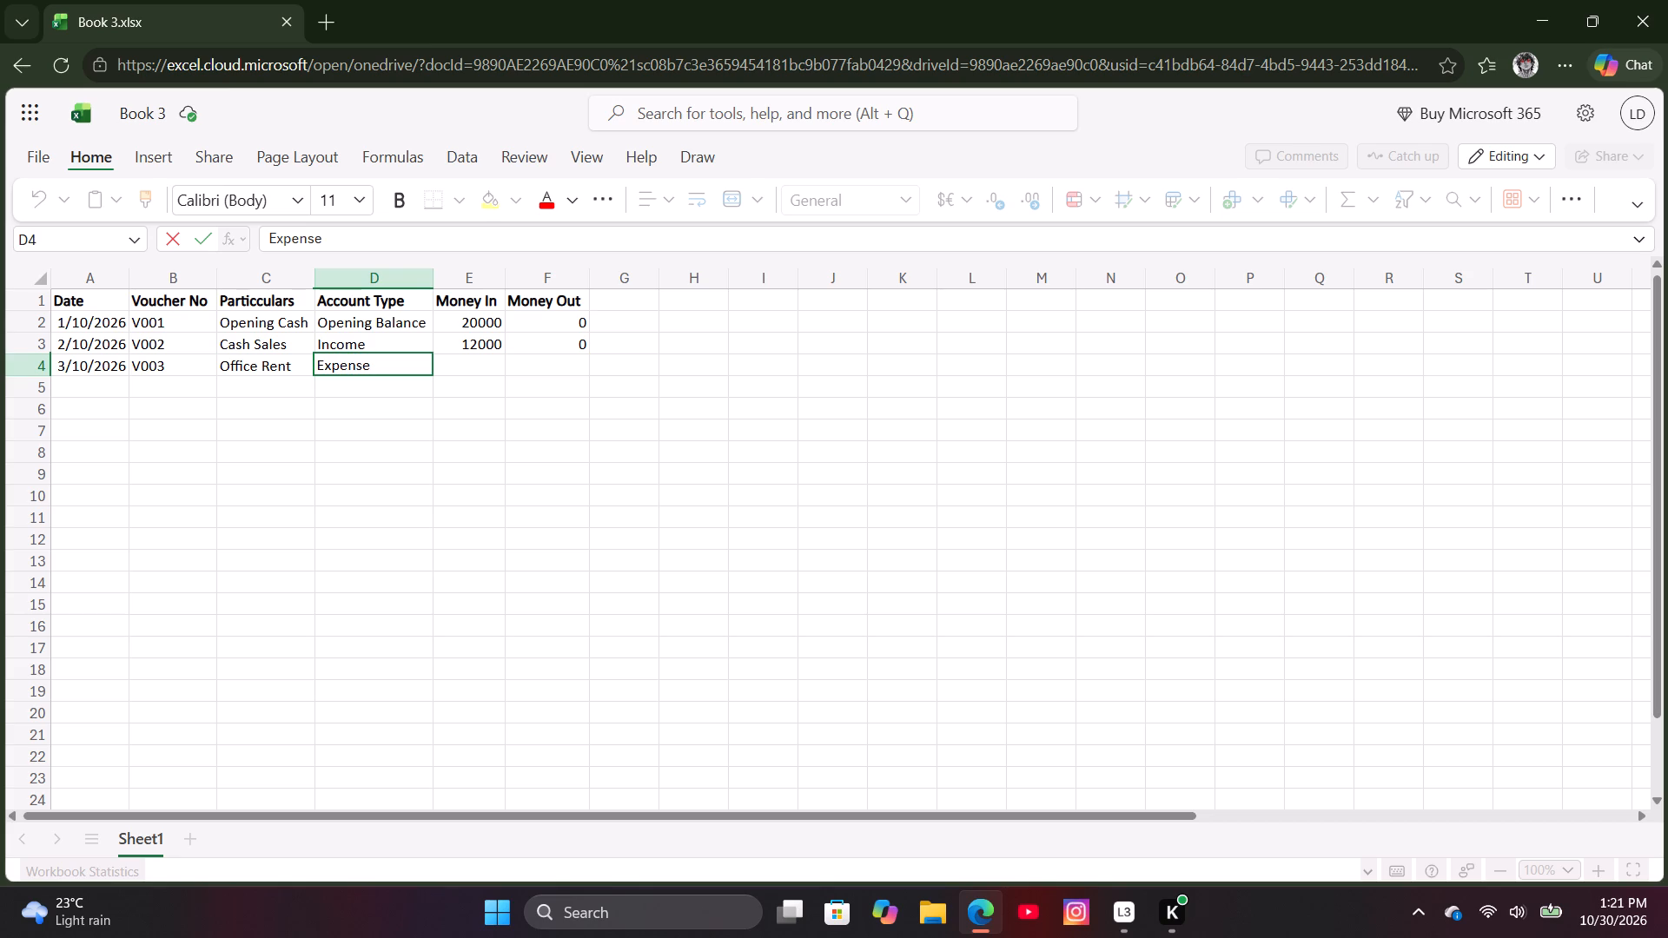
key("Right")
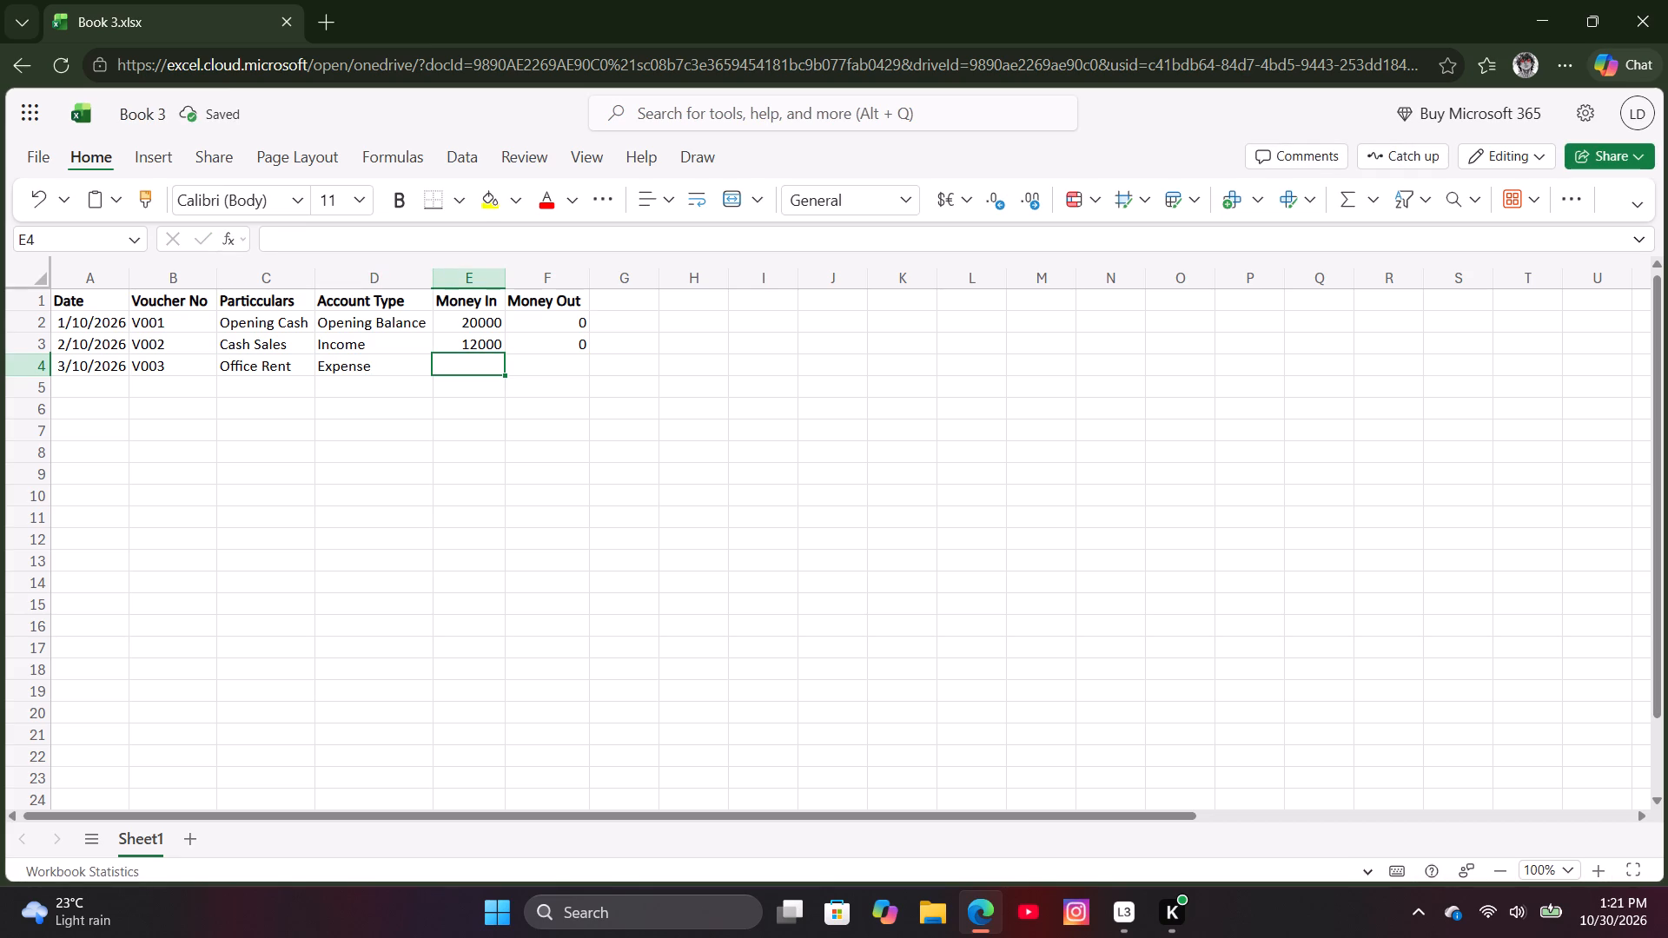
Enter 0 as money in and 1200 as money out for voucher V003 in cells E4 and F4.
key("0")
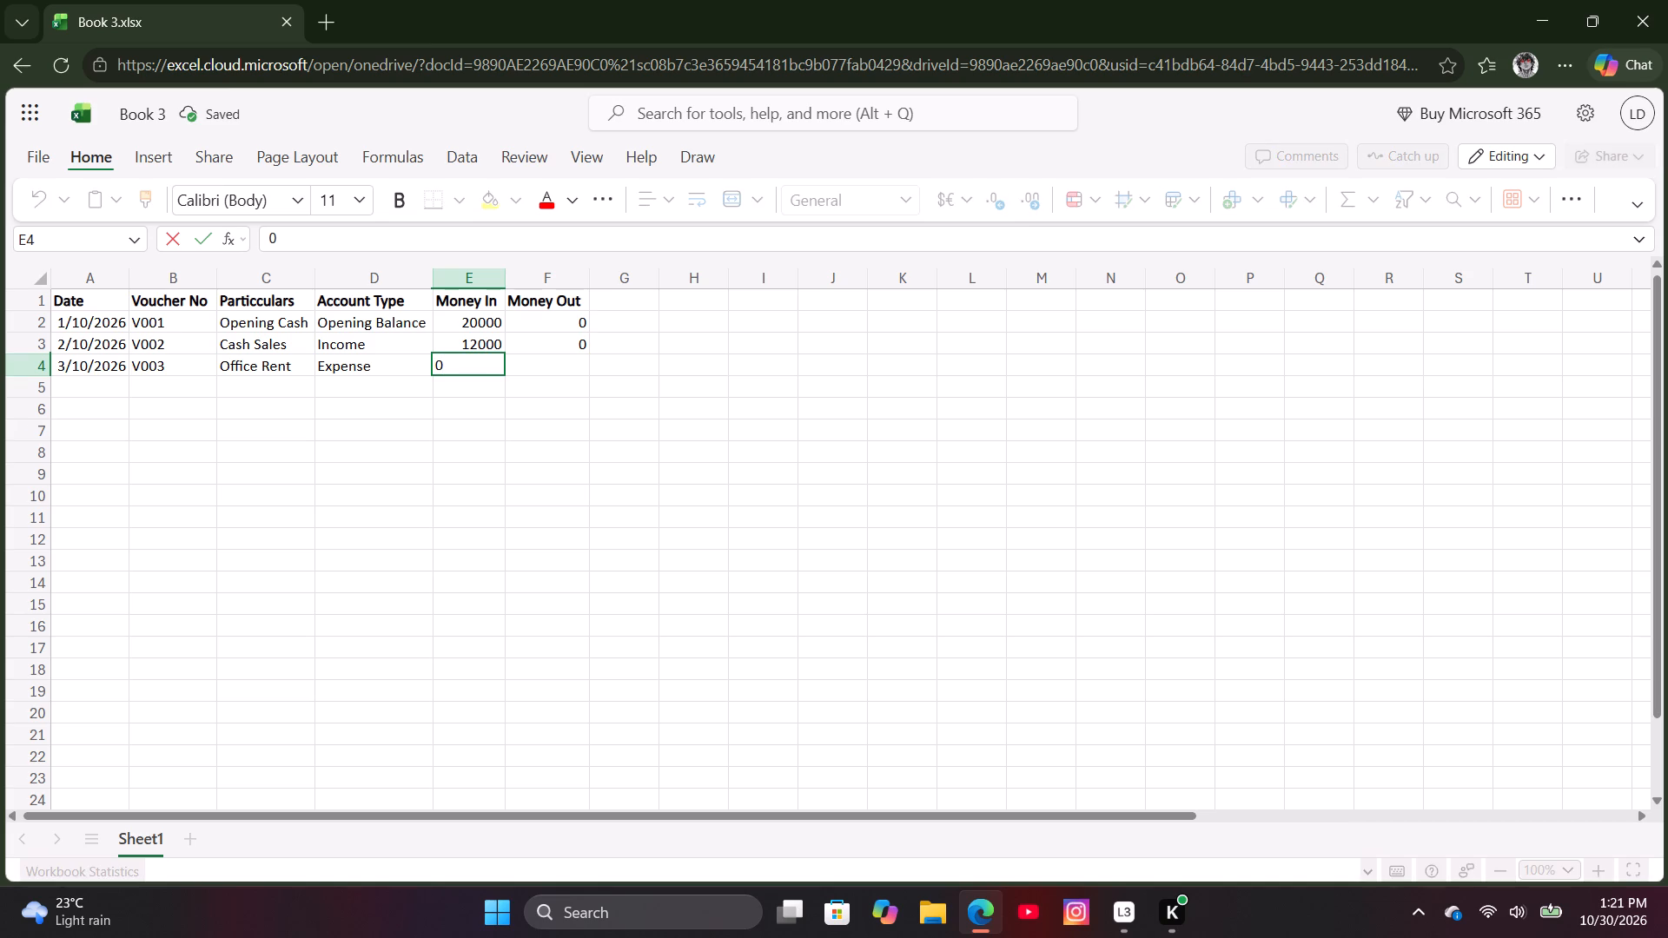
key("Right")
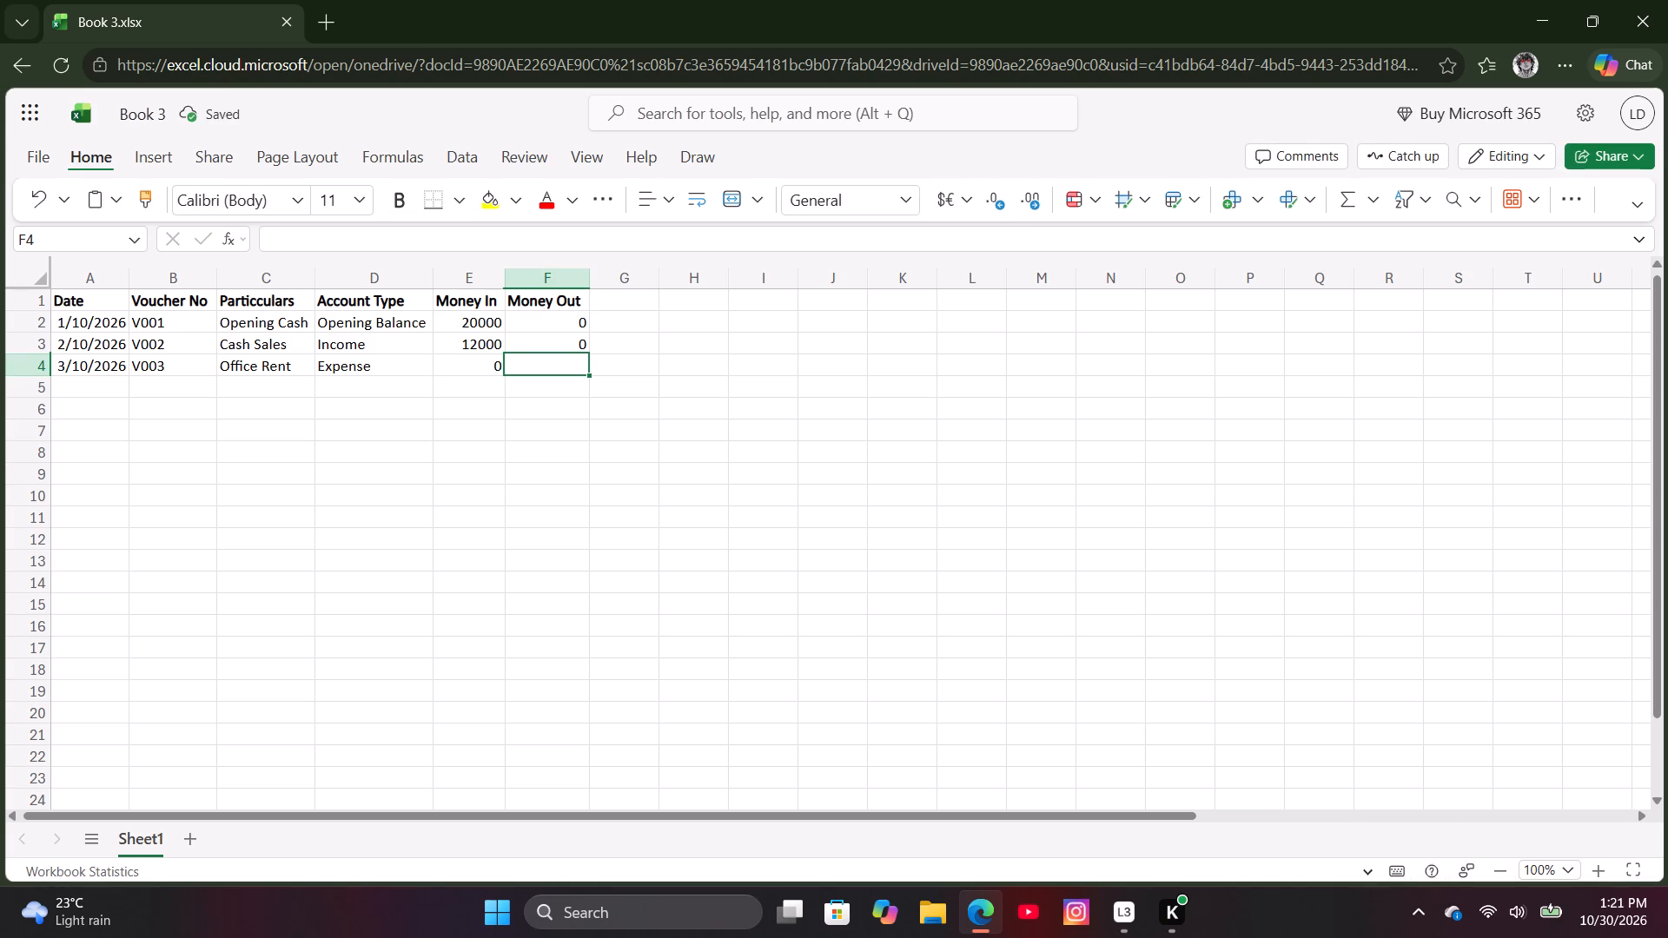
type("1200")
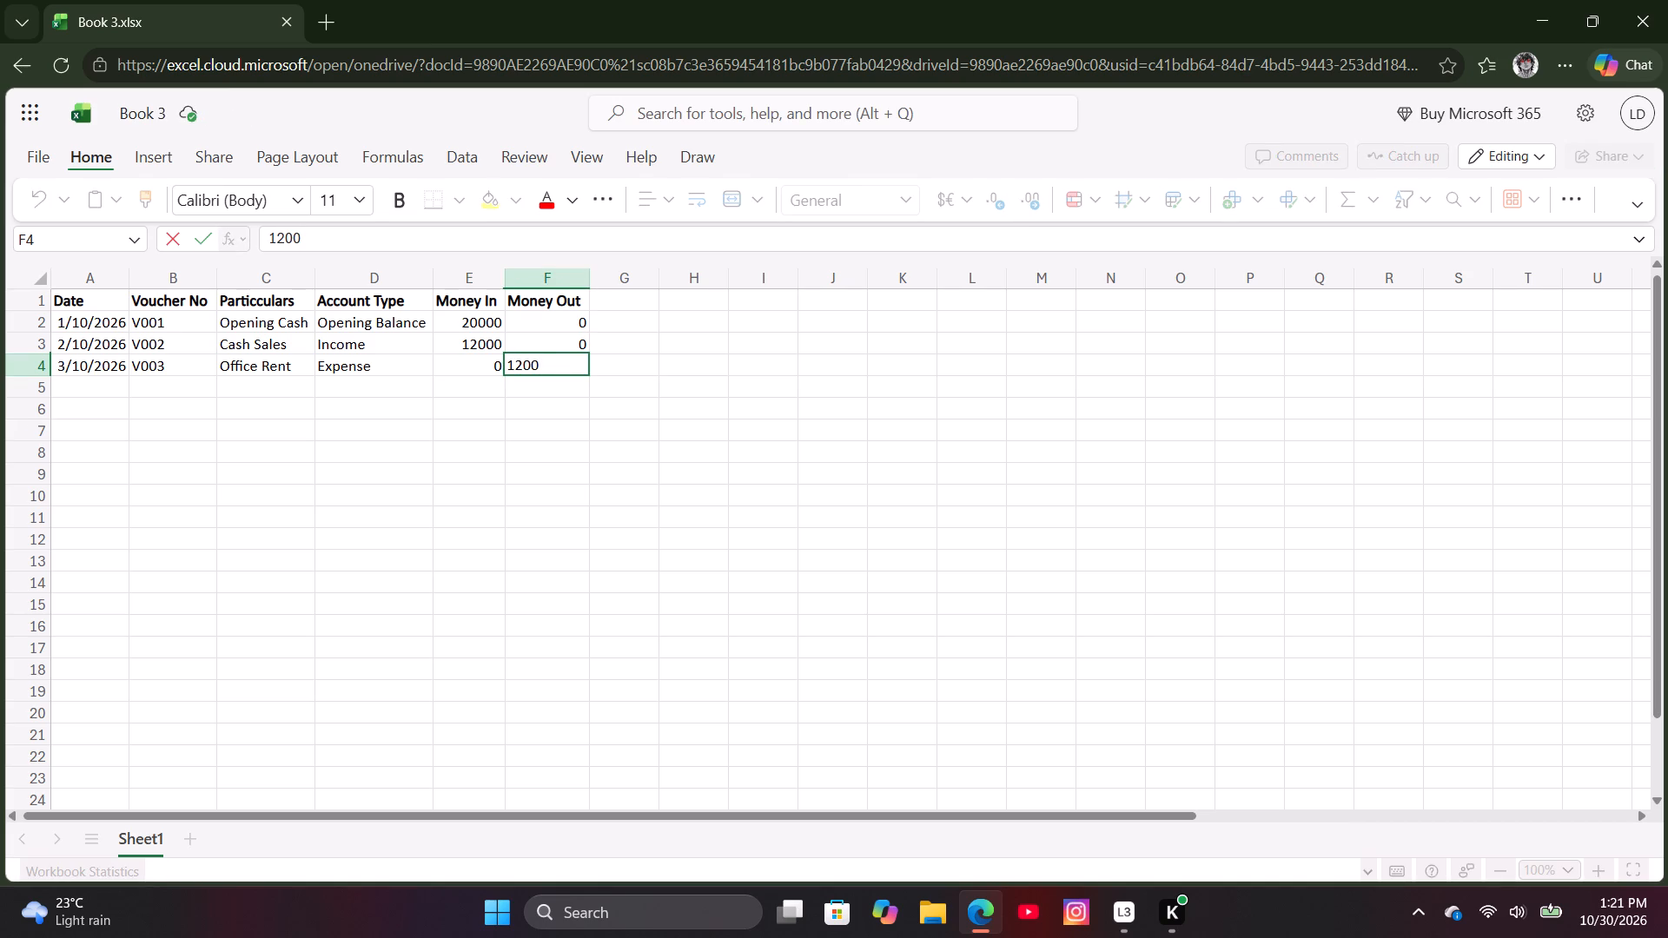
key("Down")
Enter the date 4/10/2026 in cell A5 and the voucher number V004 in cell B5.
key("Left")
key("Left")
key("Left")
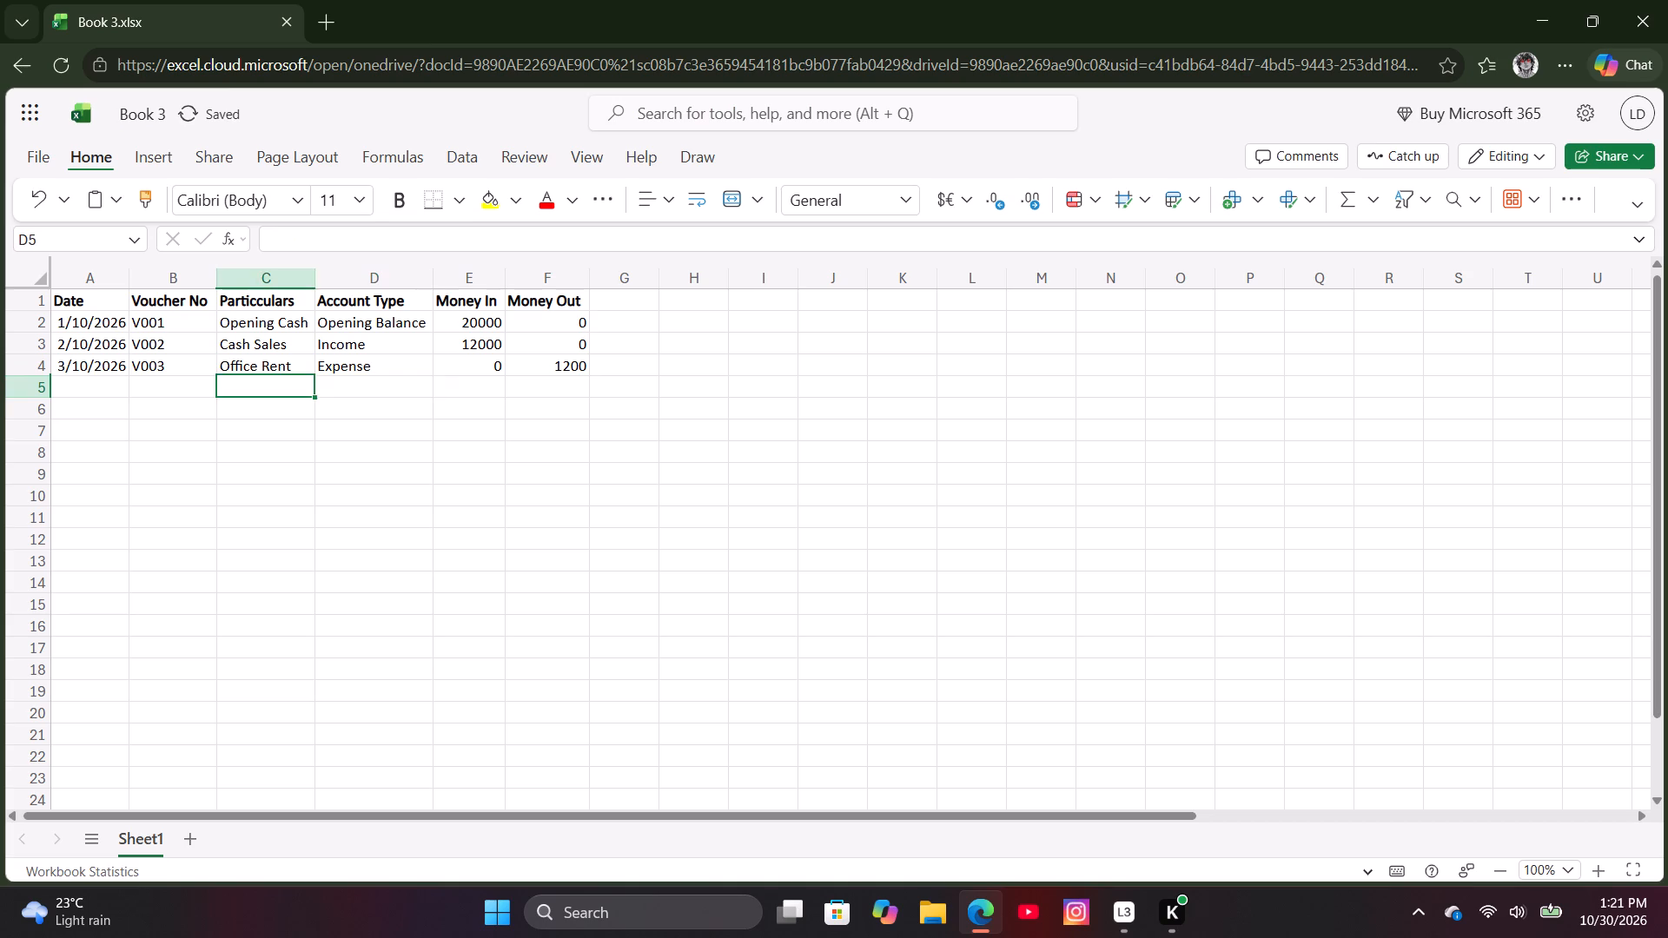
key("Left")
key("Left")
type("4/")
type("10/2026")
key("Right")
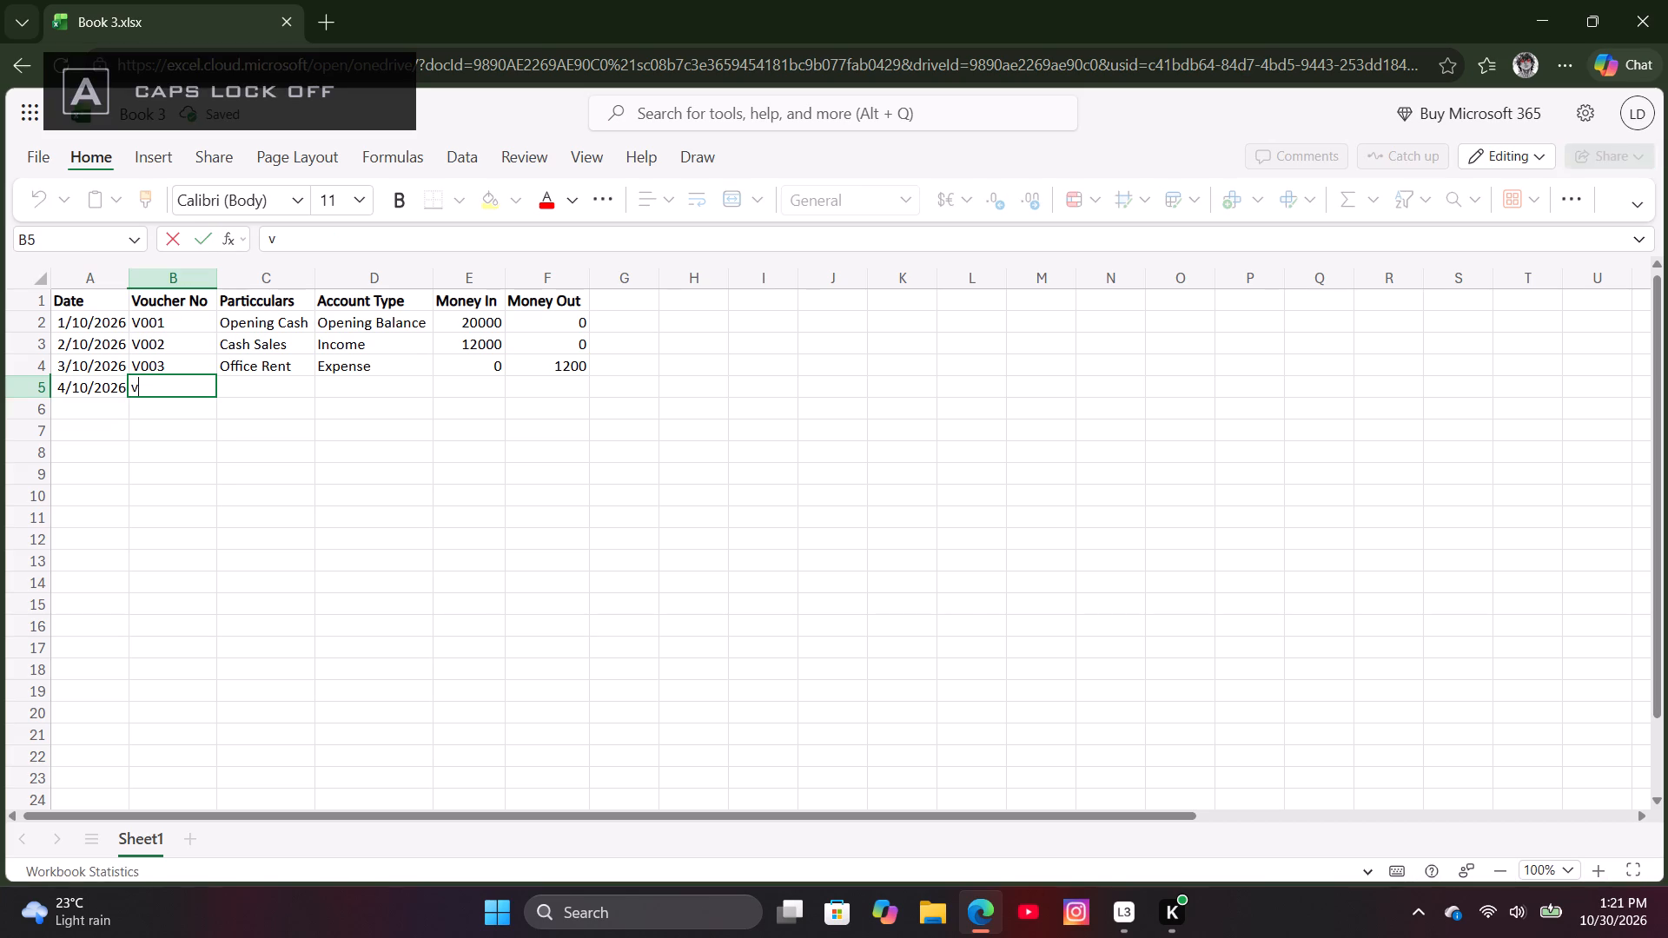
key("BackSpace")
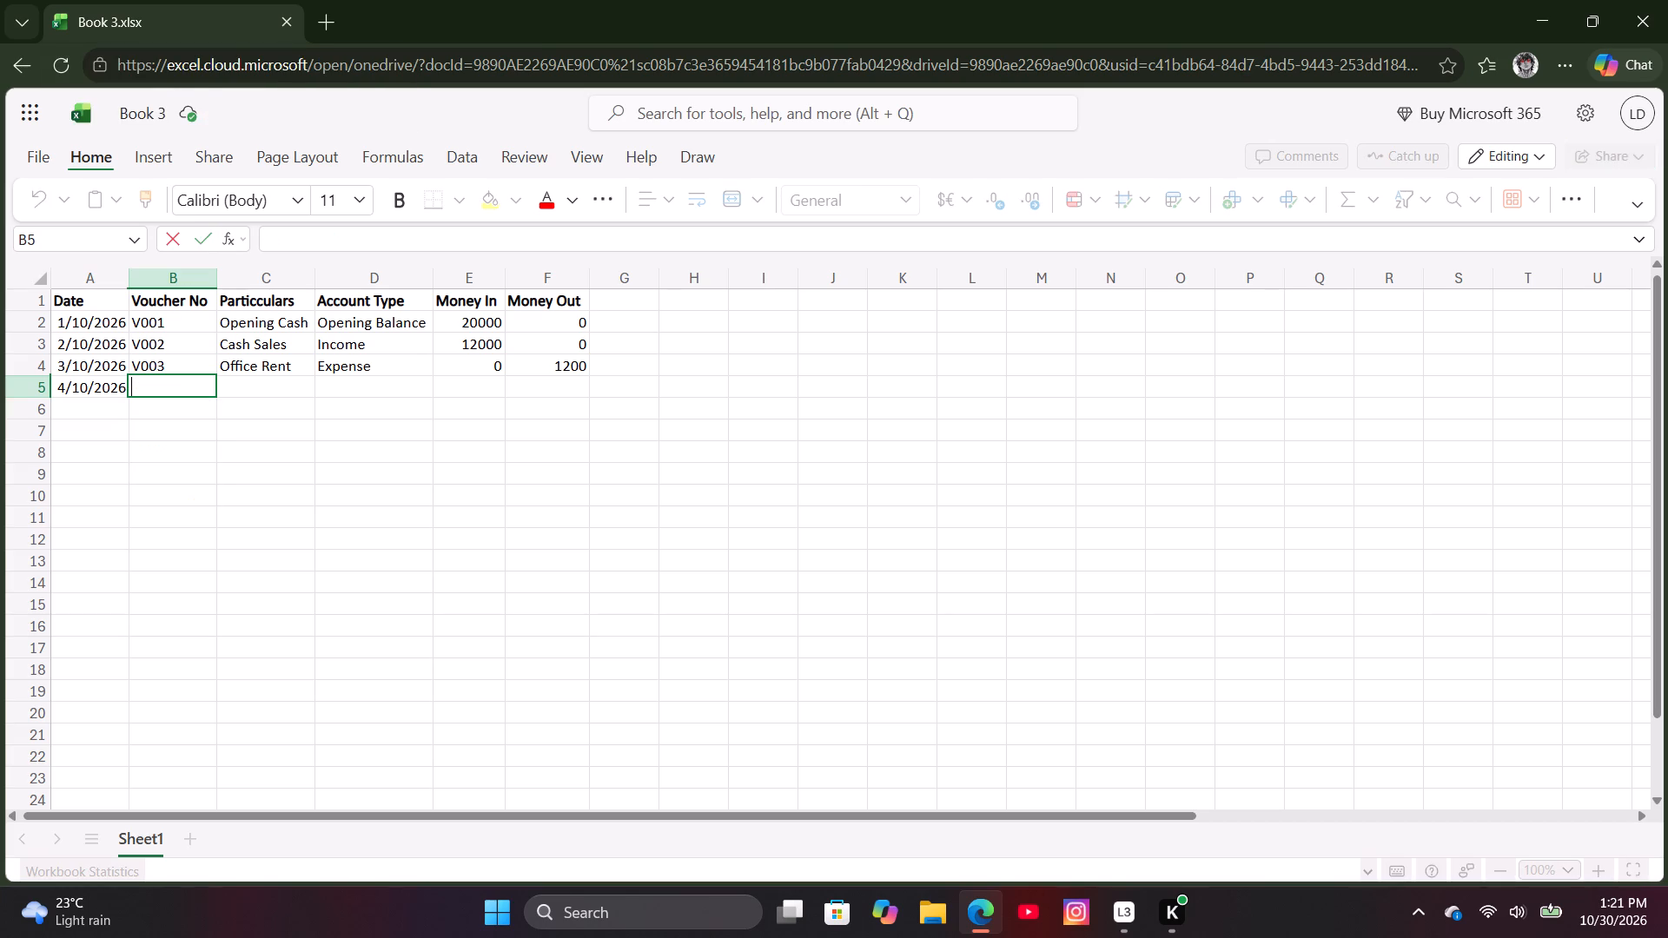
key("v")
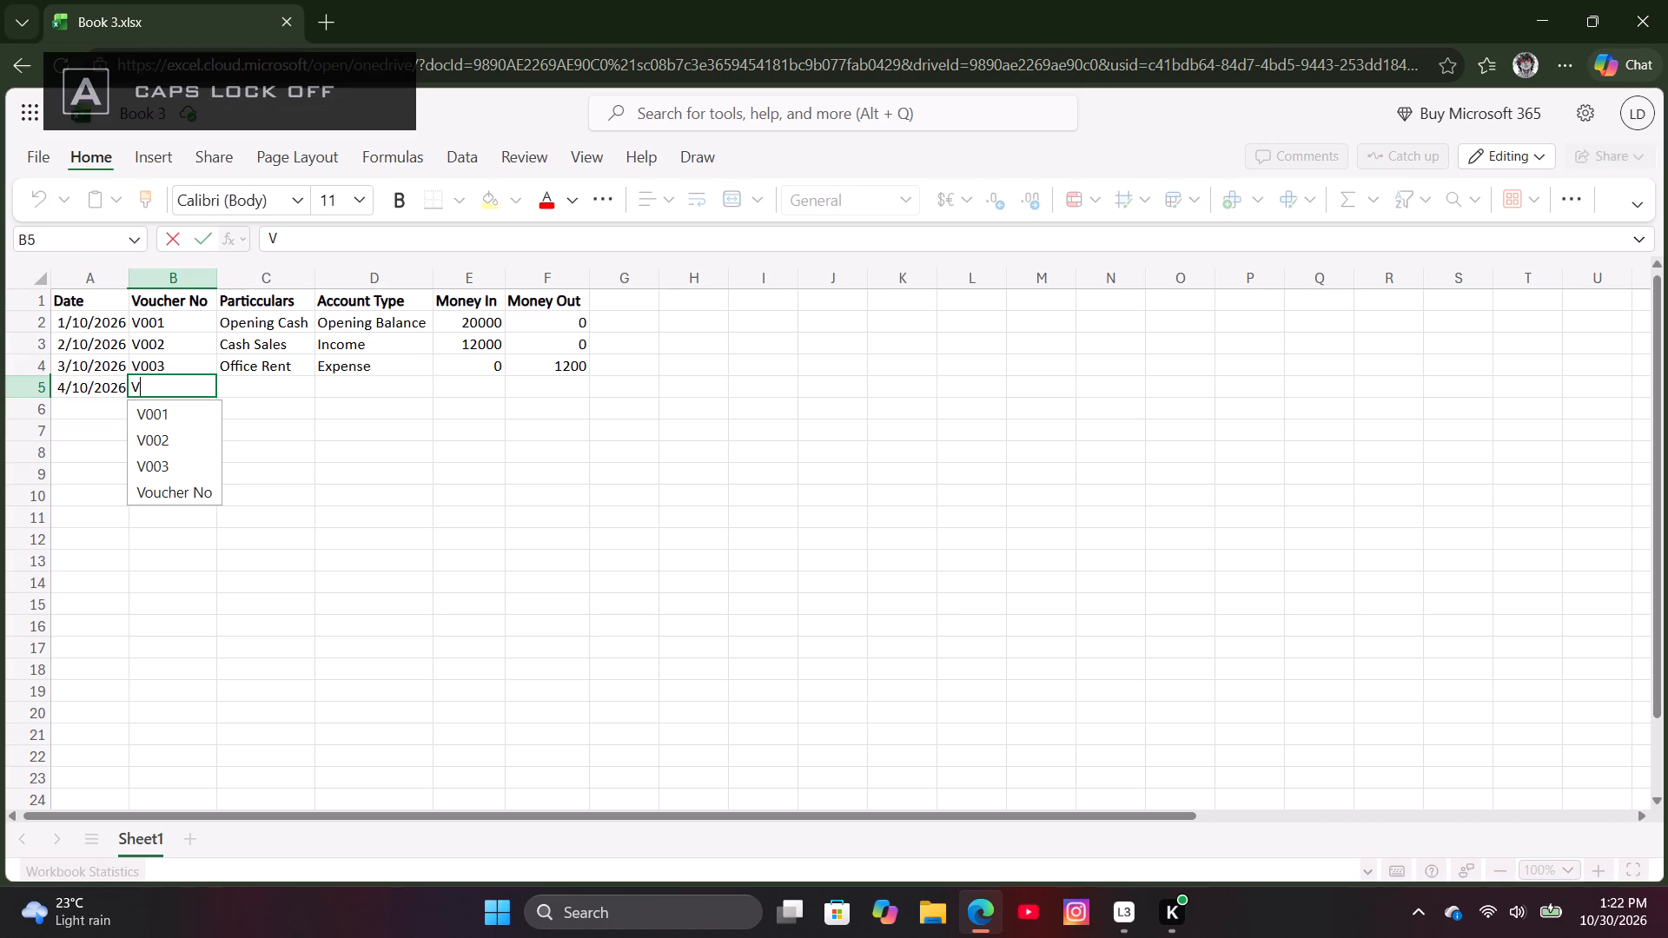
type("004")
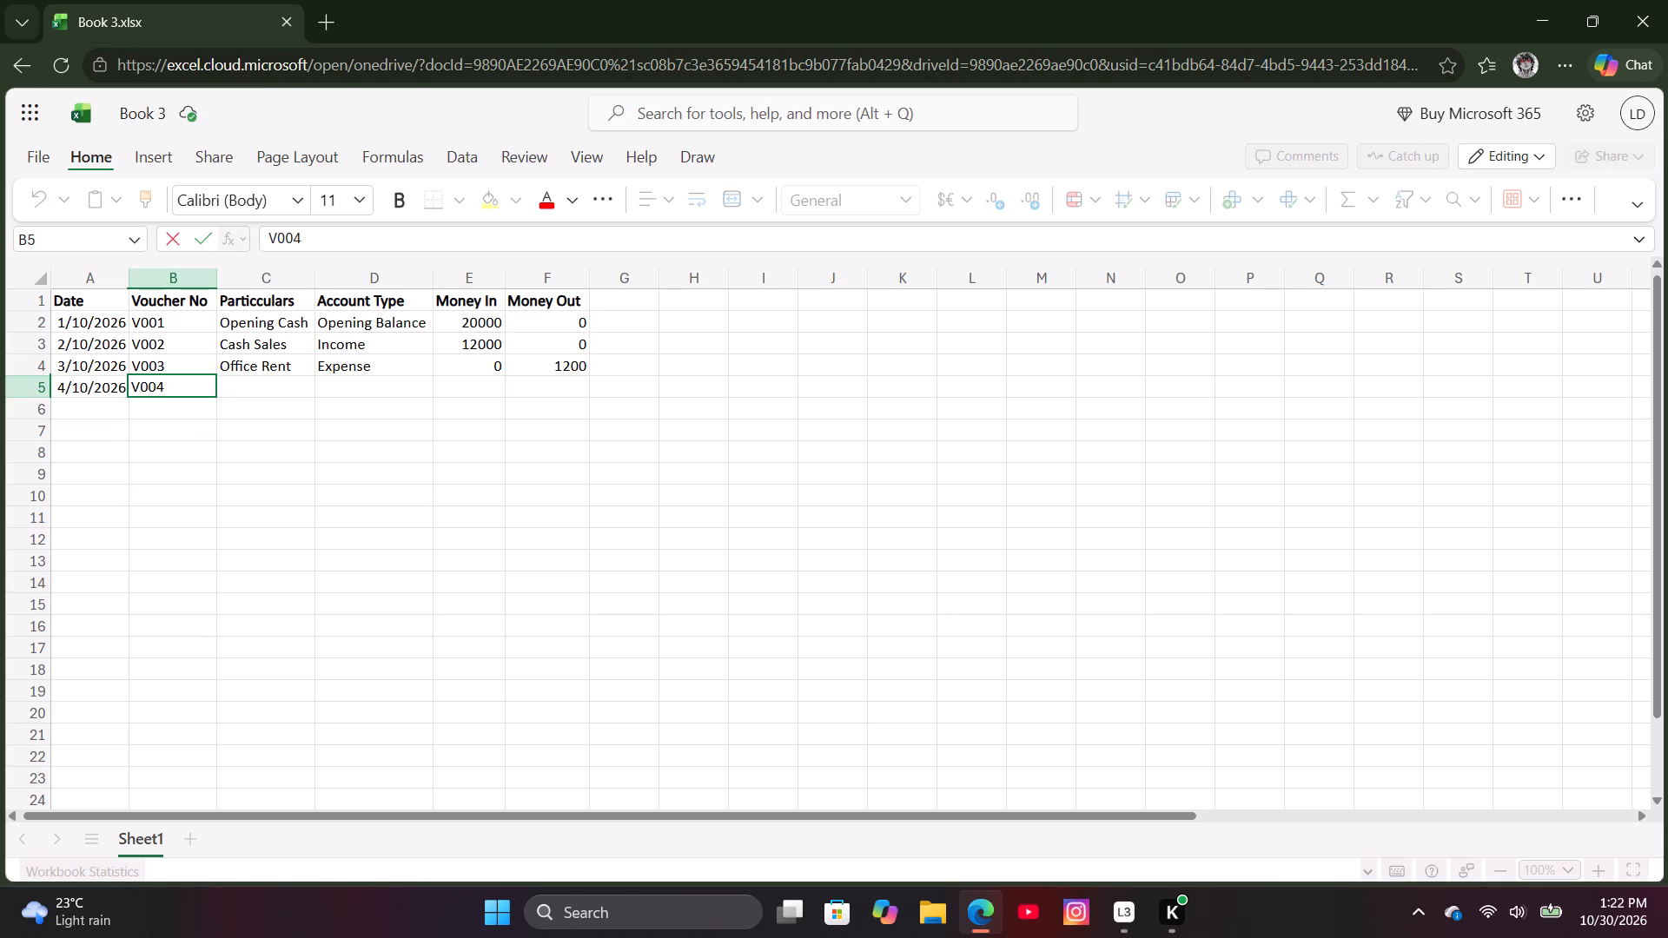
key("Right")
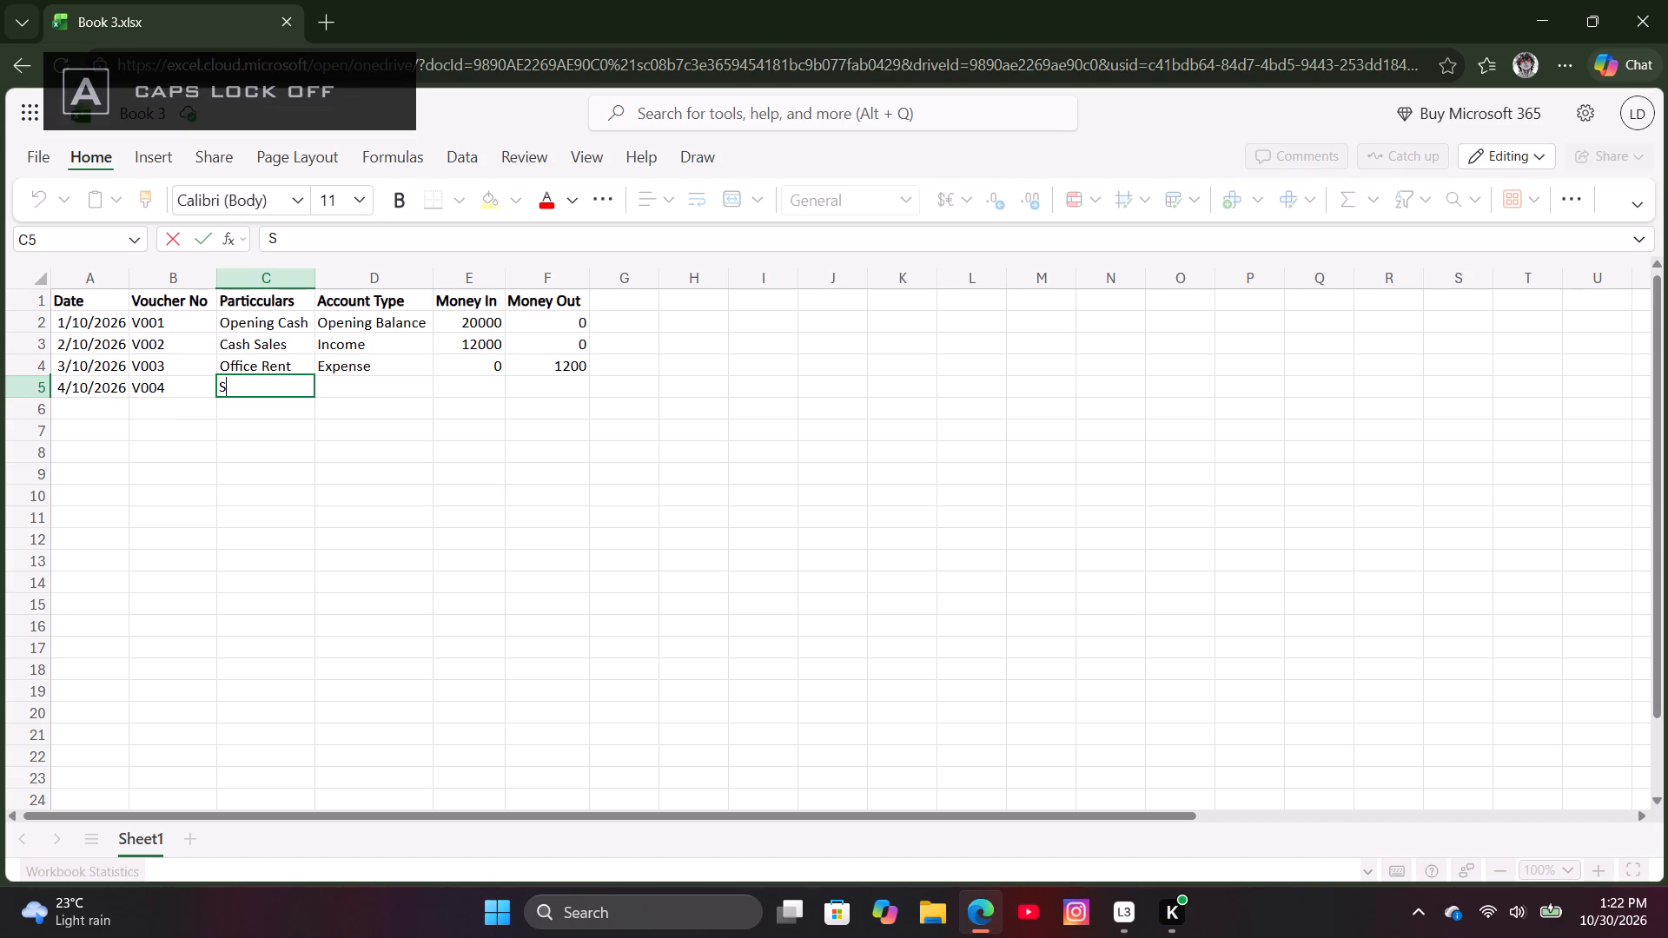
Enter "Stationery Purchase" as the particulars of voucher V004 in cell C5.
key("t")
type("at")
type("on")
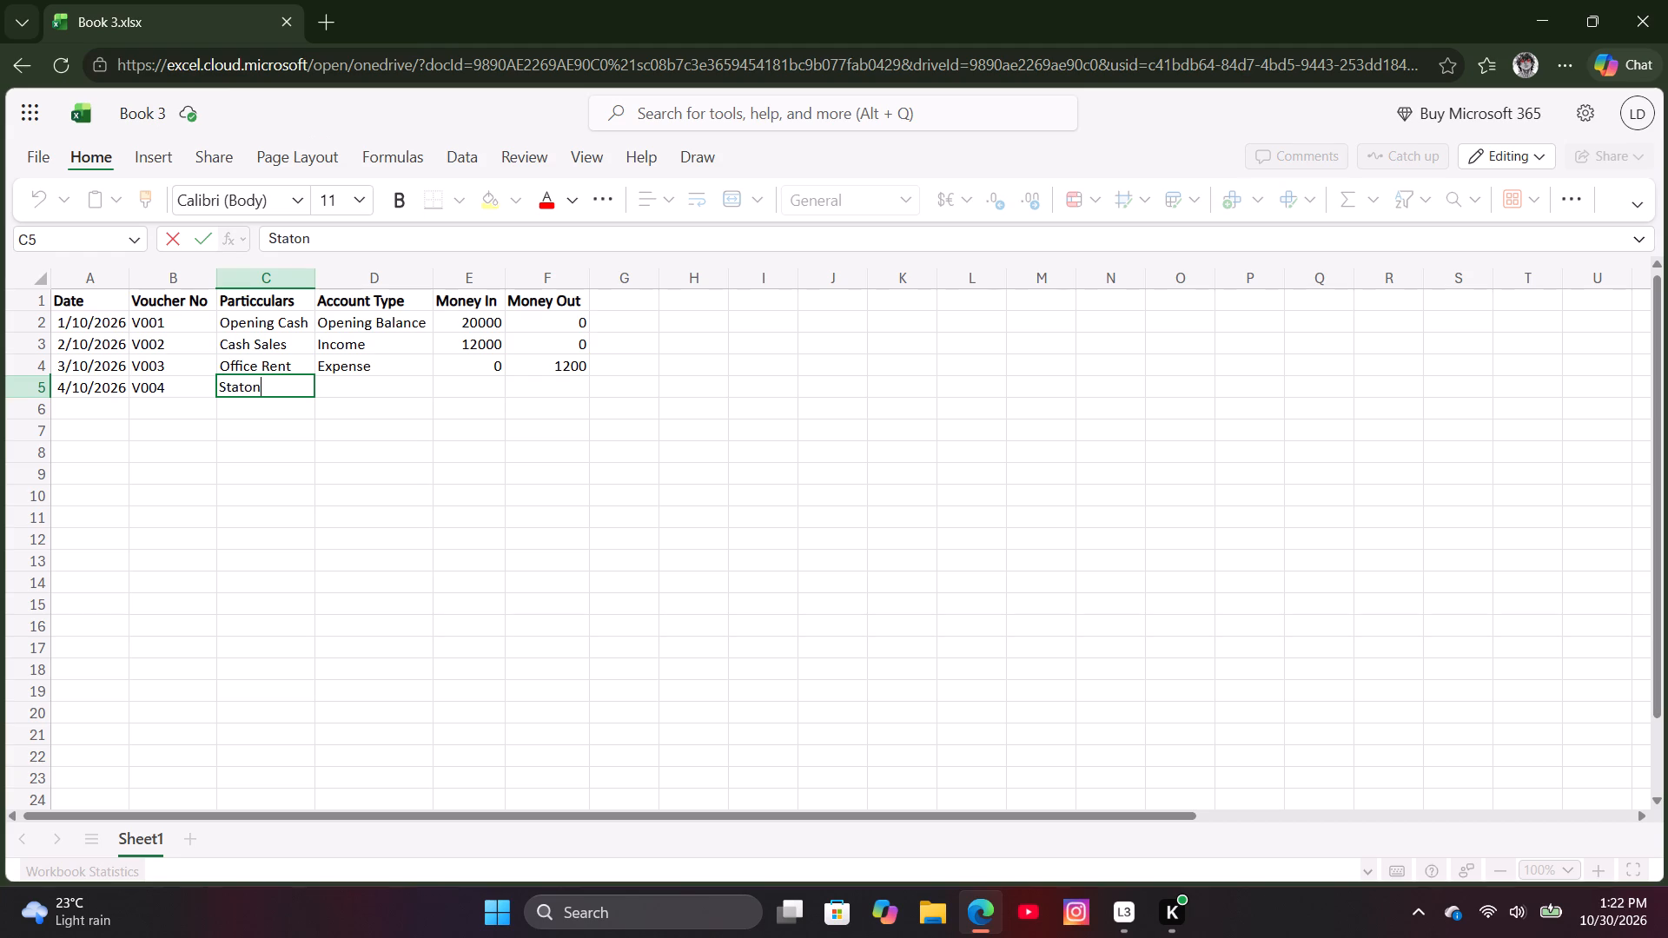
type("er")
key("y")
key("BackSpace")
key("BackSpace")
key("BackSpace")
key("BackSpace")
key("BackSpace")
type("ion")
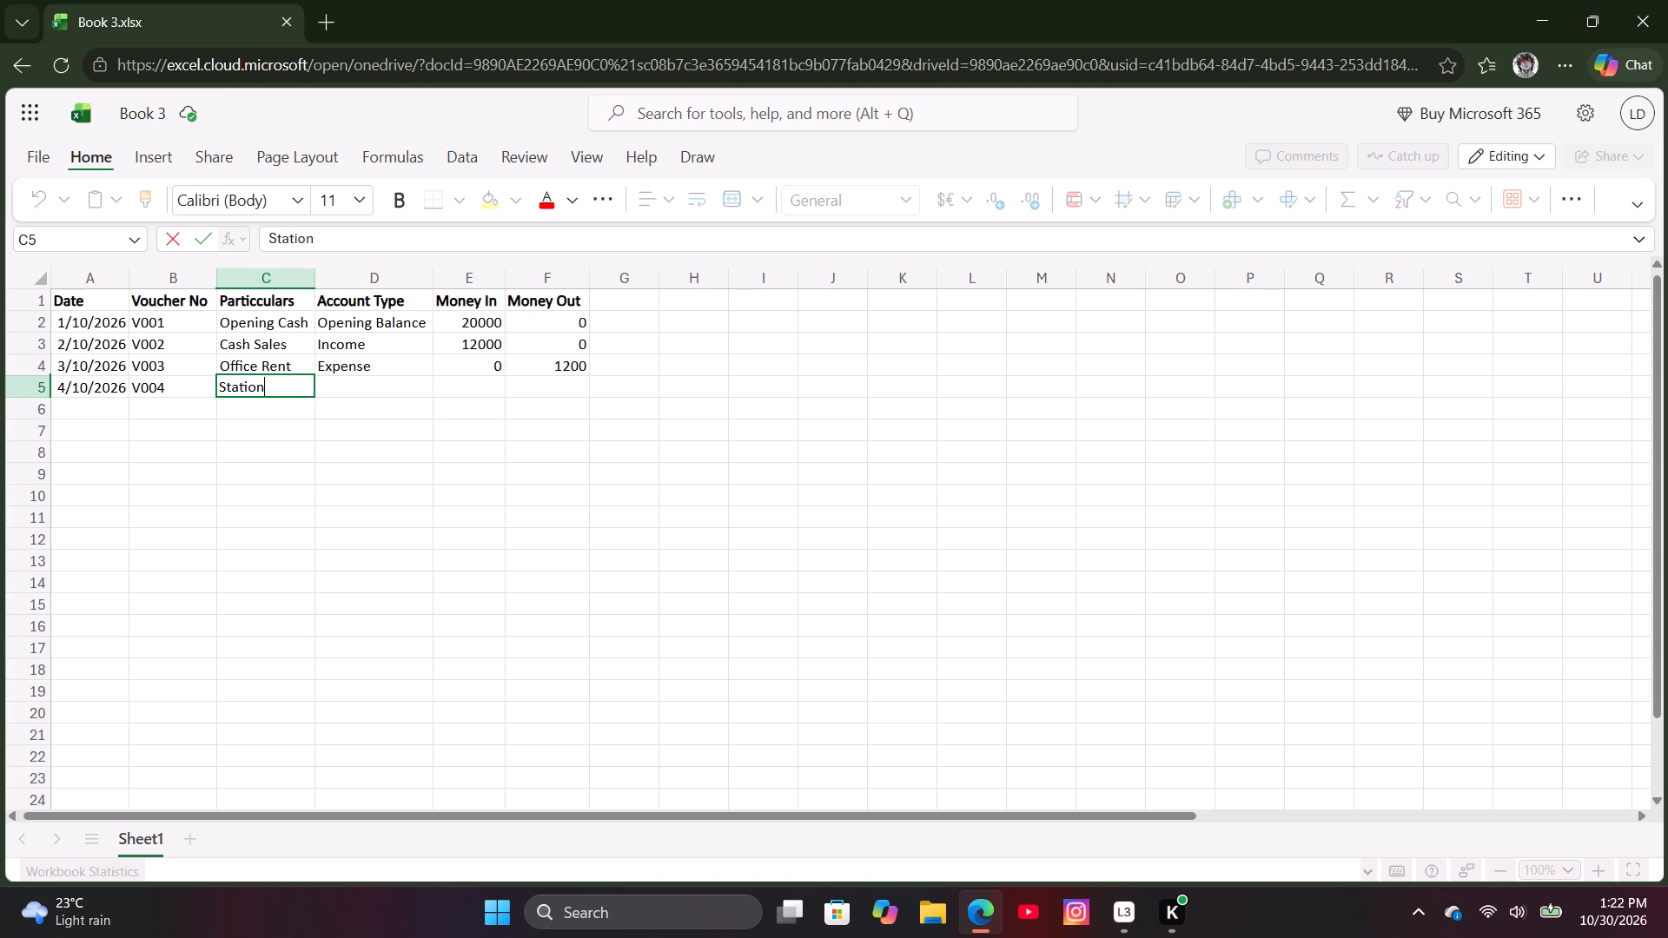
type("ery")
key("space")
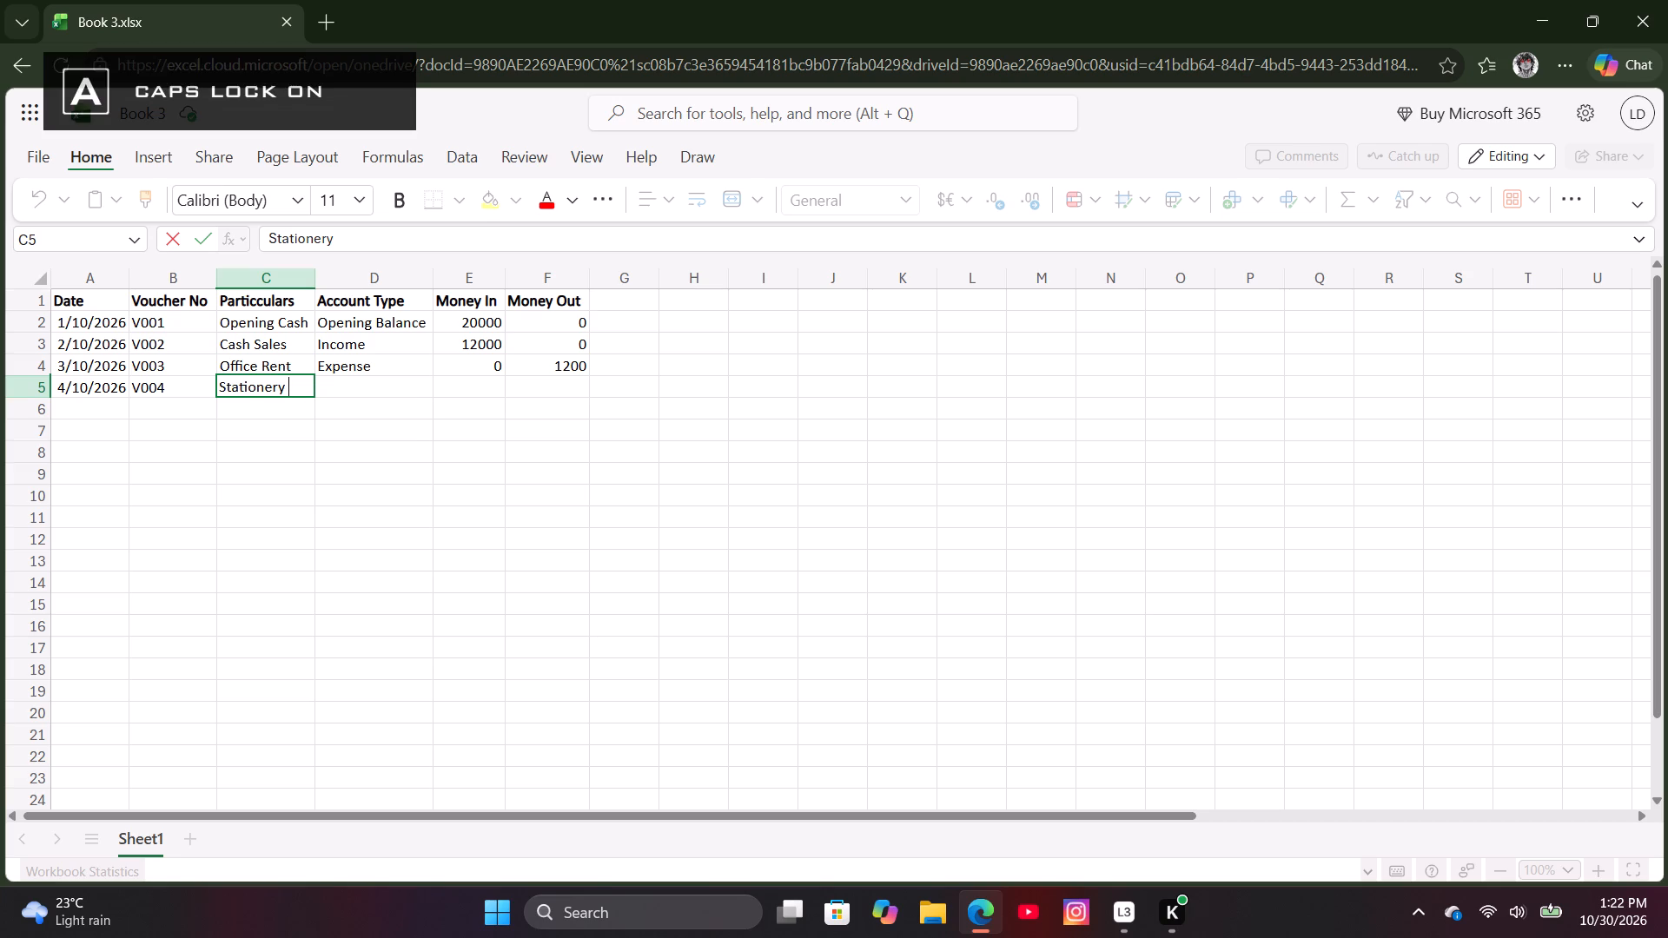
type("ur")
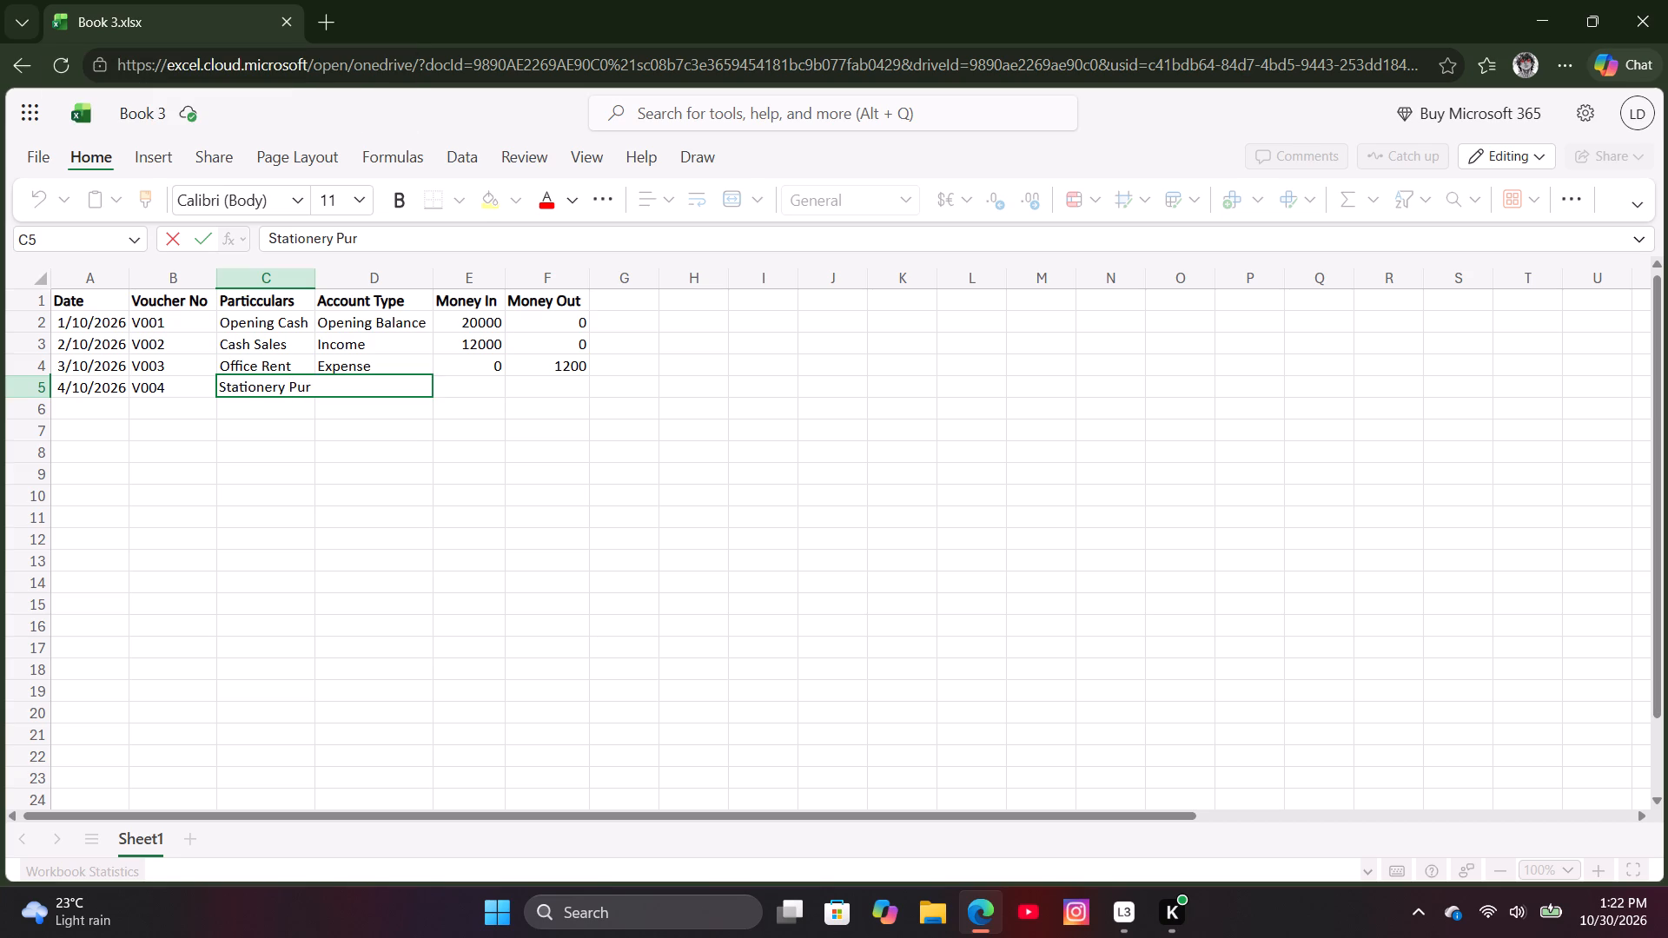
key("c")
key("h")
key("a")
type("se")
key("Right")
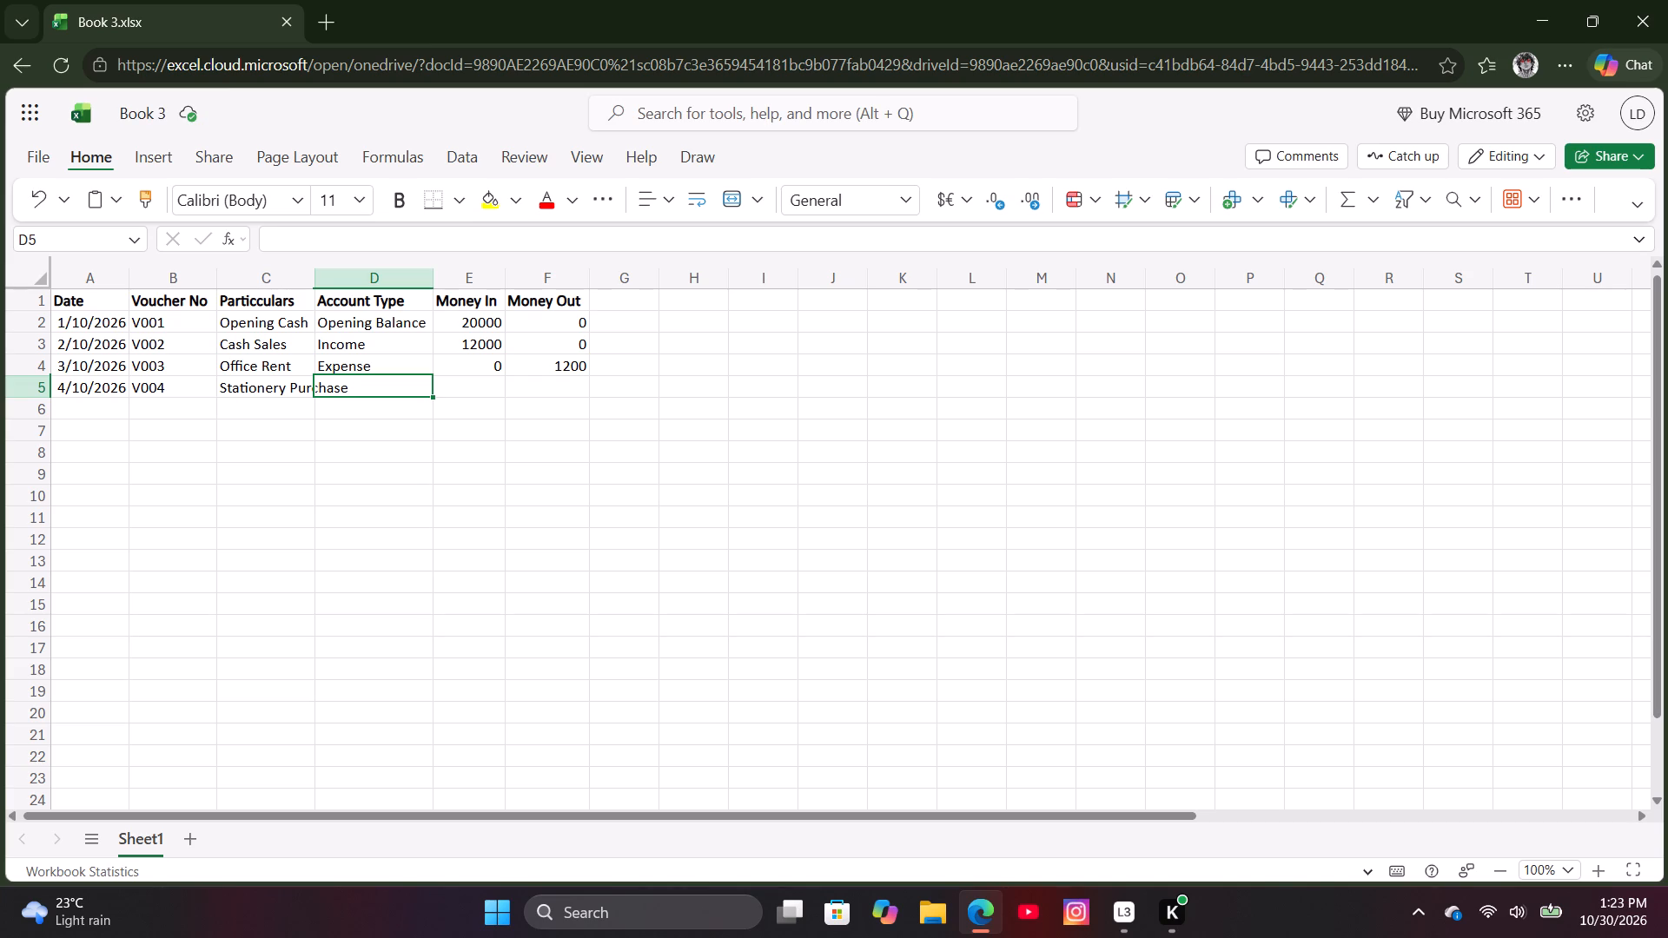
Enter "Expense" as the account type of voucher V004 in cell D5.
key("e")
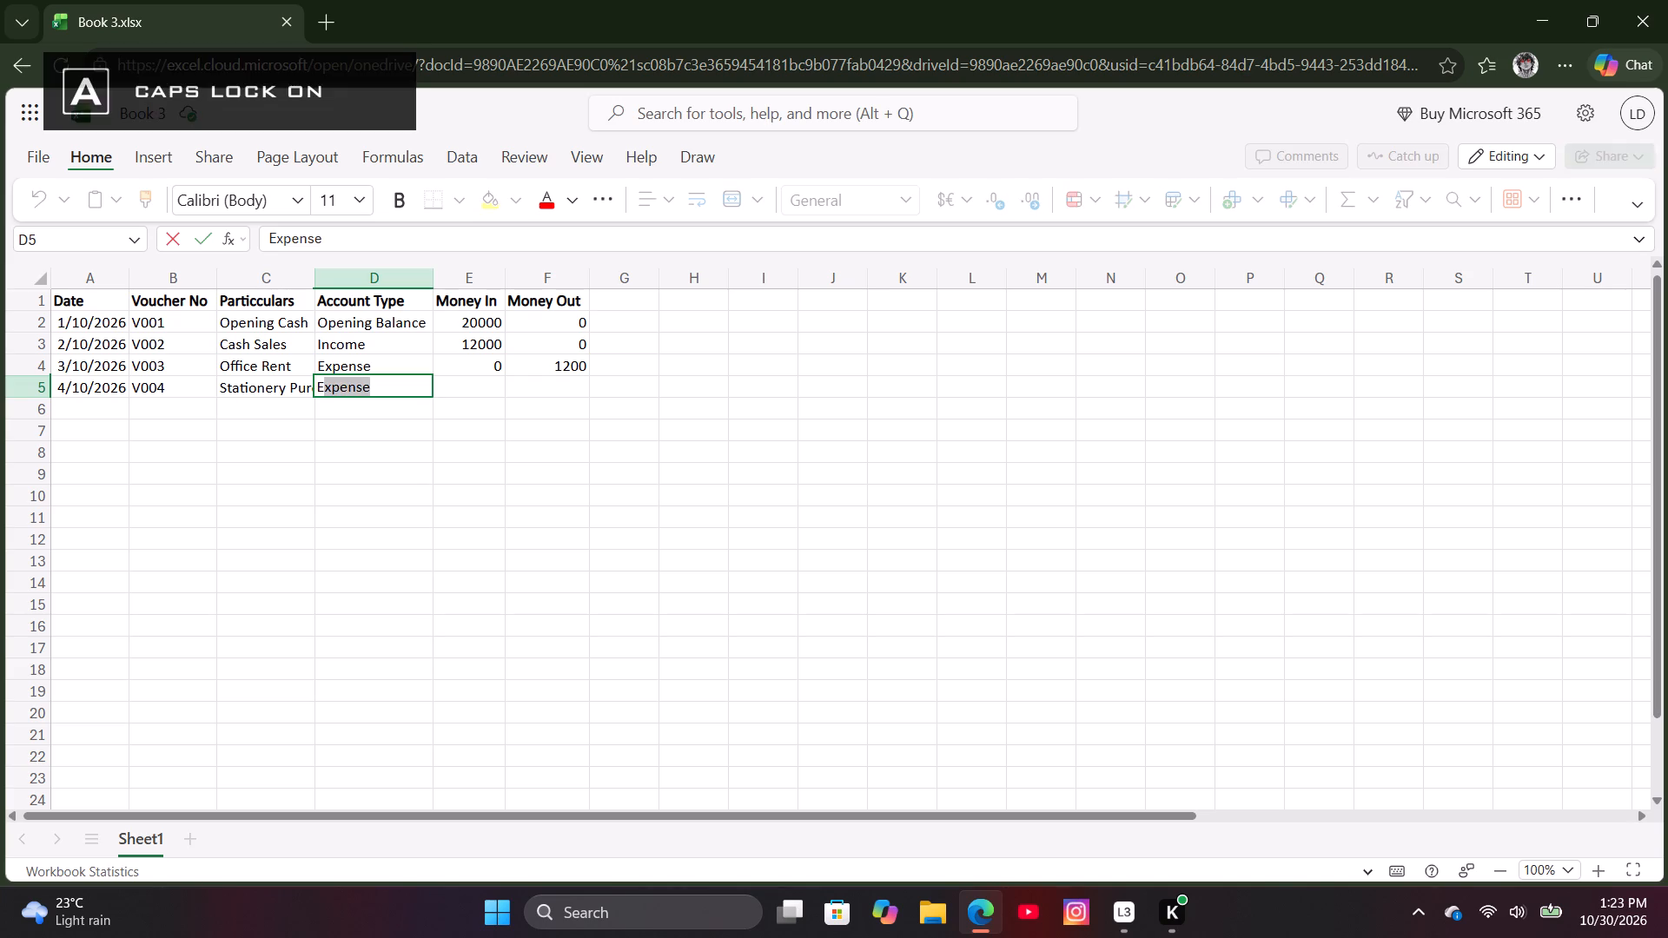
key("Tab")
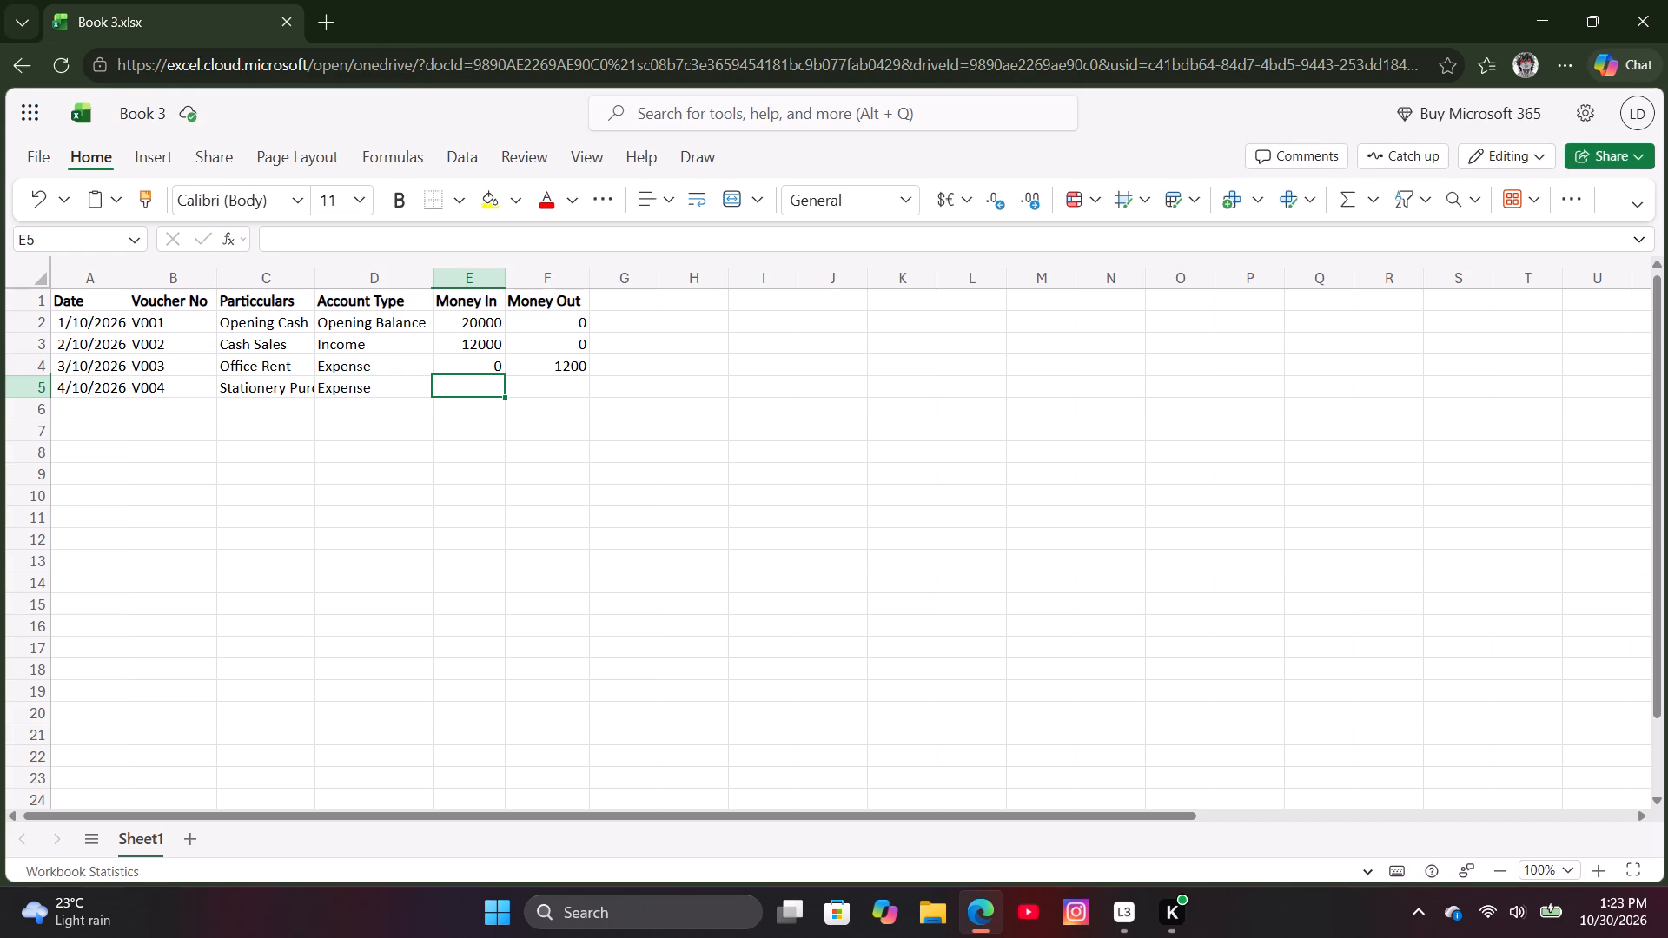
Change the money out amount of the Office Rent voucher V003 in cell F4 to 5000.
key("Right")
key("Up")
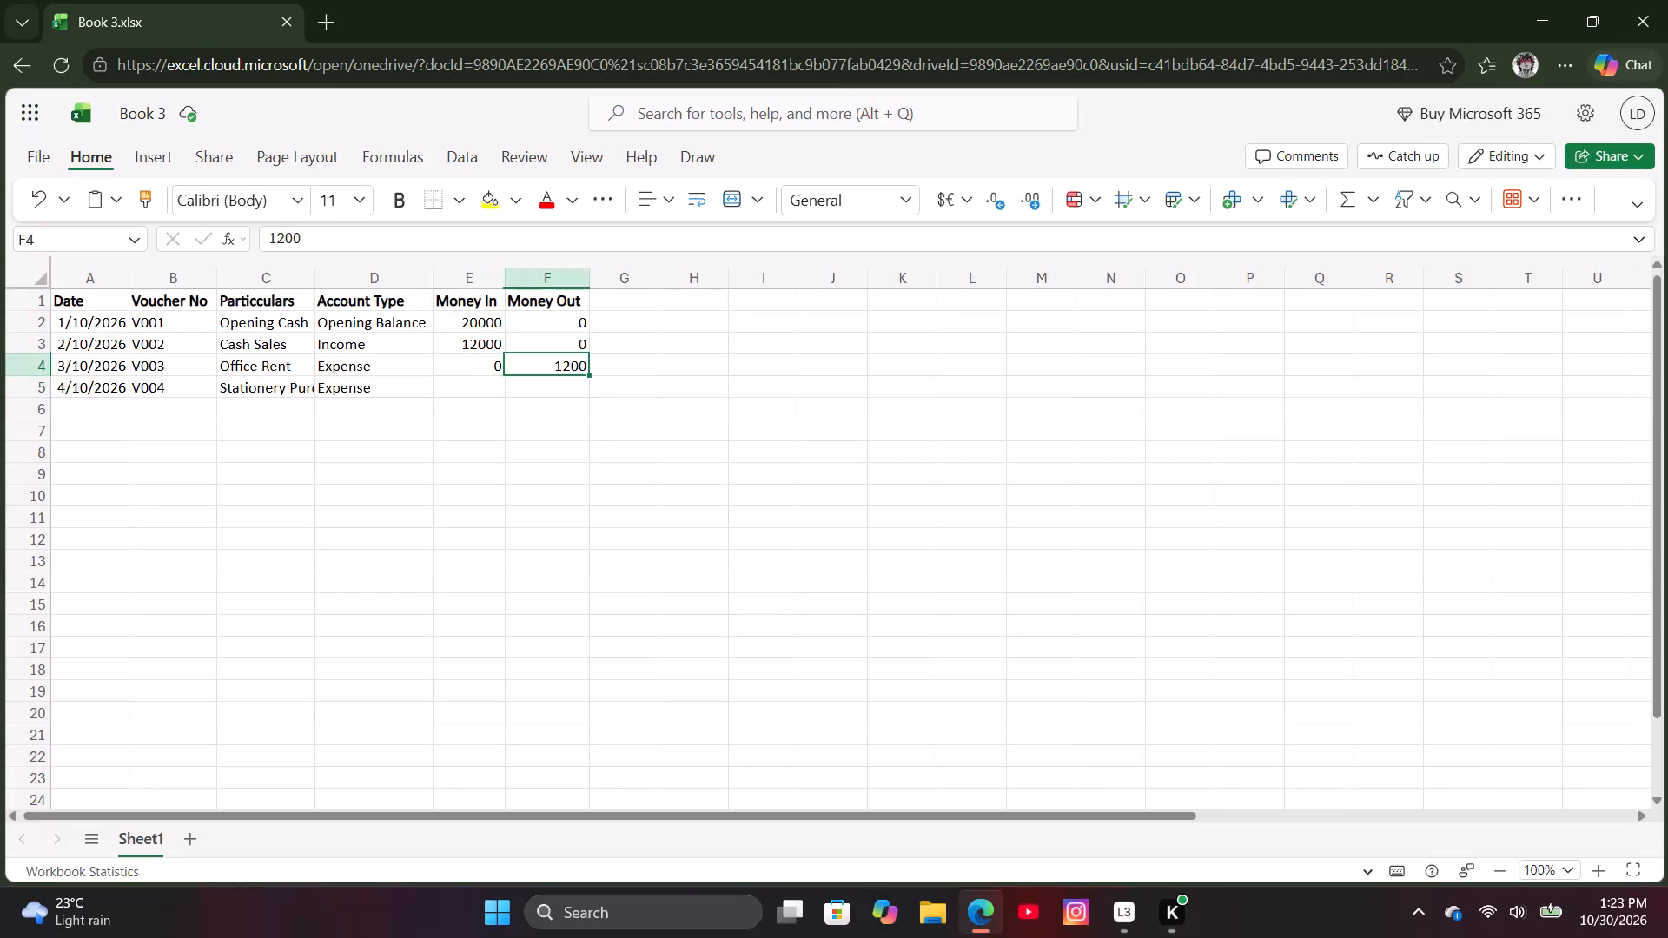
key("BackSpace")
type("5000")
key("Down")
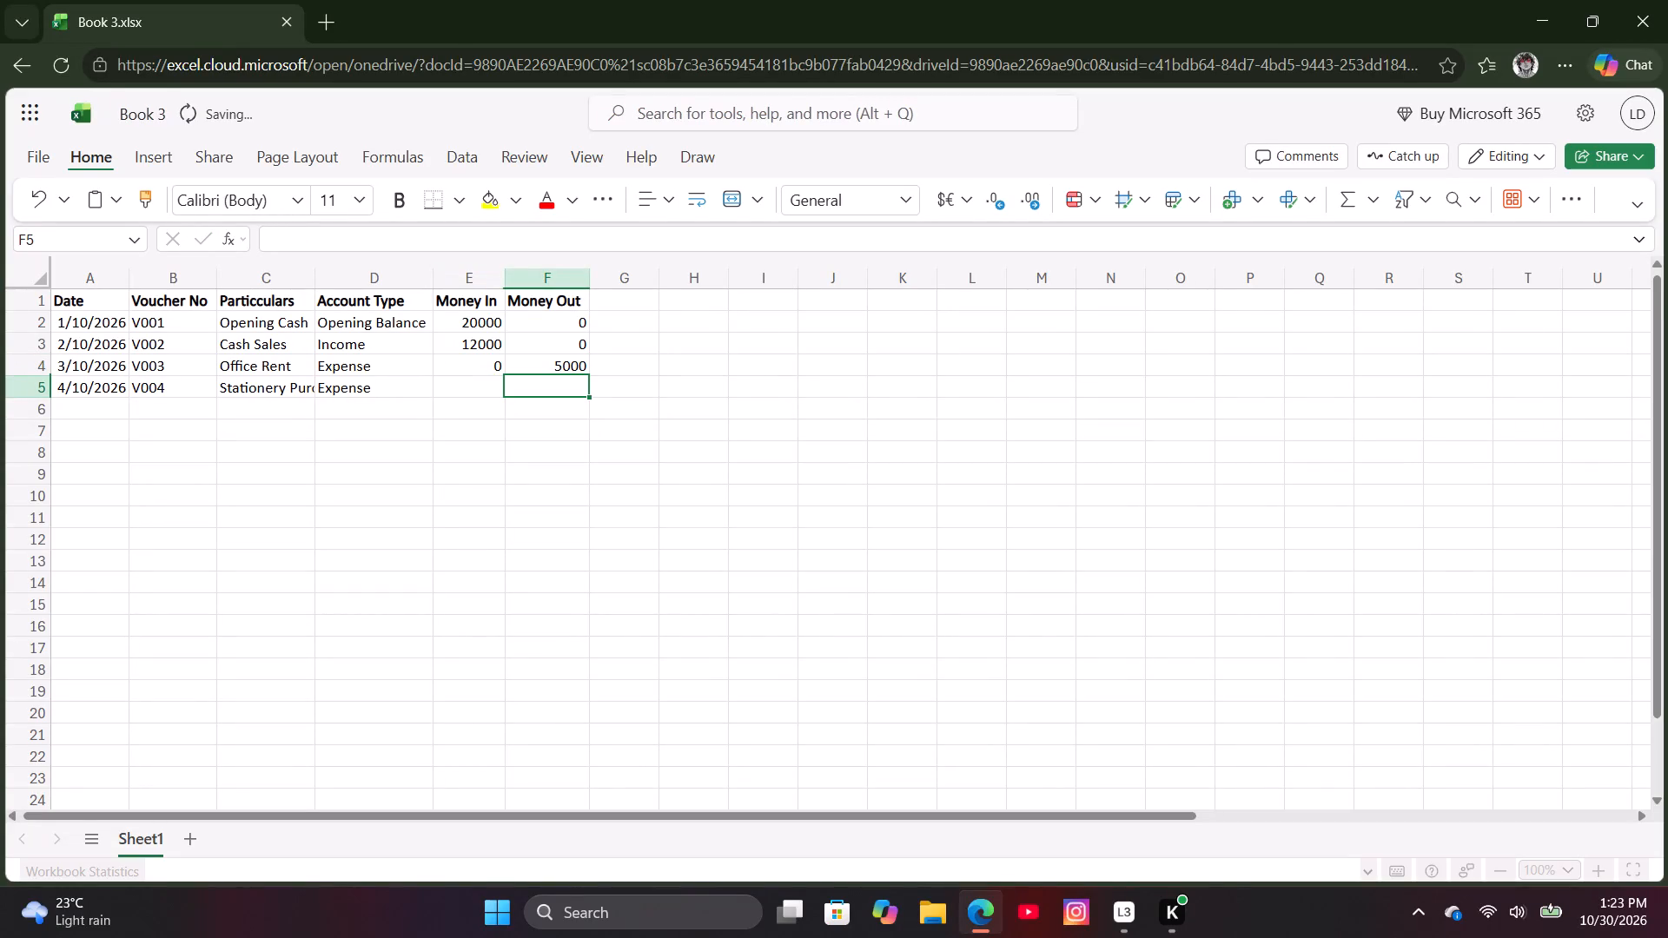
Enter 1200 as money out in cell F5 and 0 as money in in cell E5 for voucher V004.
type("1200")
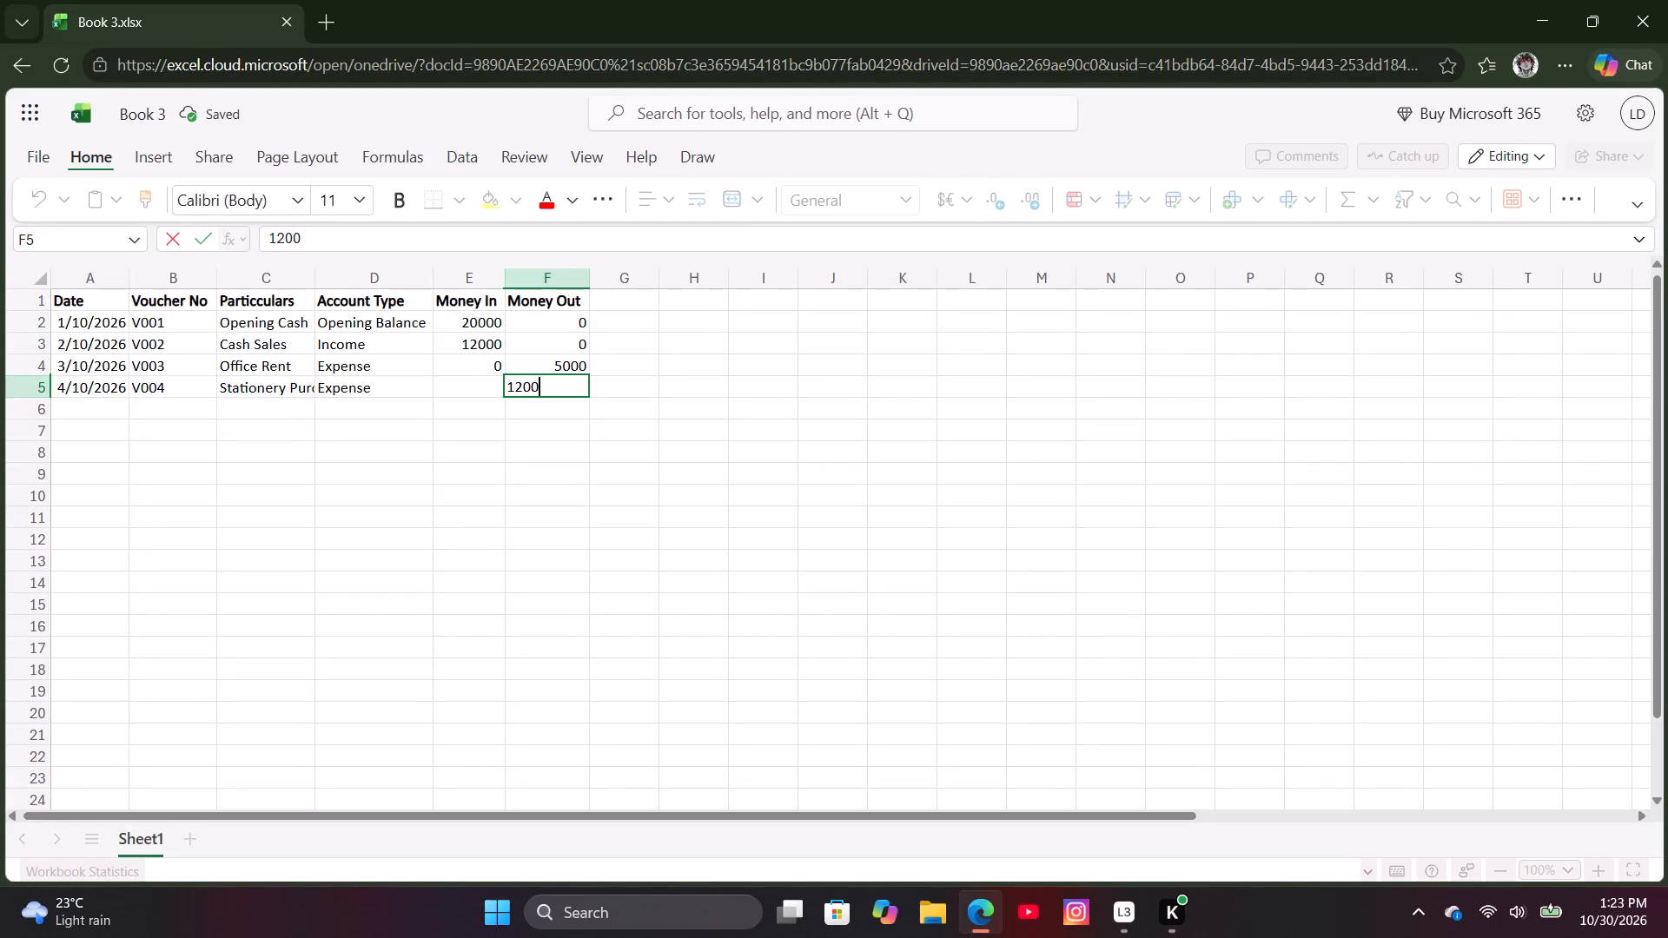
key("Left")
key("0")
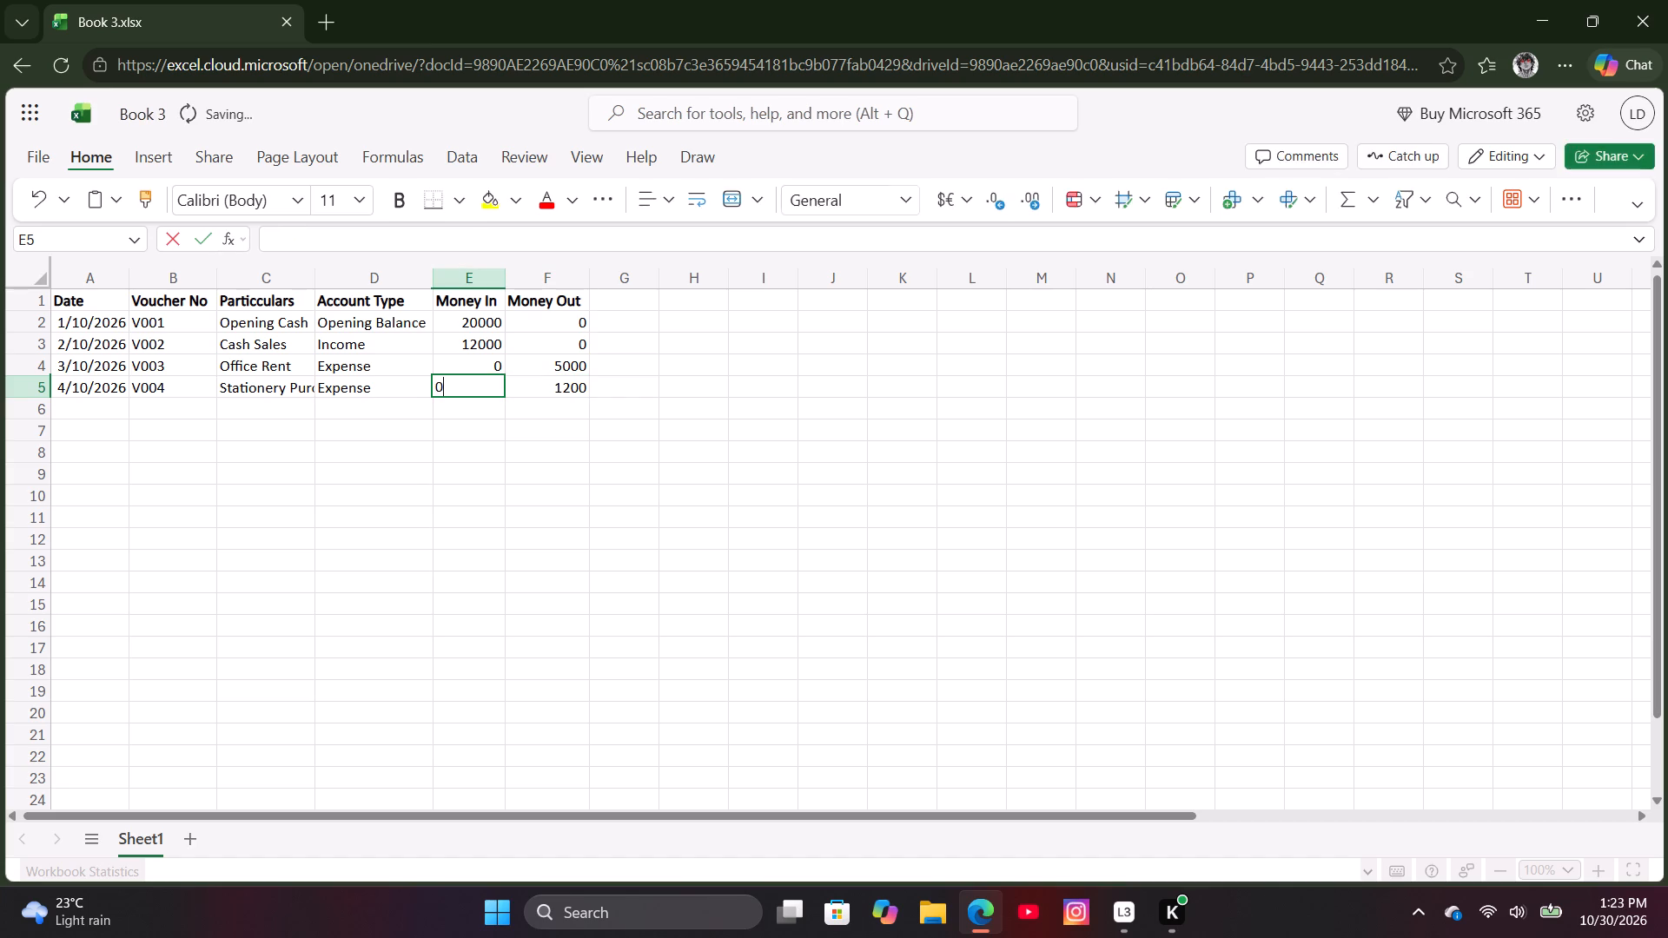
key("Down")
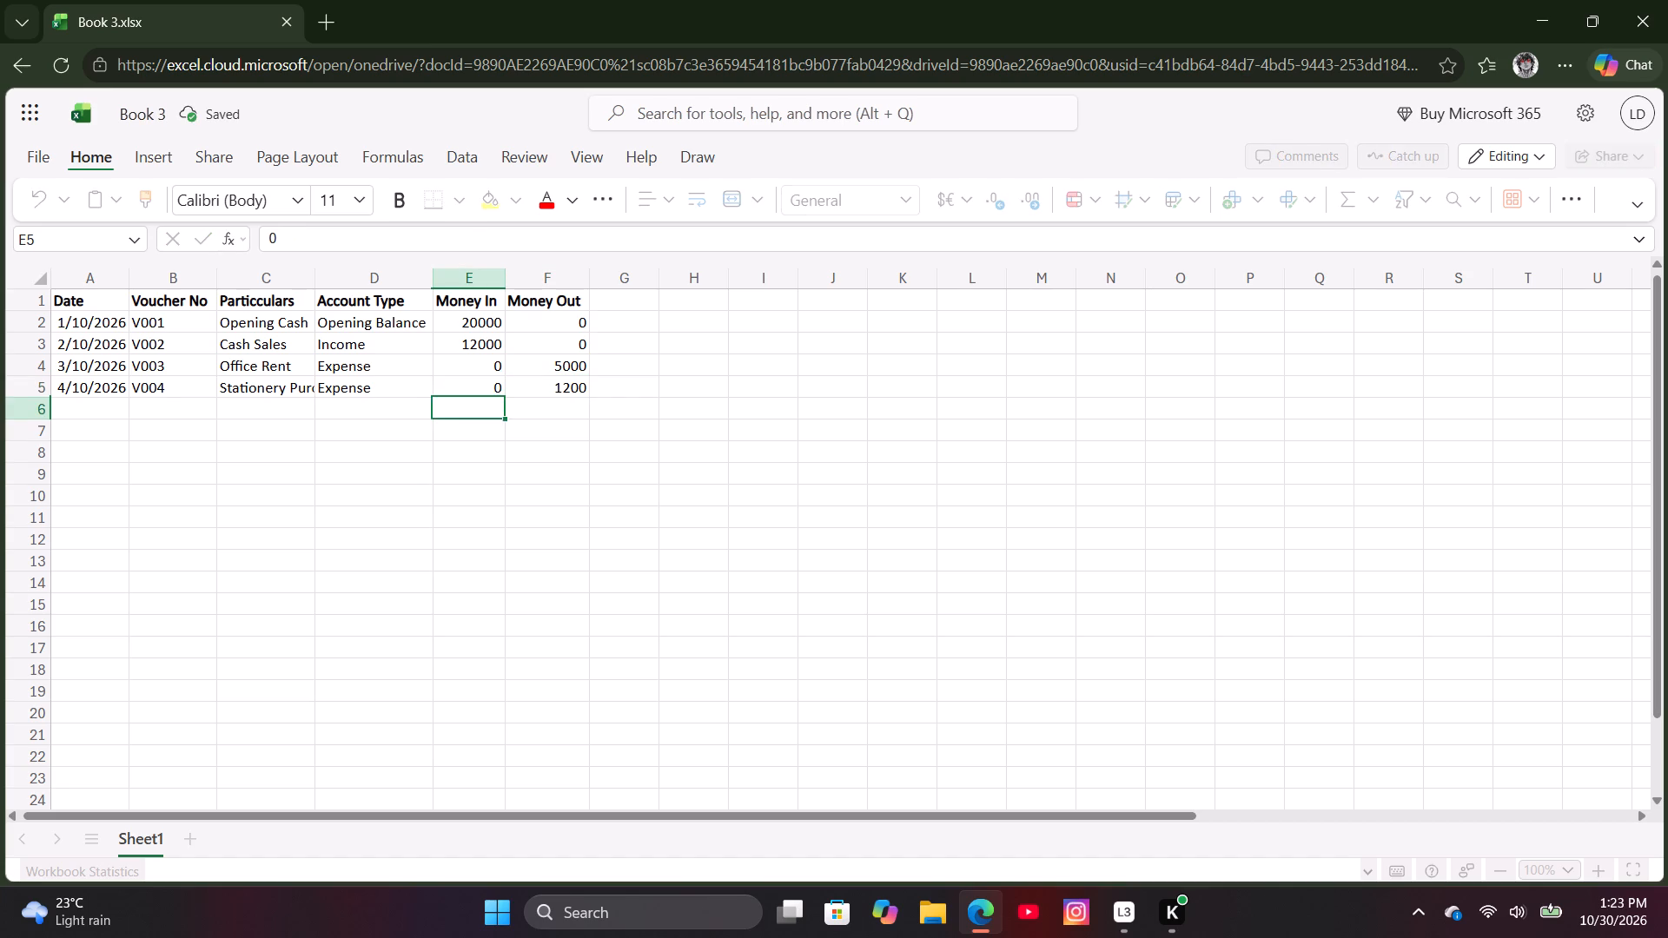
Enter the date 5/10/2026 in cell A6 and the voucher number V005 in cell B6.
key("Left")
key("Left")
key("Left")
key("Left")
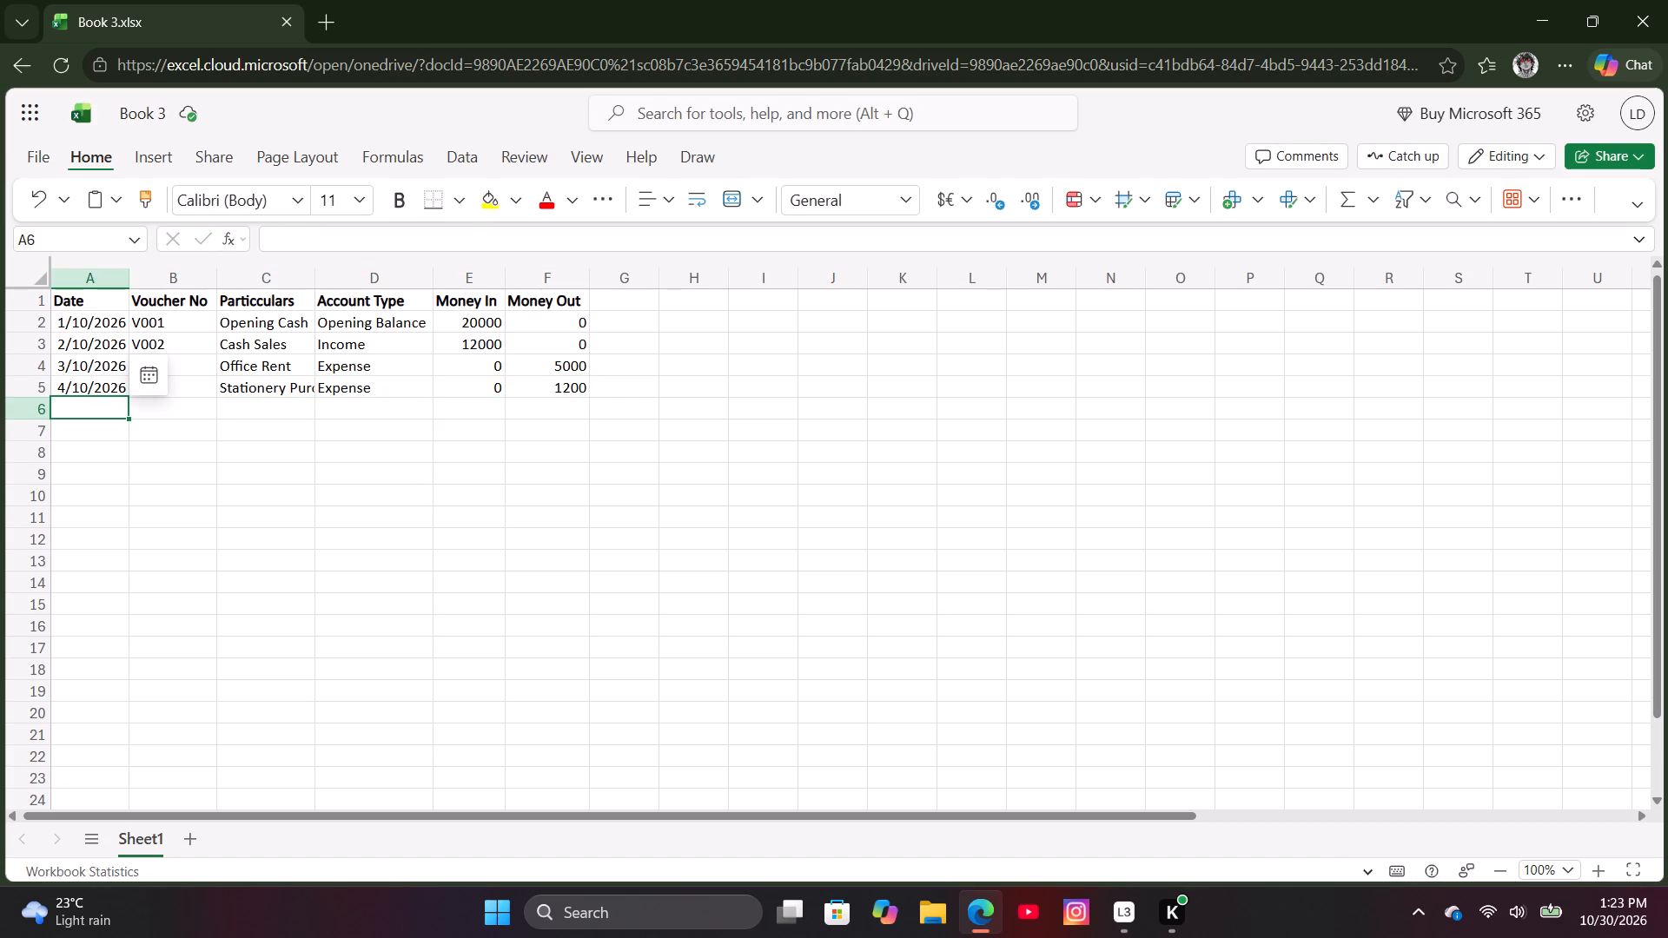
type("5/")
type("10/2026")
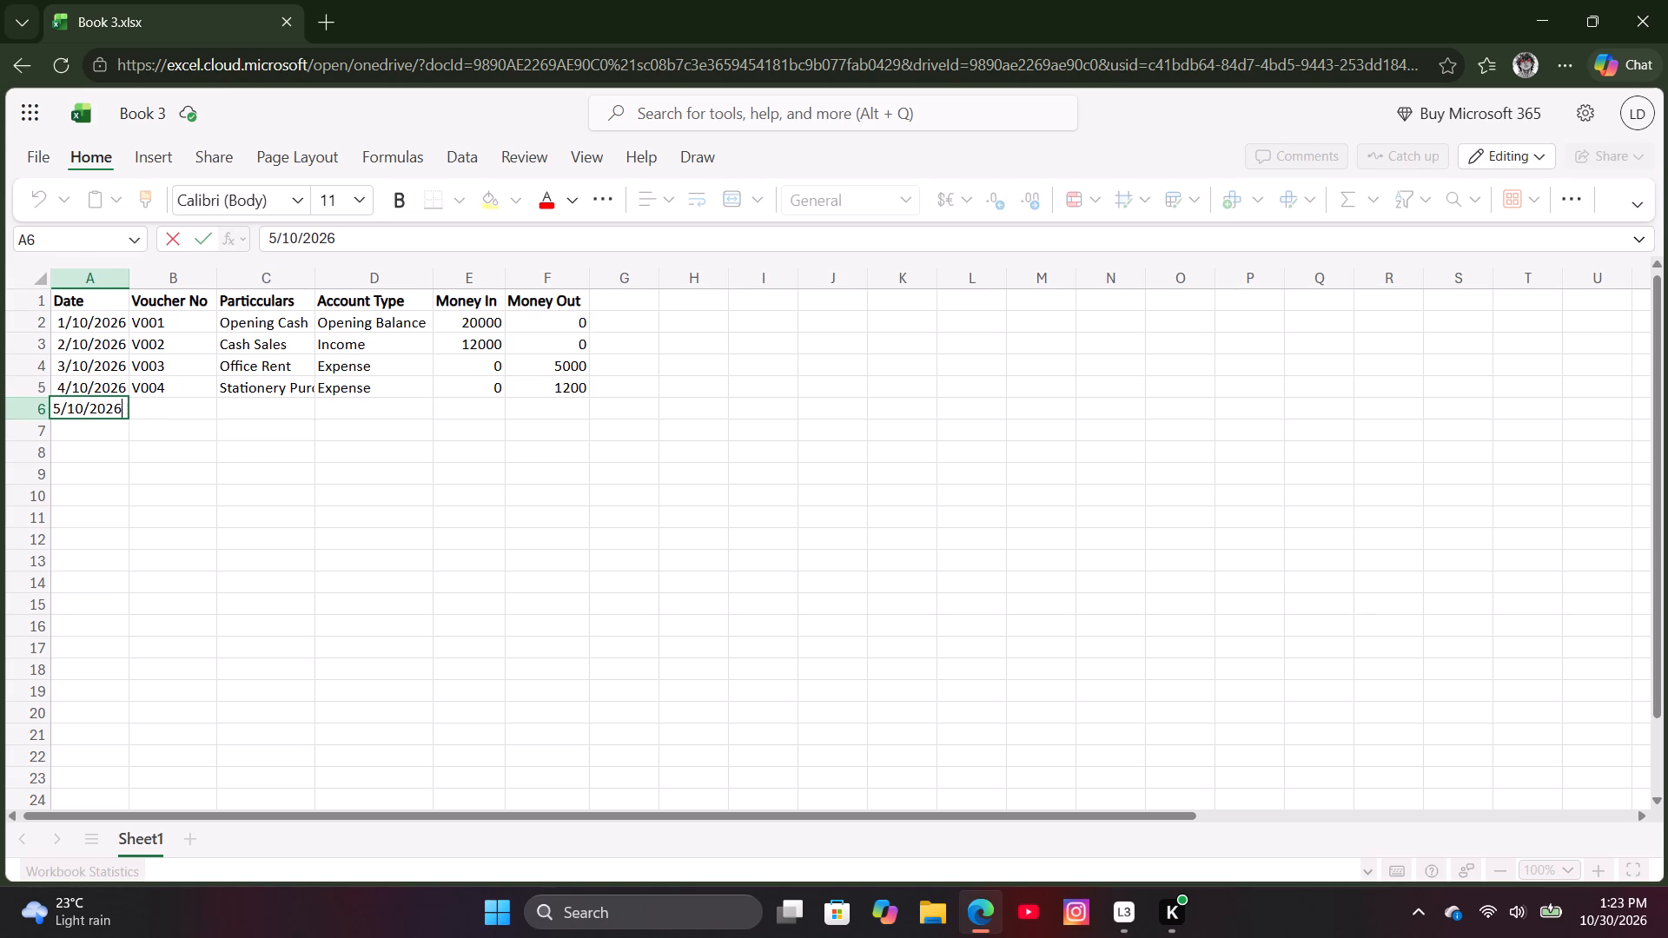
key("Right")
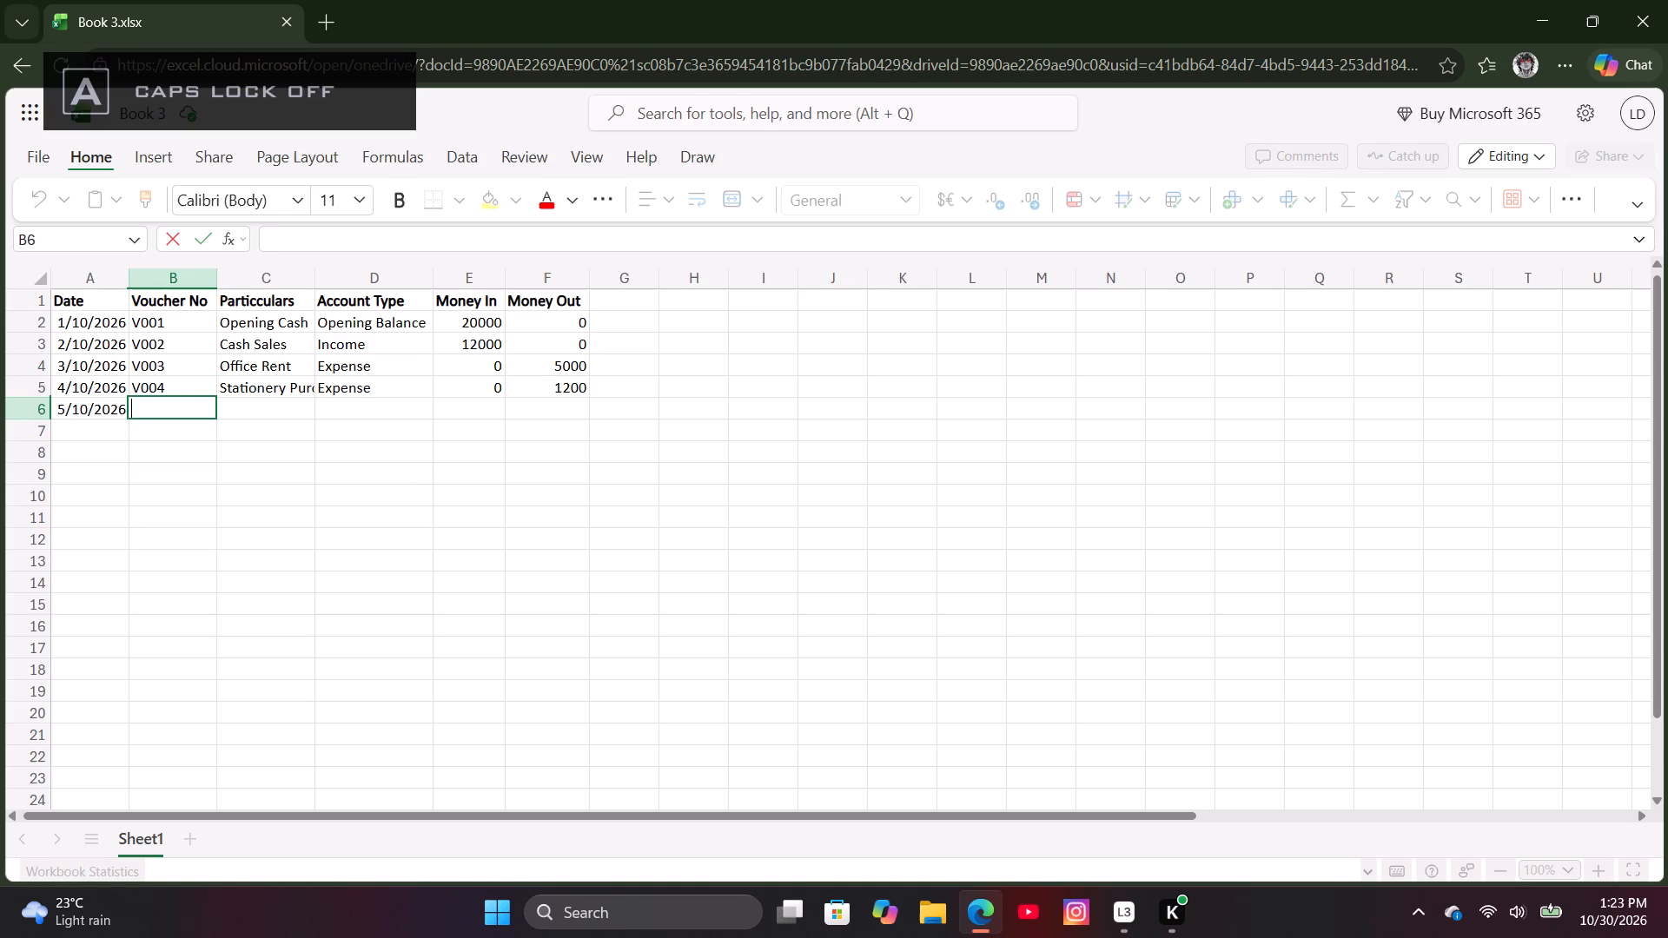
key("v")
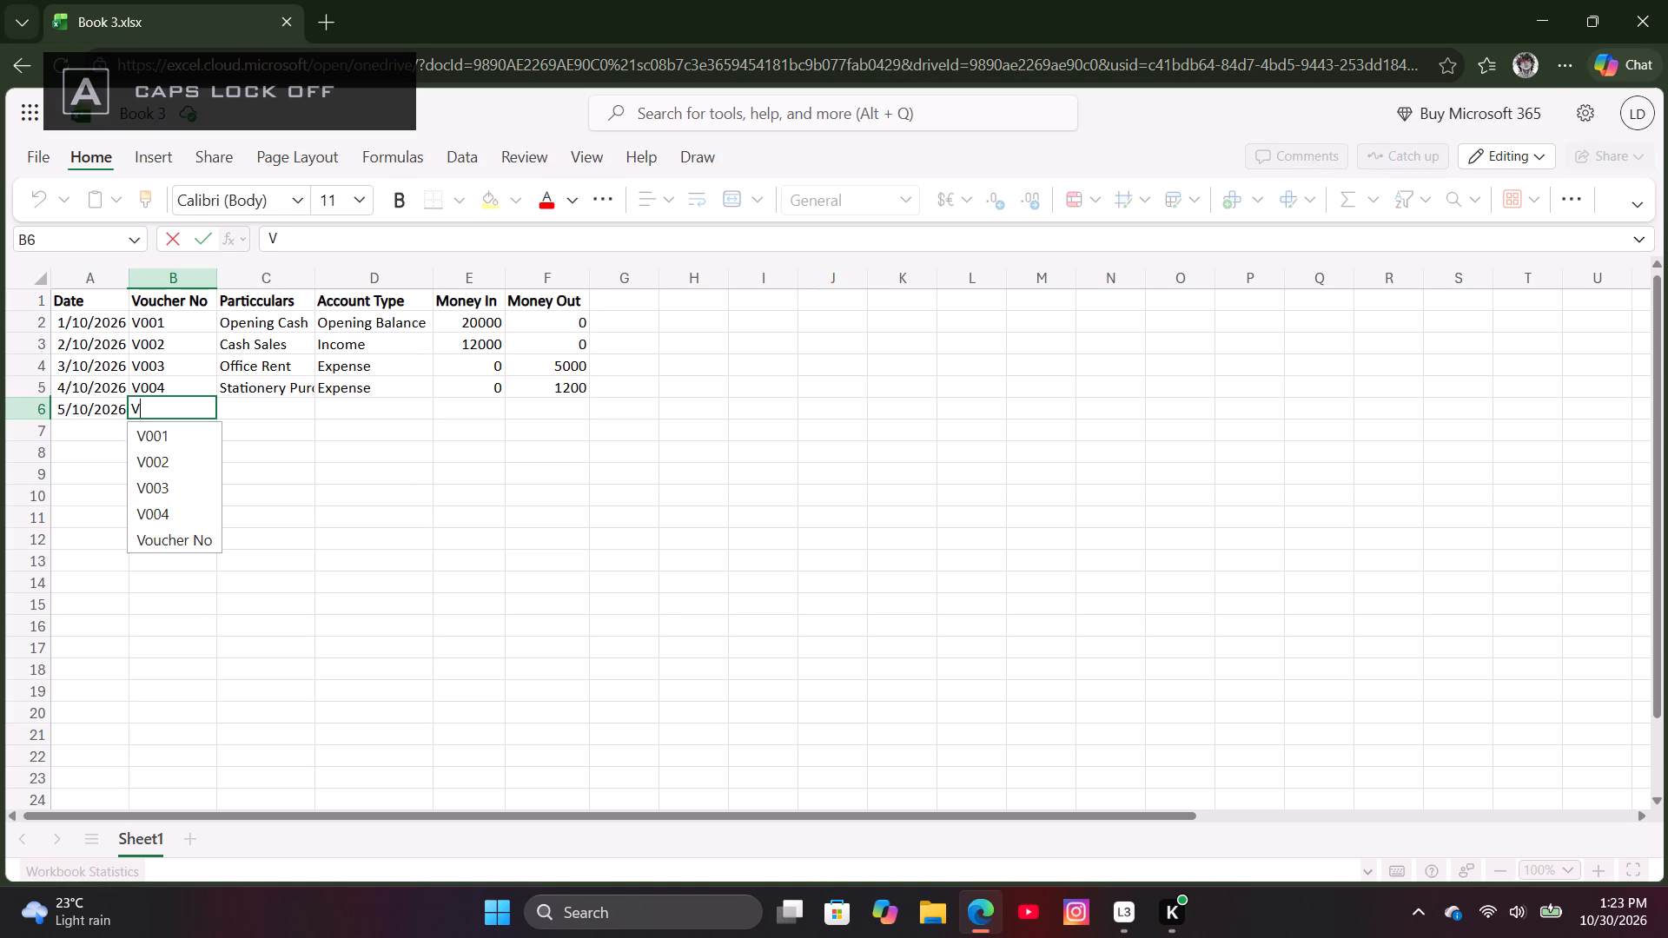
type("00")
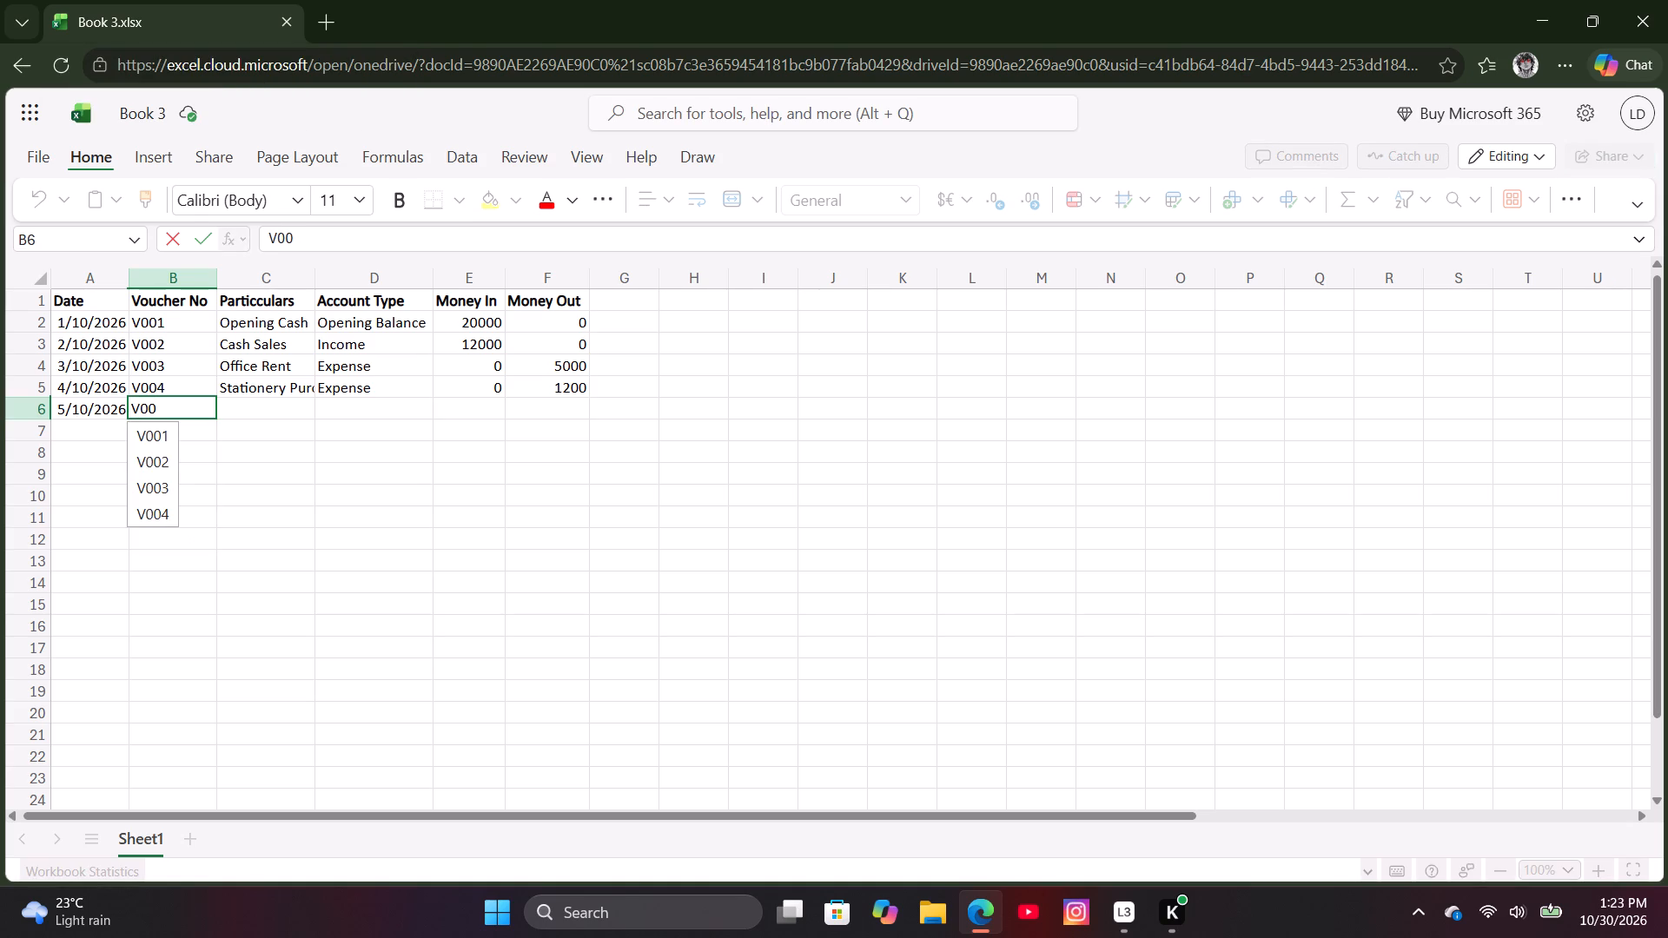
key("5")
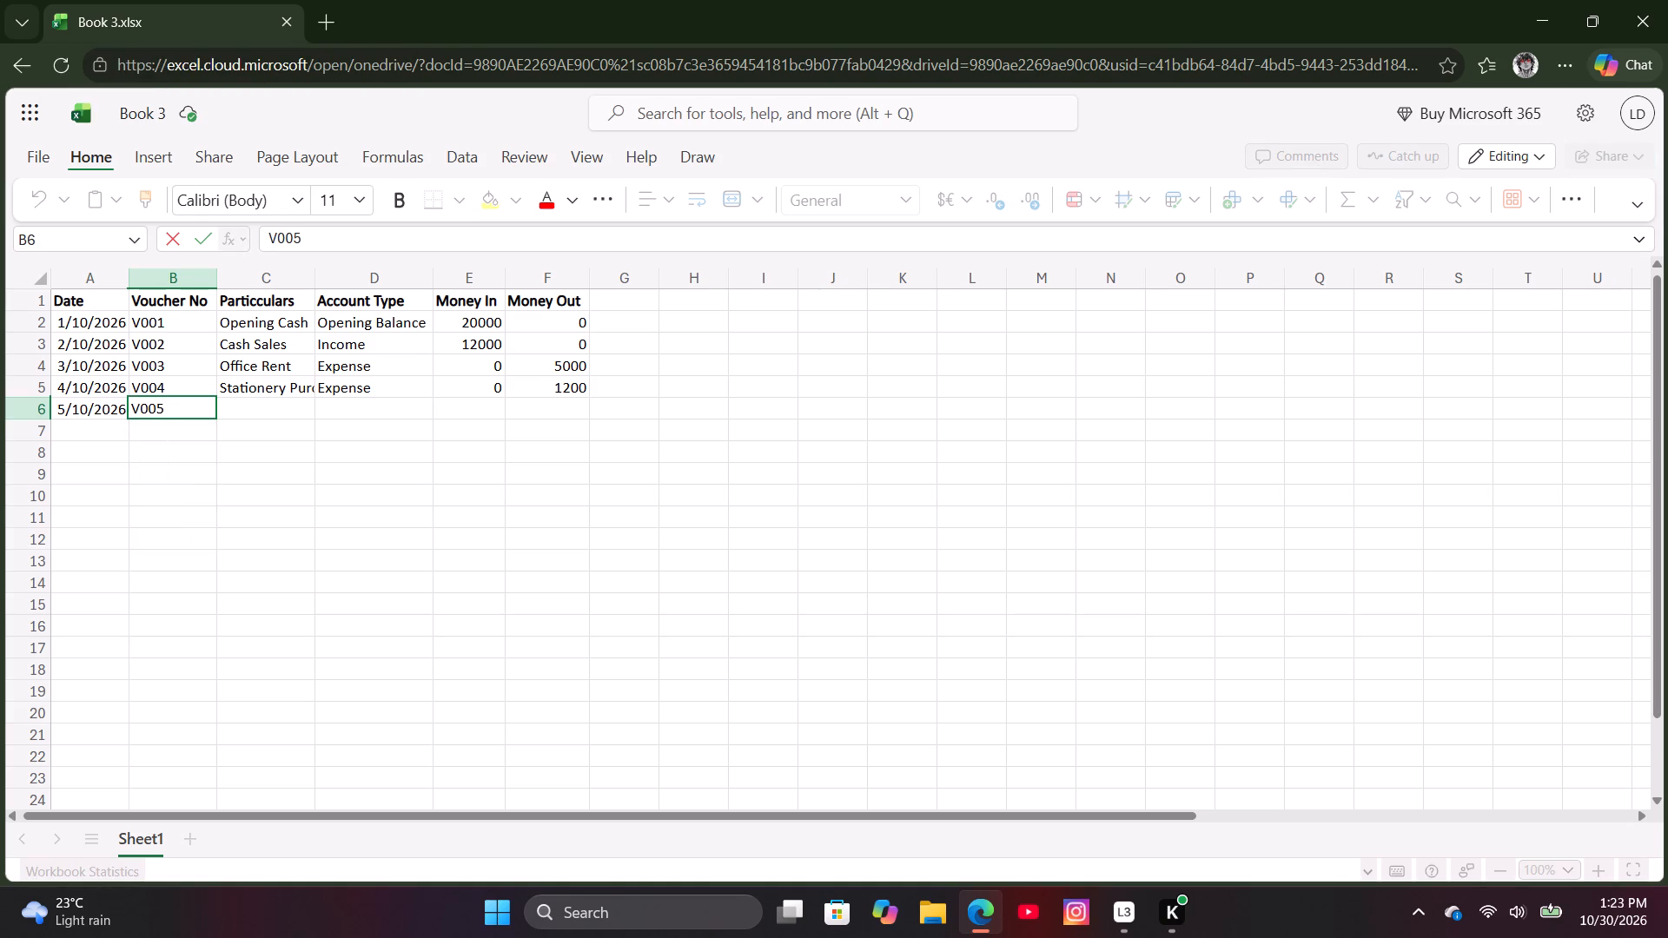
key("Right")
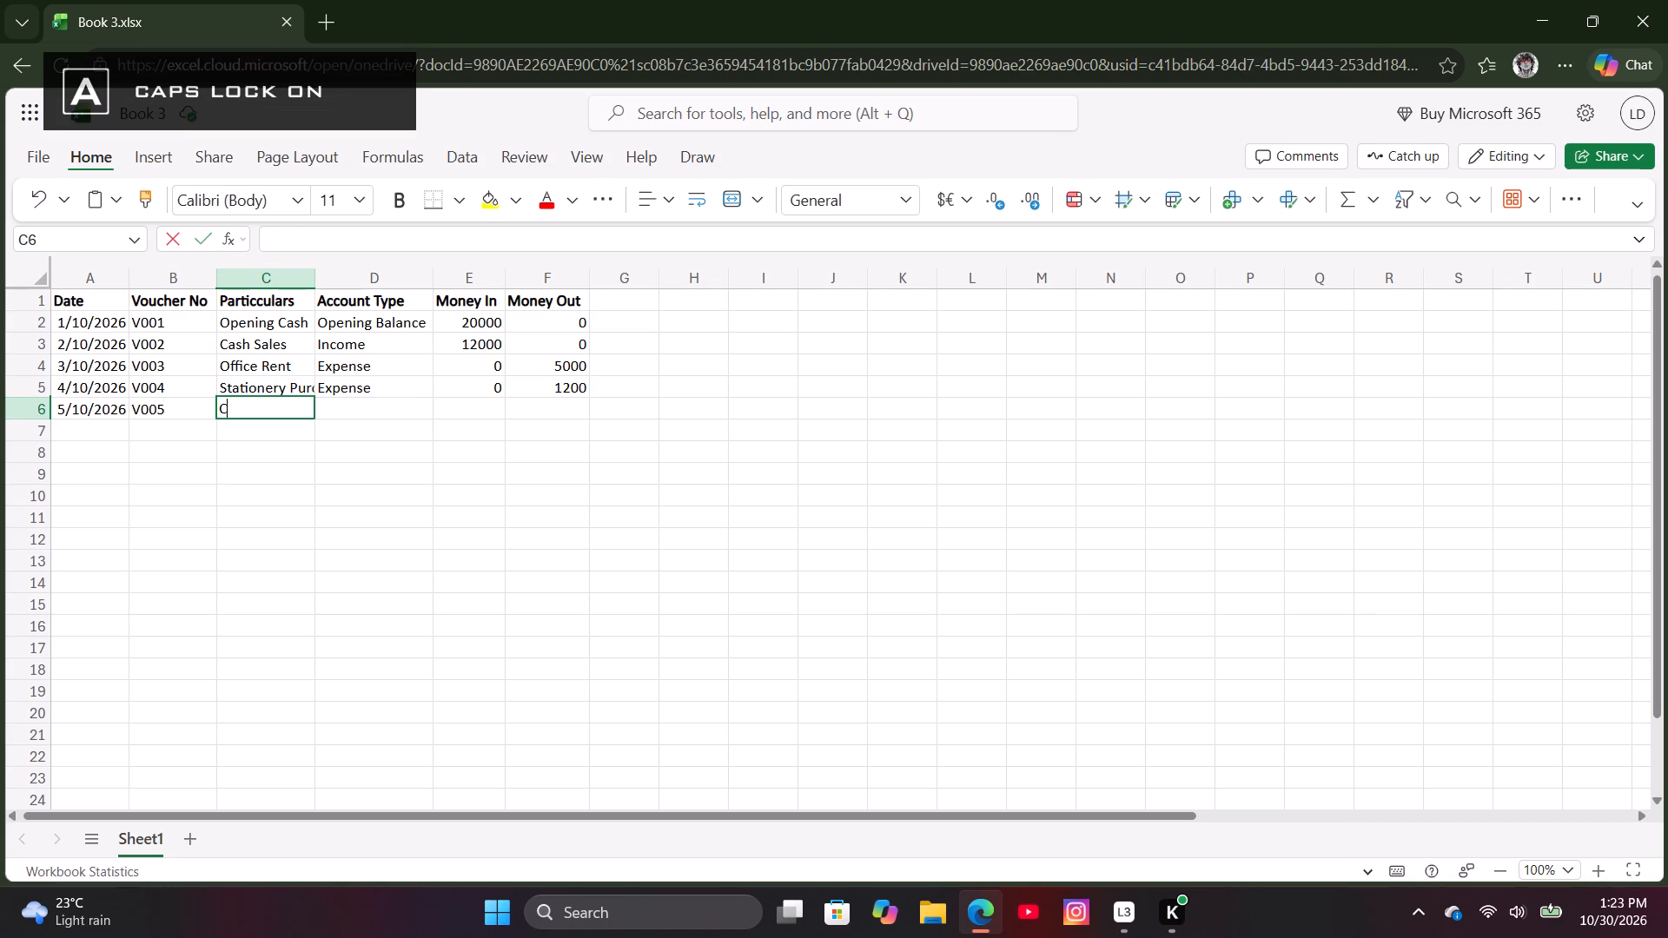
Enter "Customer Payment" as the particulars in cell C6 and "Income" as the account type in cell D6 for voucher V005.
type("ustomer")
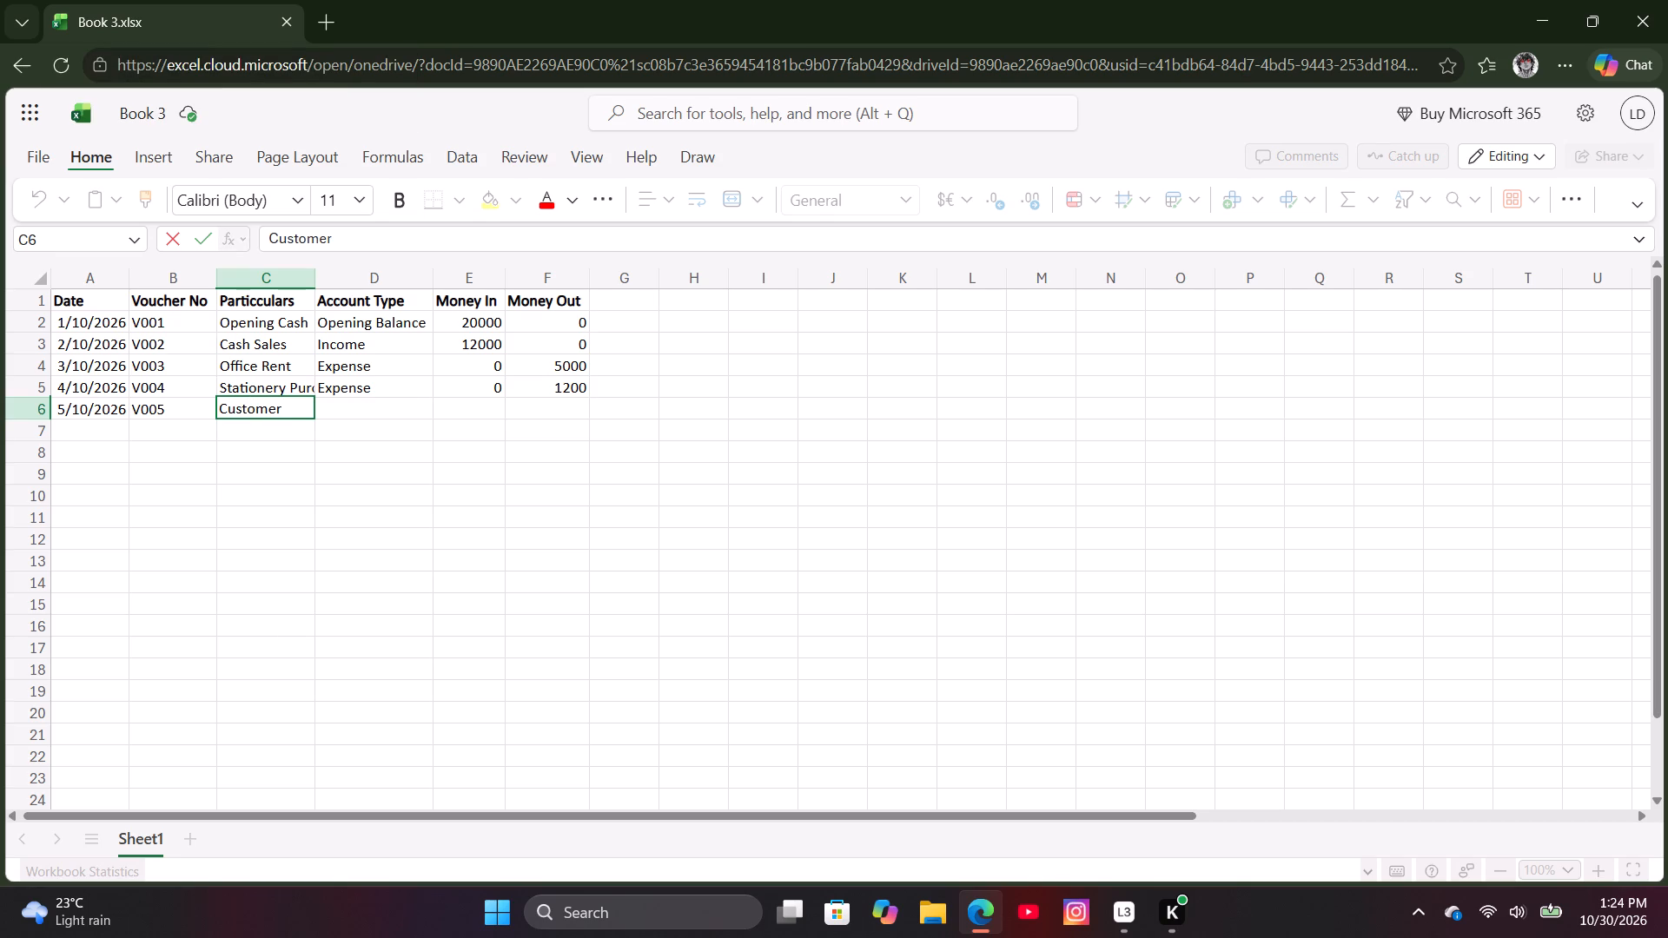
key("space")
type("pay")
key("BackSpace")
key("BackSpace")
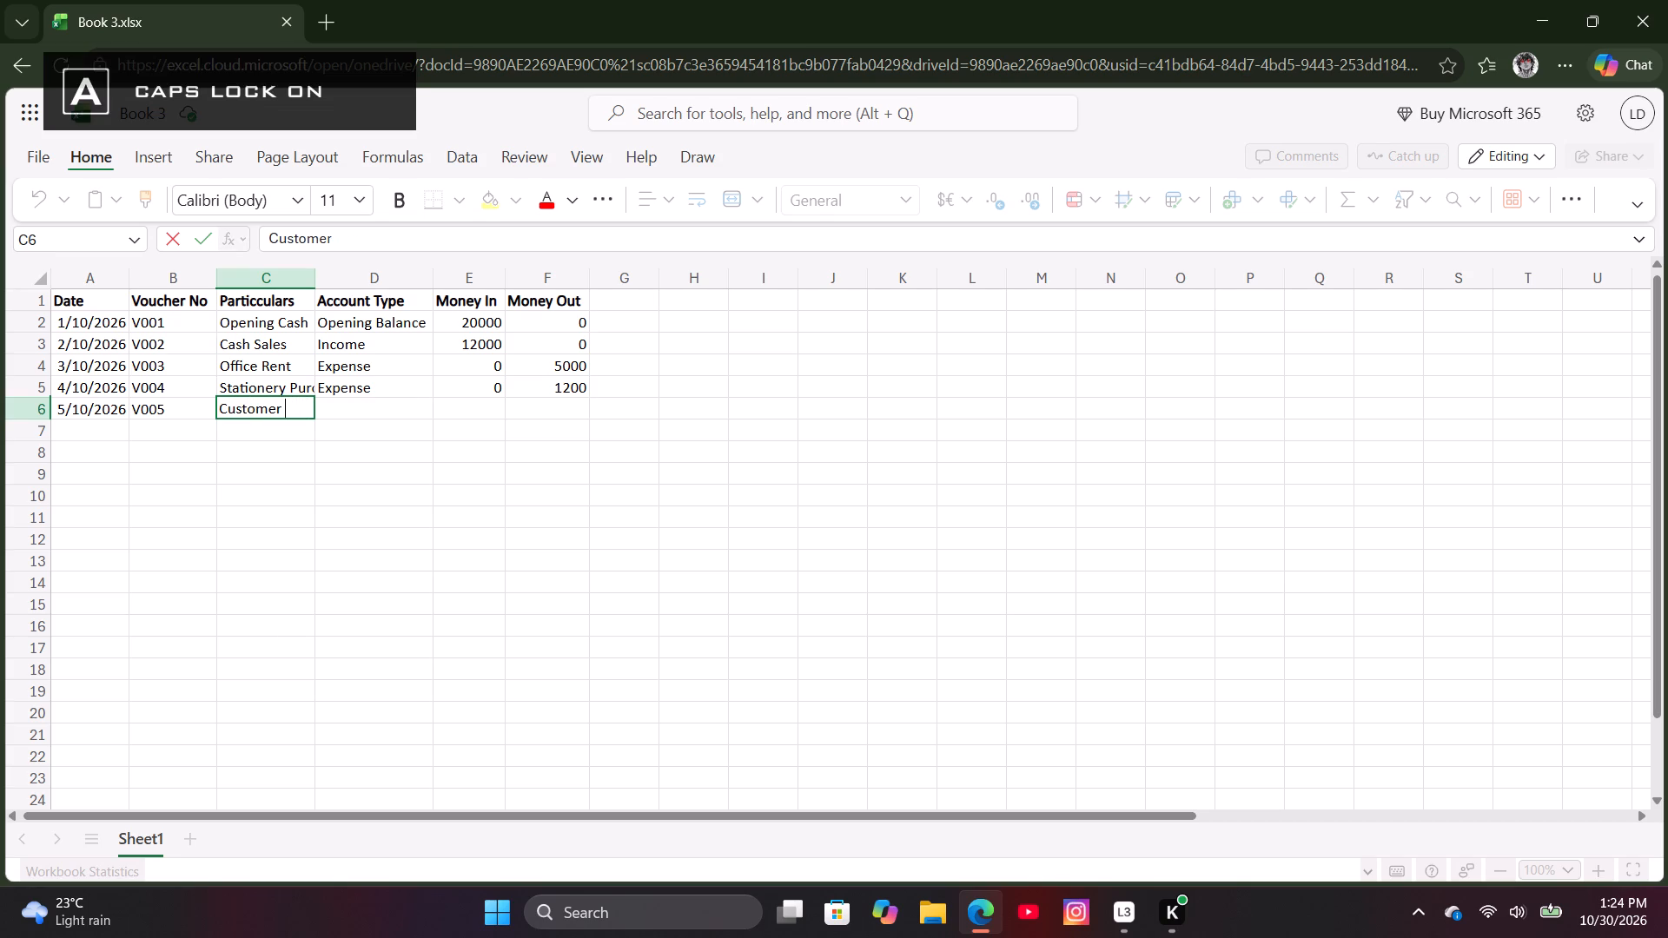
type("ayment")
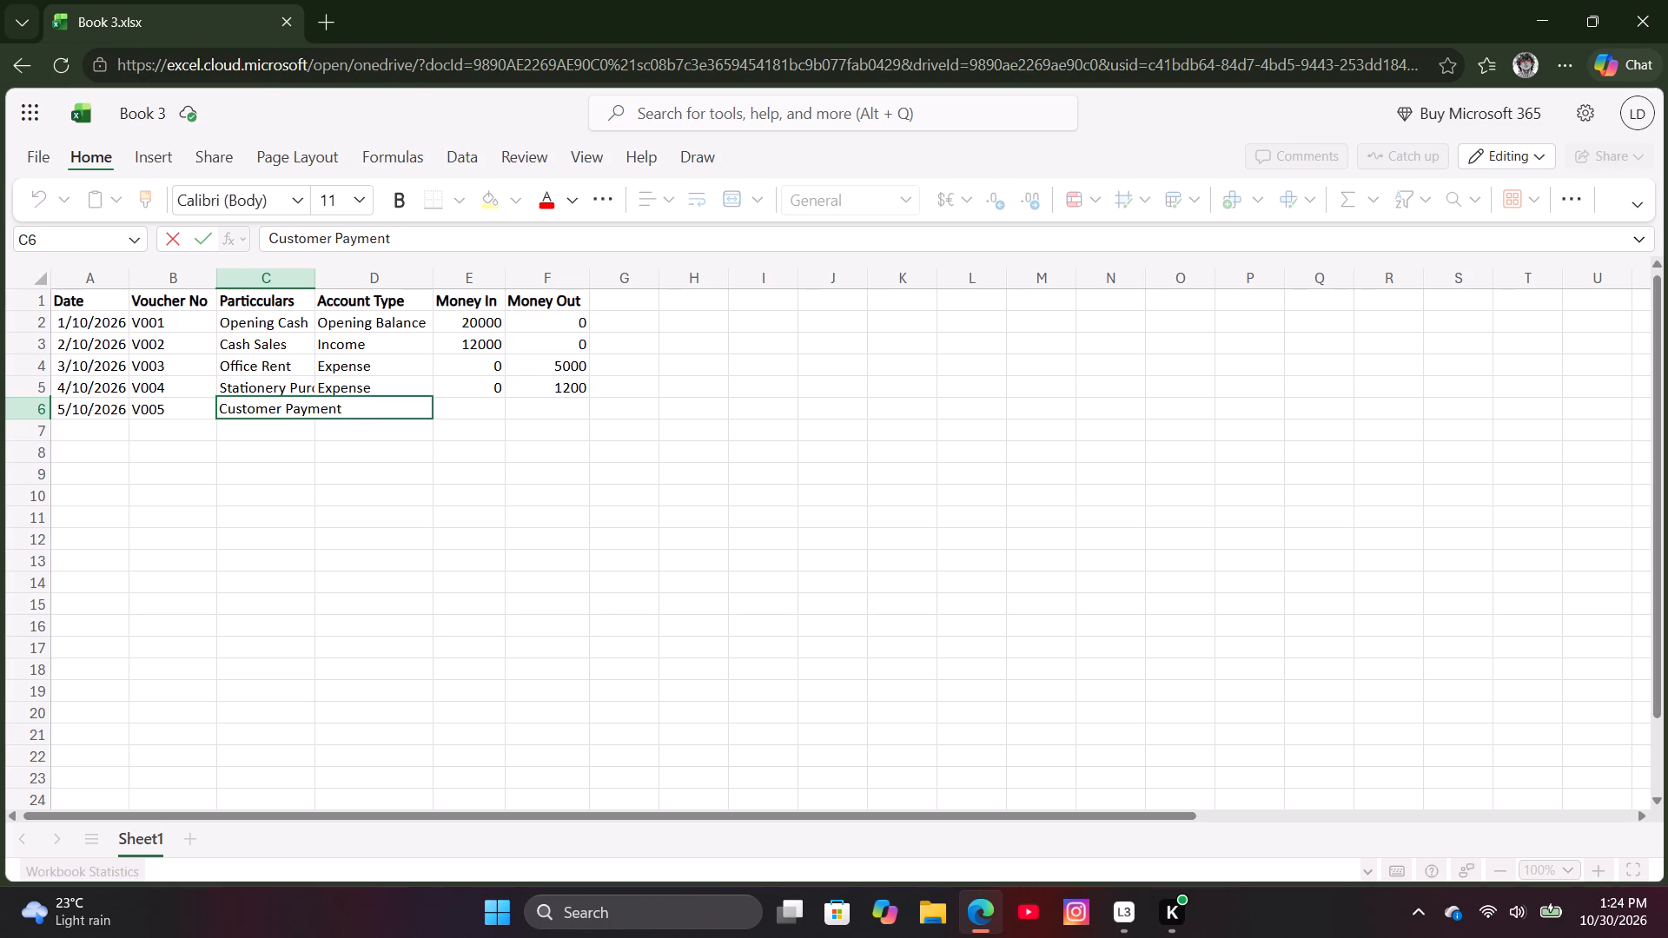
key("Right")
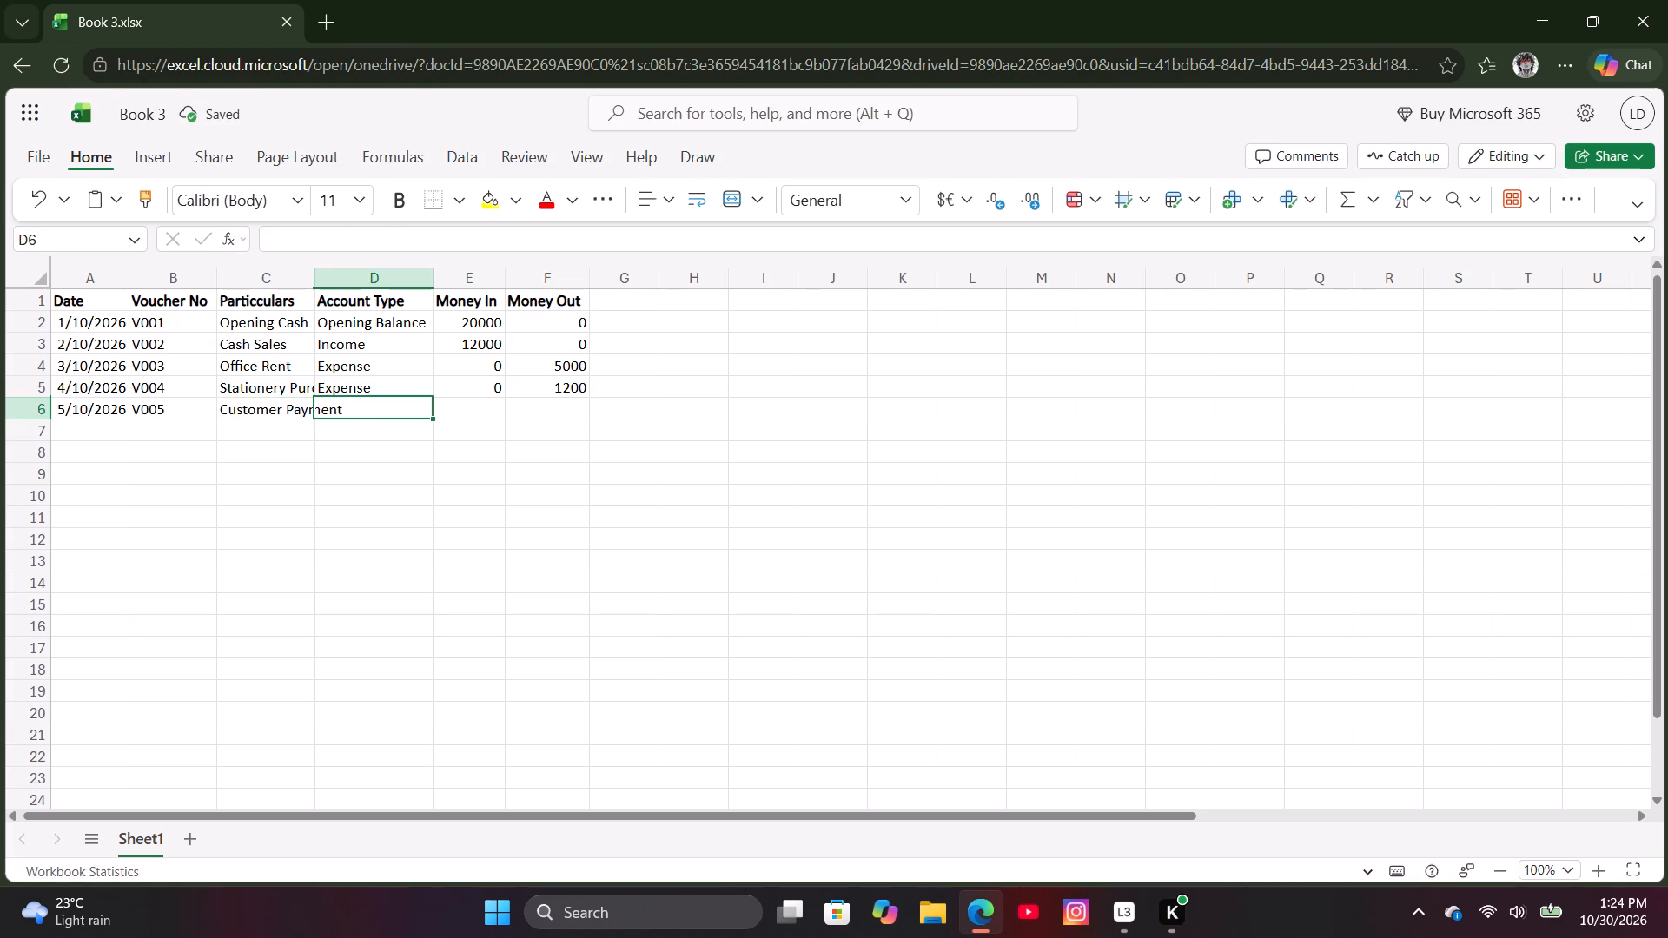
key("Tab")
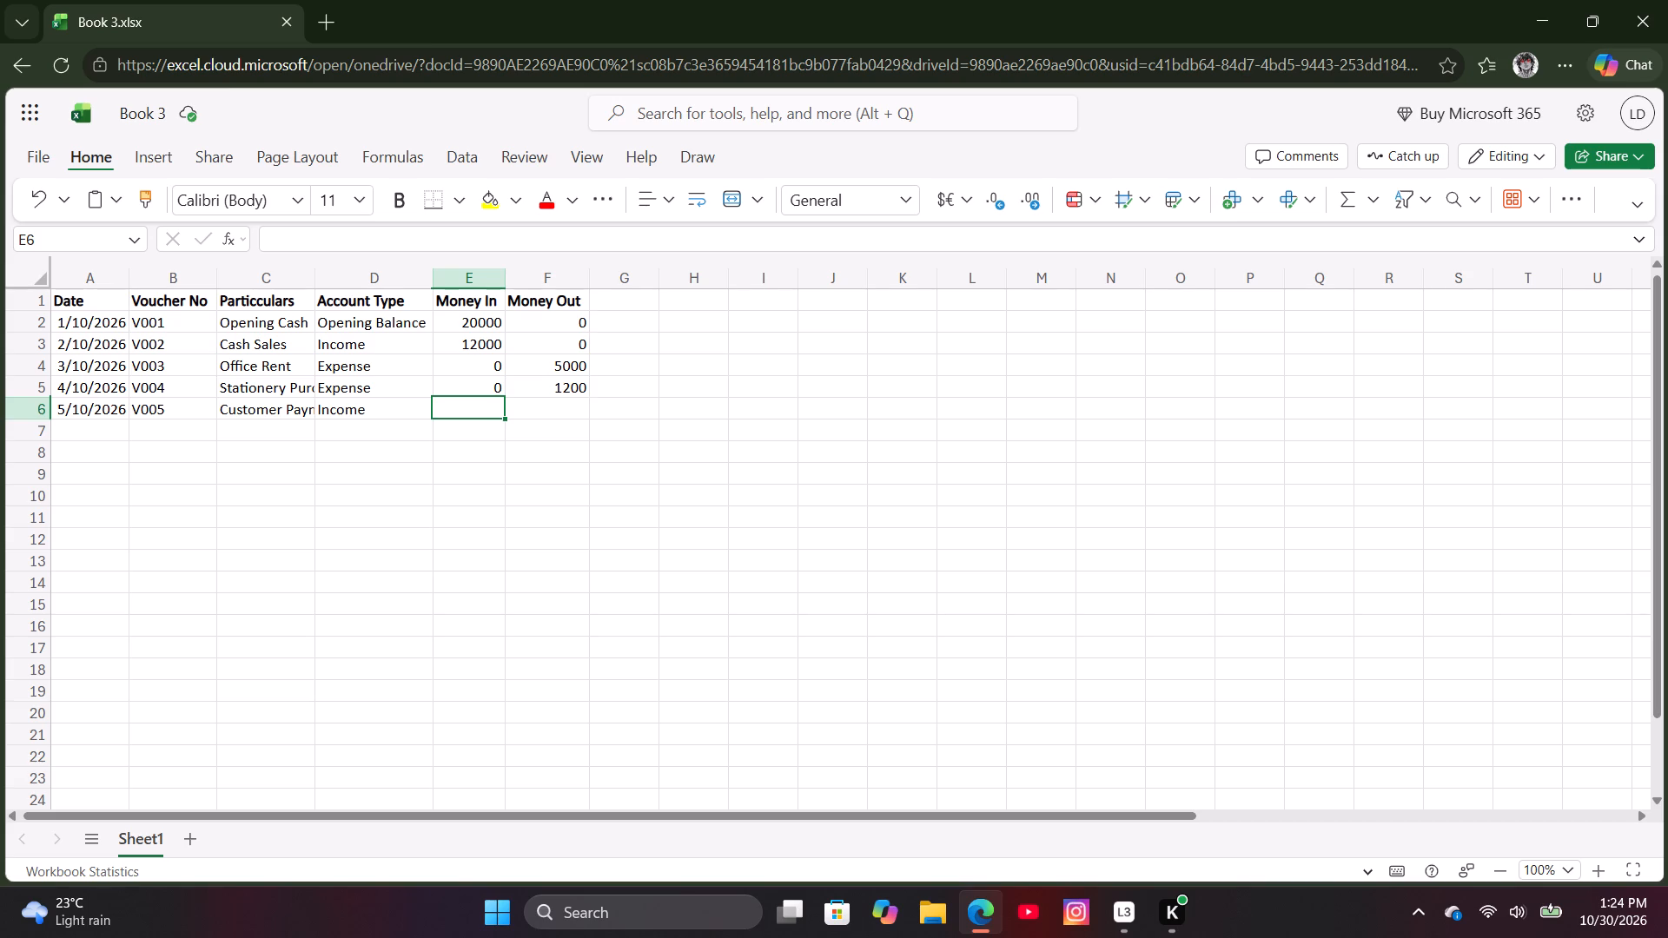
Enter 8000 as money in in cell E6 and 0 as money out in cell F6 for voucher V005.
left_click(464, 409)
key("8")
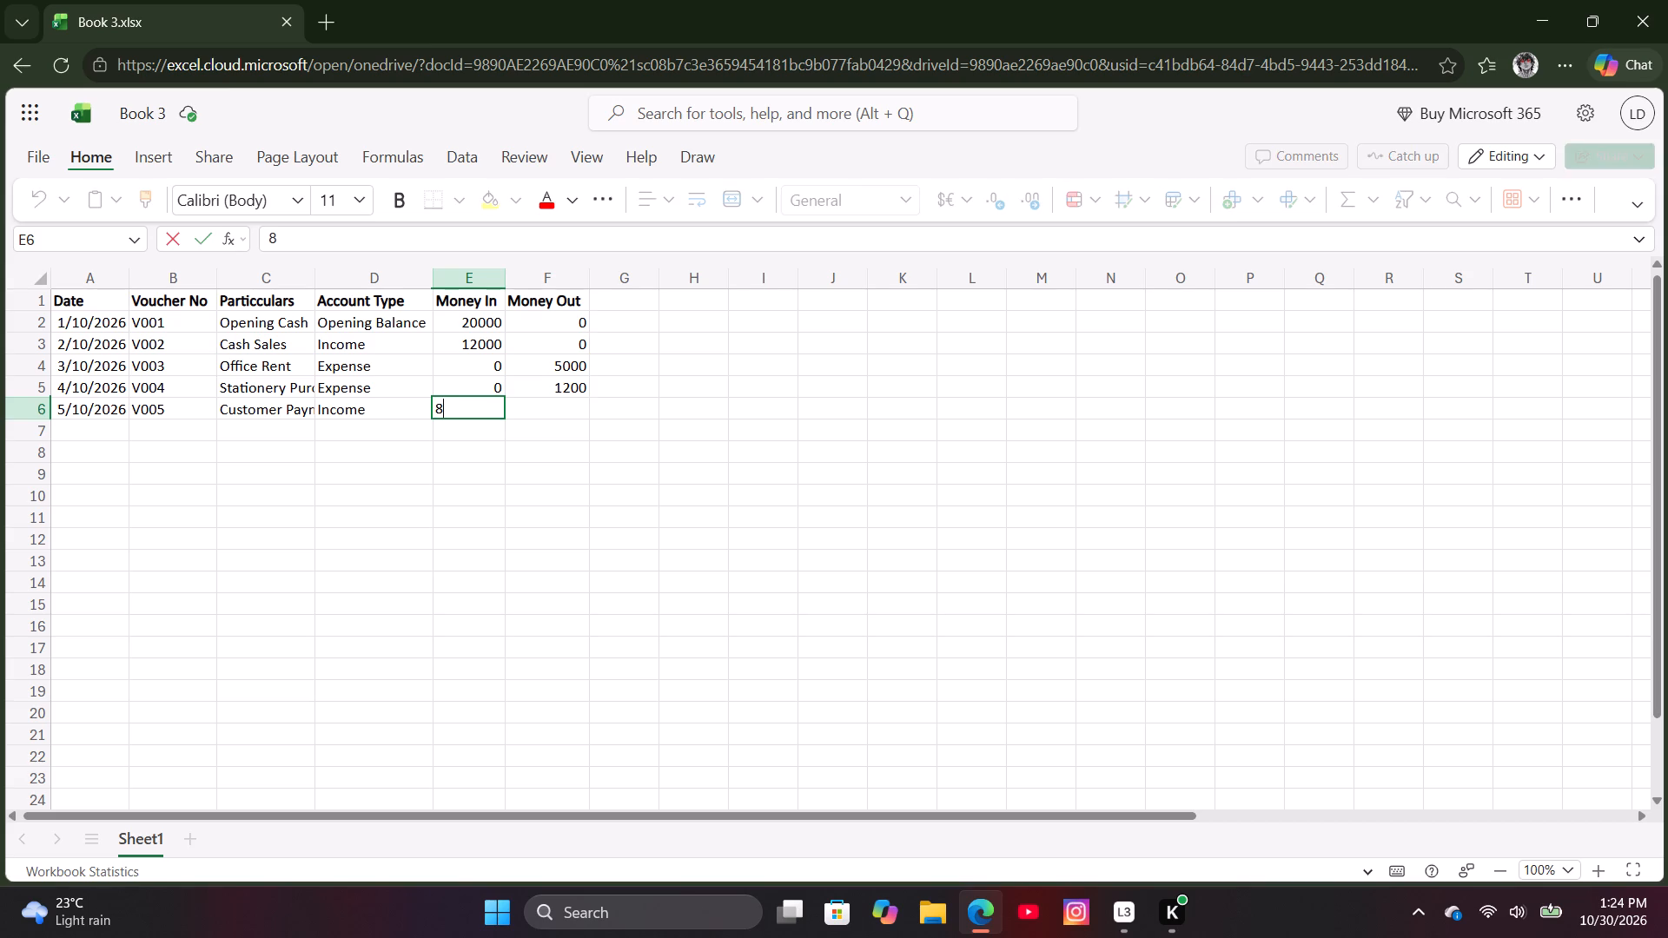
type("000")
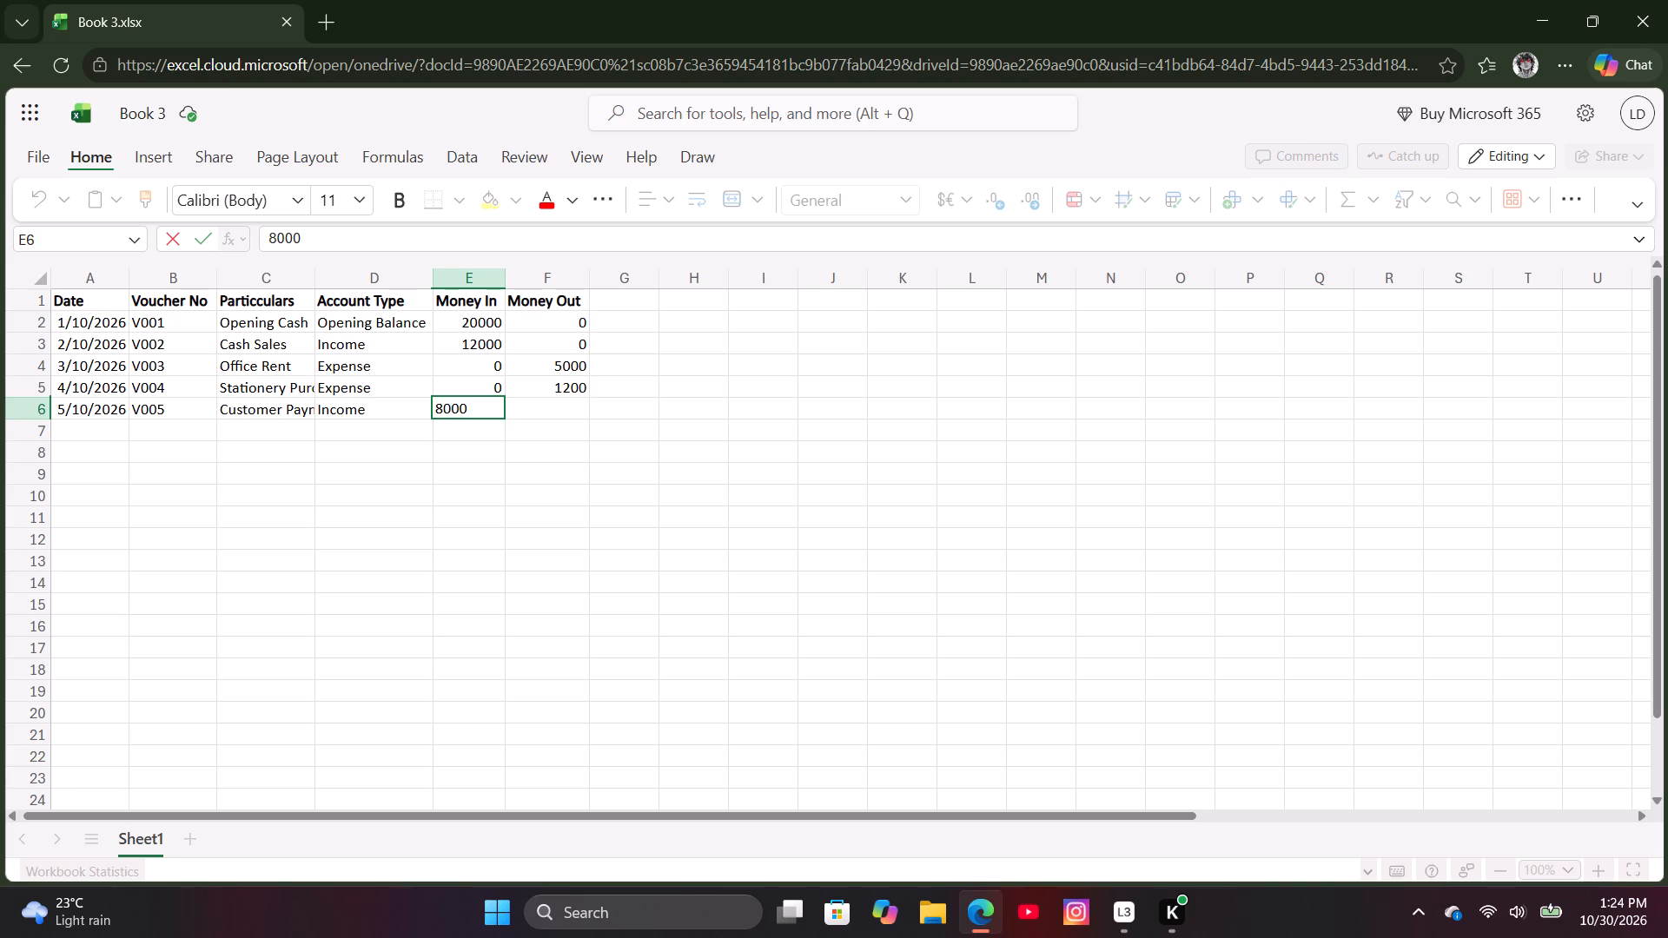
key("Right")
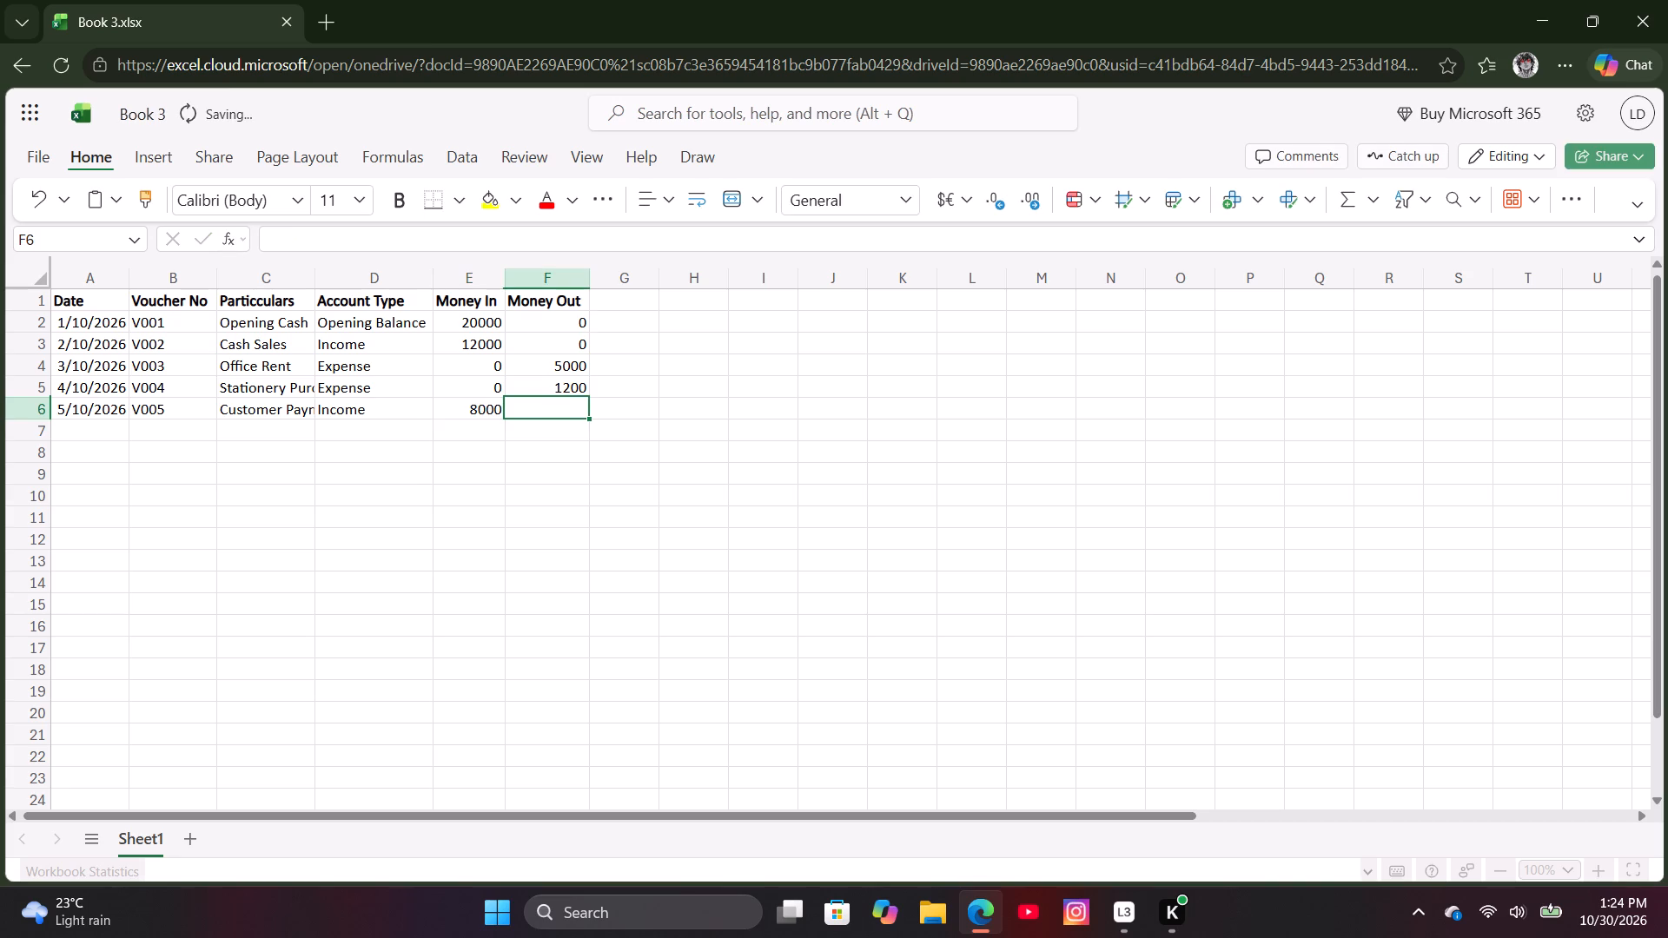
key("0")
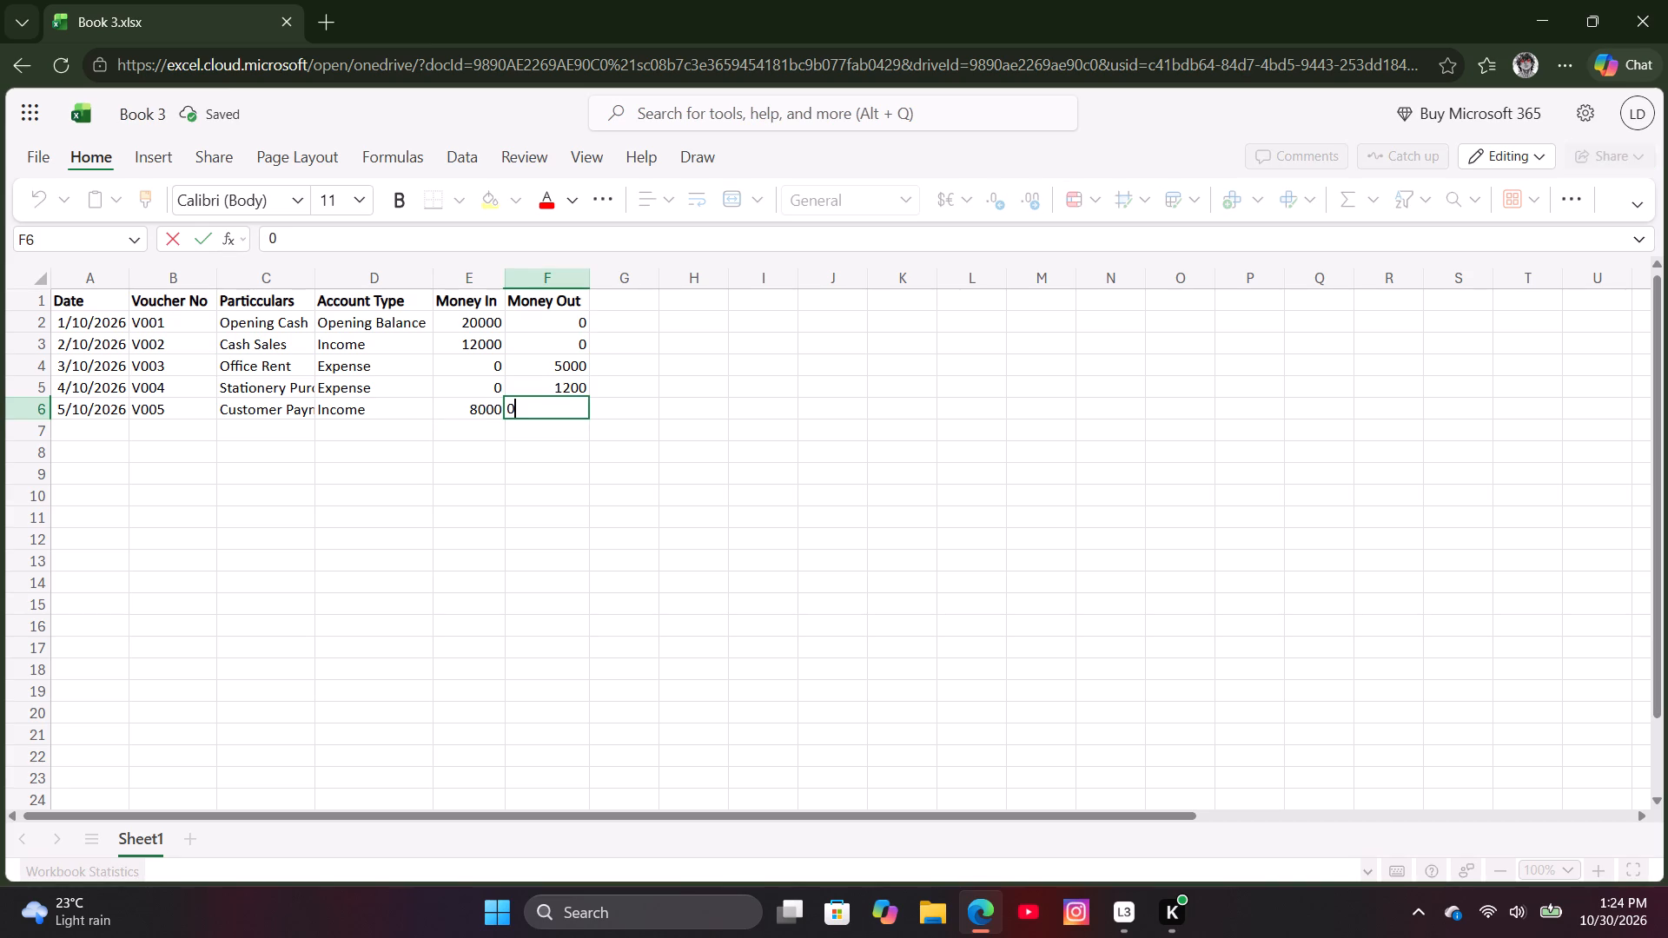
key("Down")
Enter the date 6/10/2026 in cell A7 and the voucher number V006 in cell B7.
key("Left")
key("Left")
key("Left")
key("Left")
key("Left")
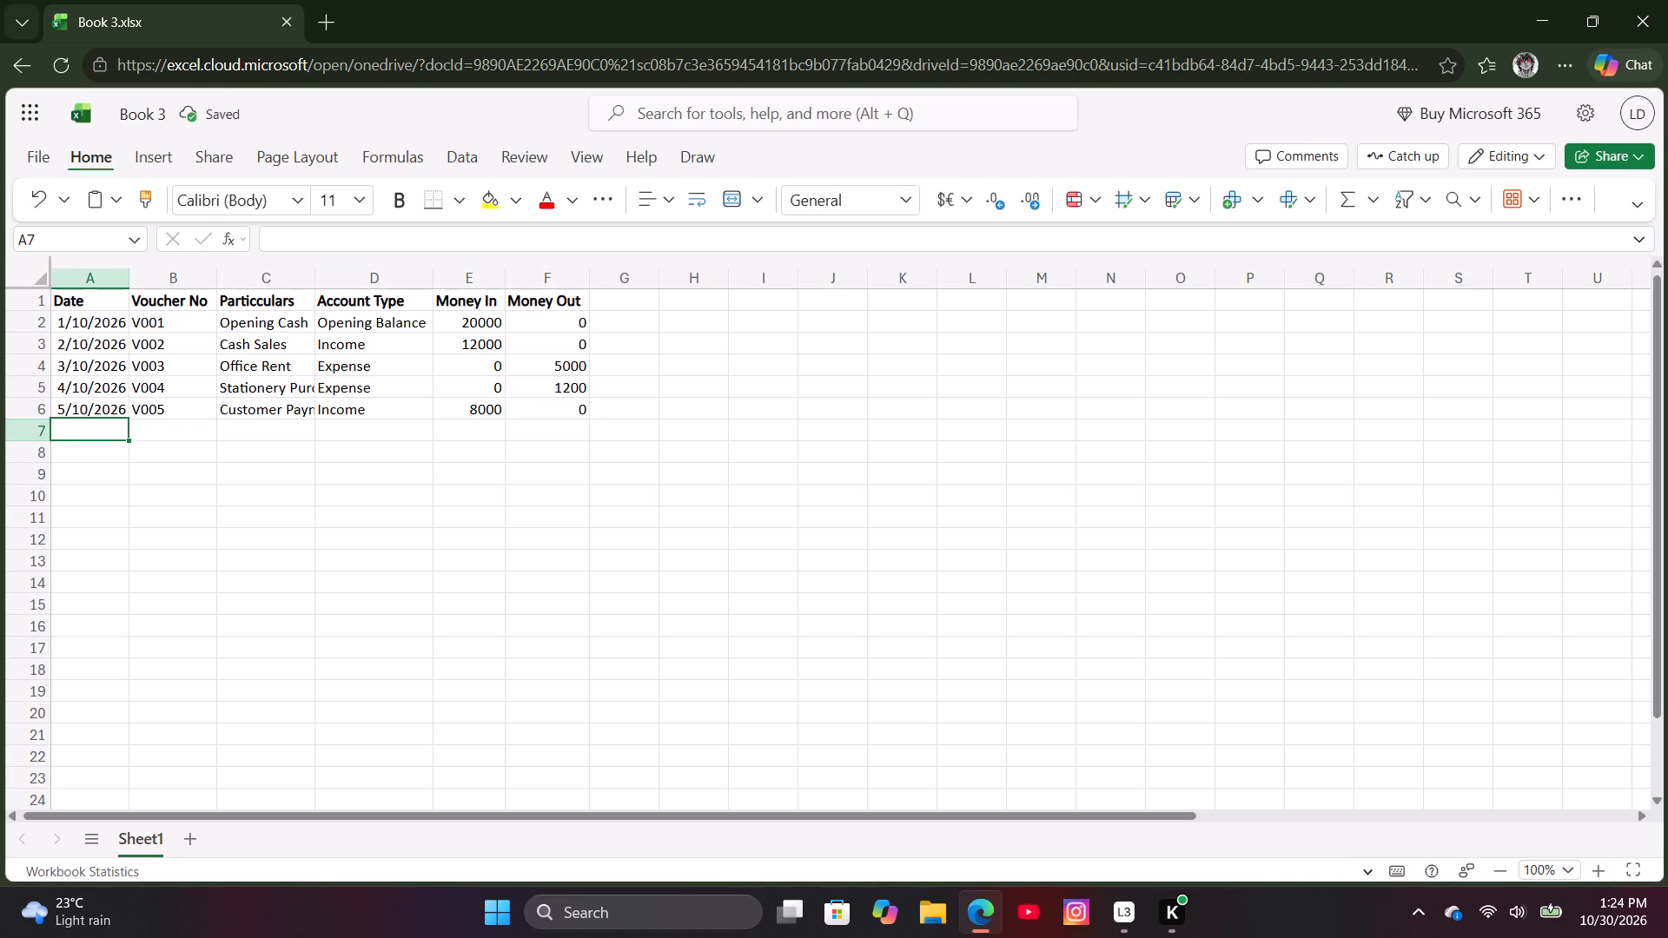
type("6/10/202")
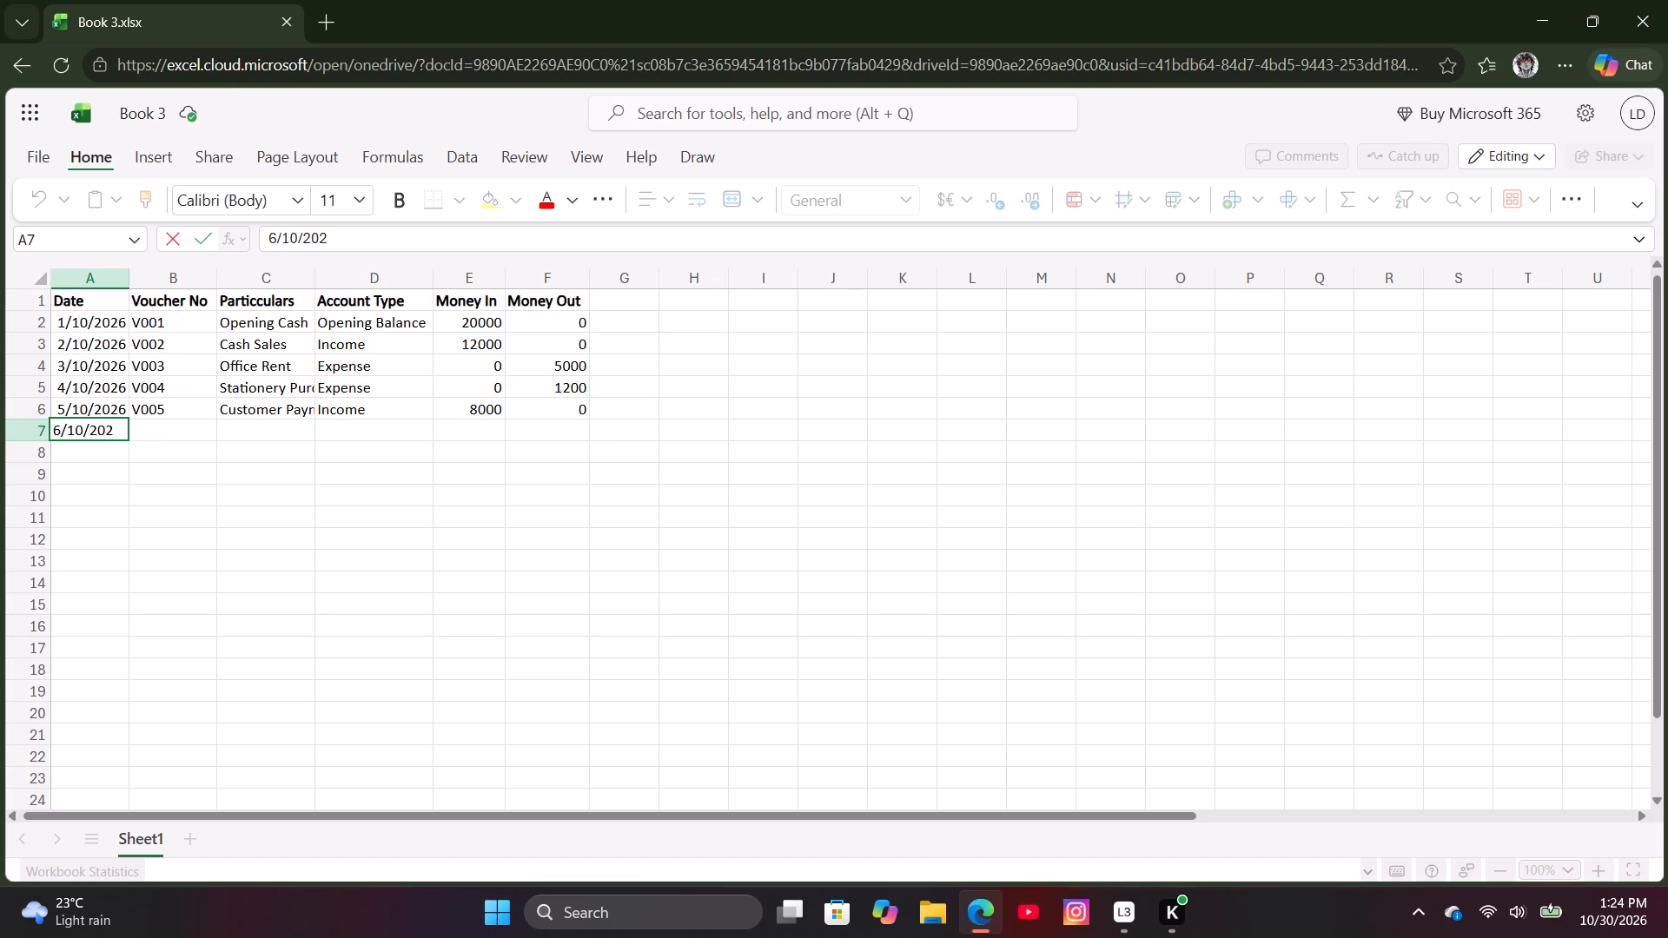
key("6")
key("Right")
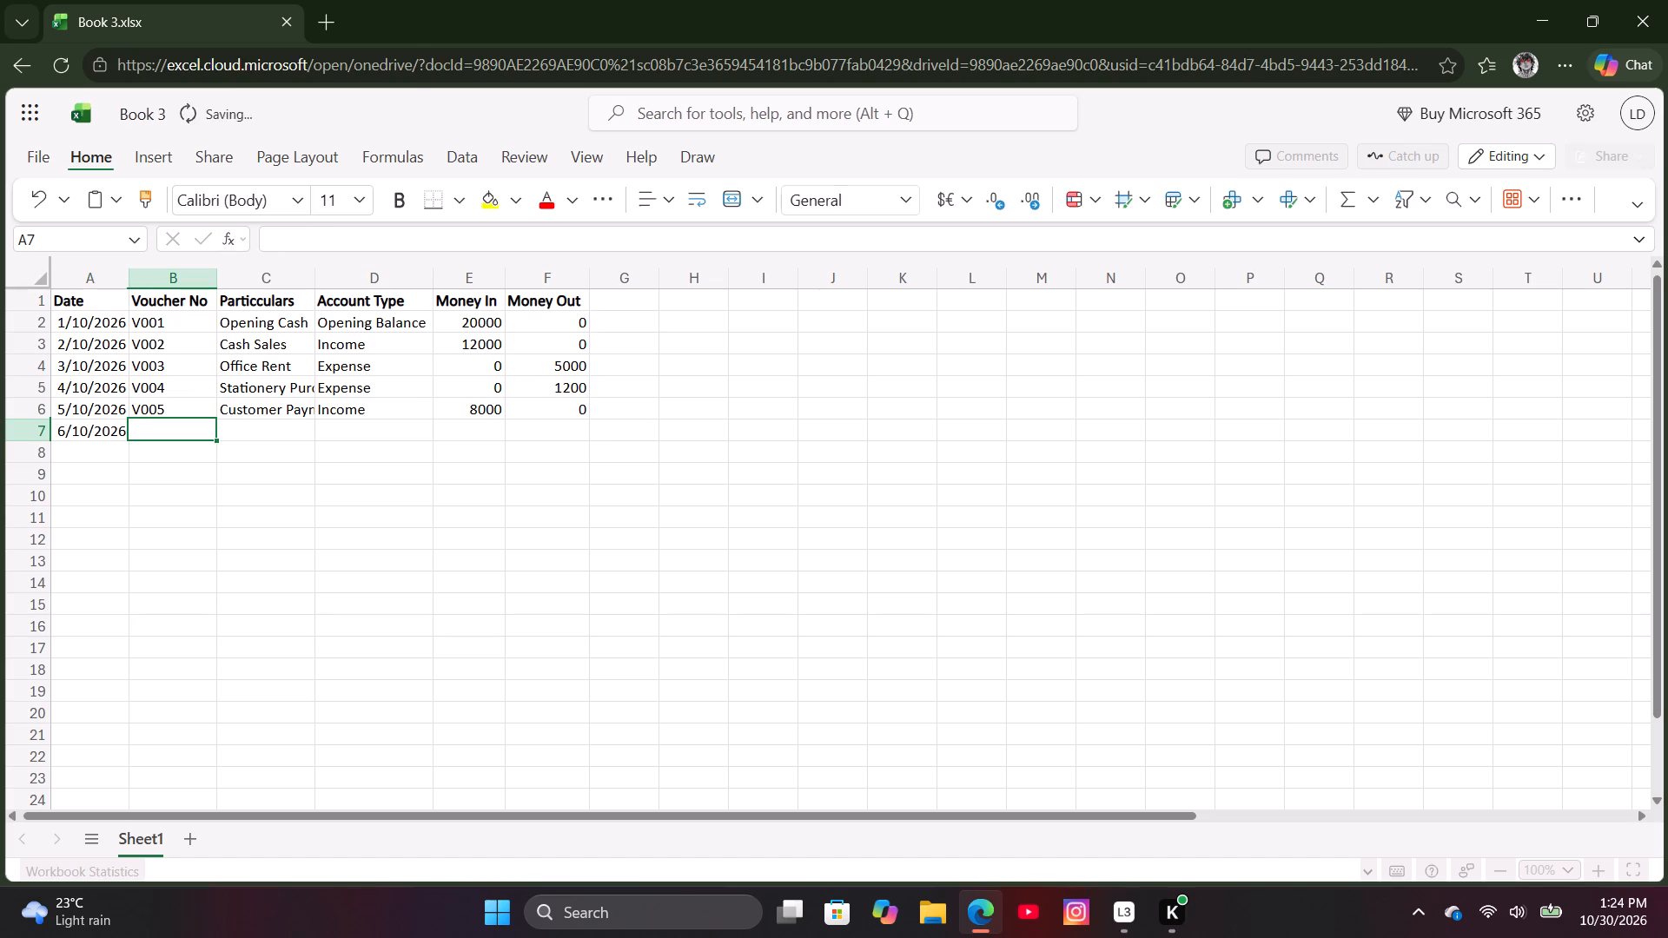
key("v")
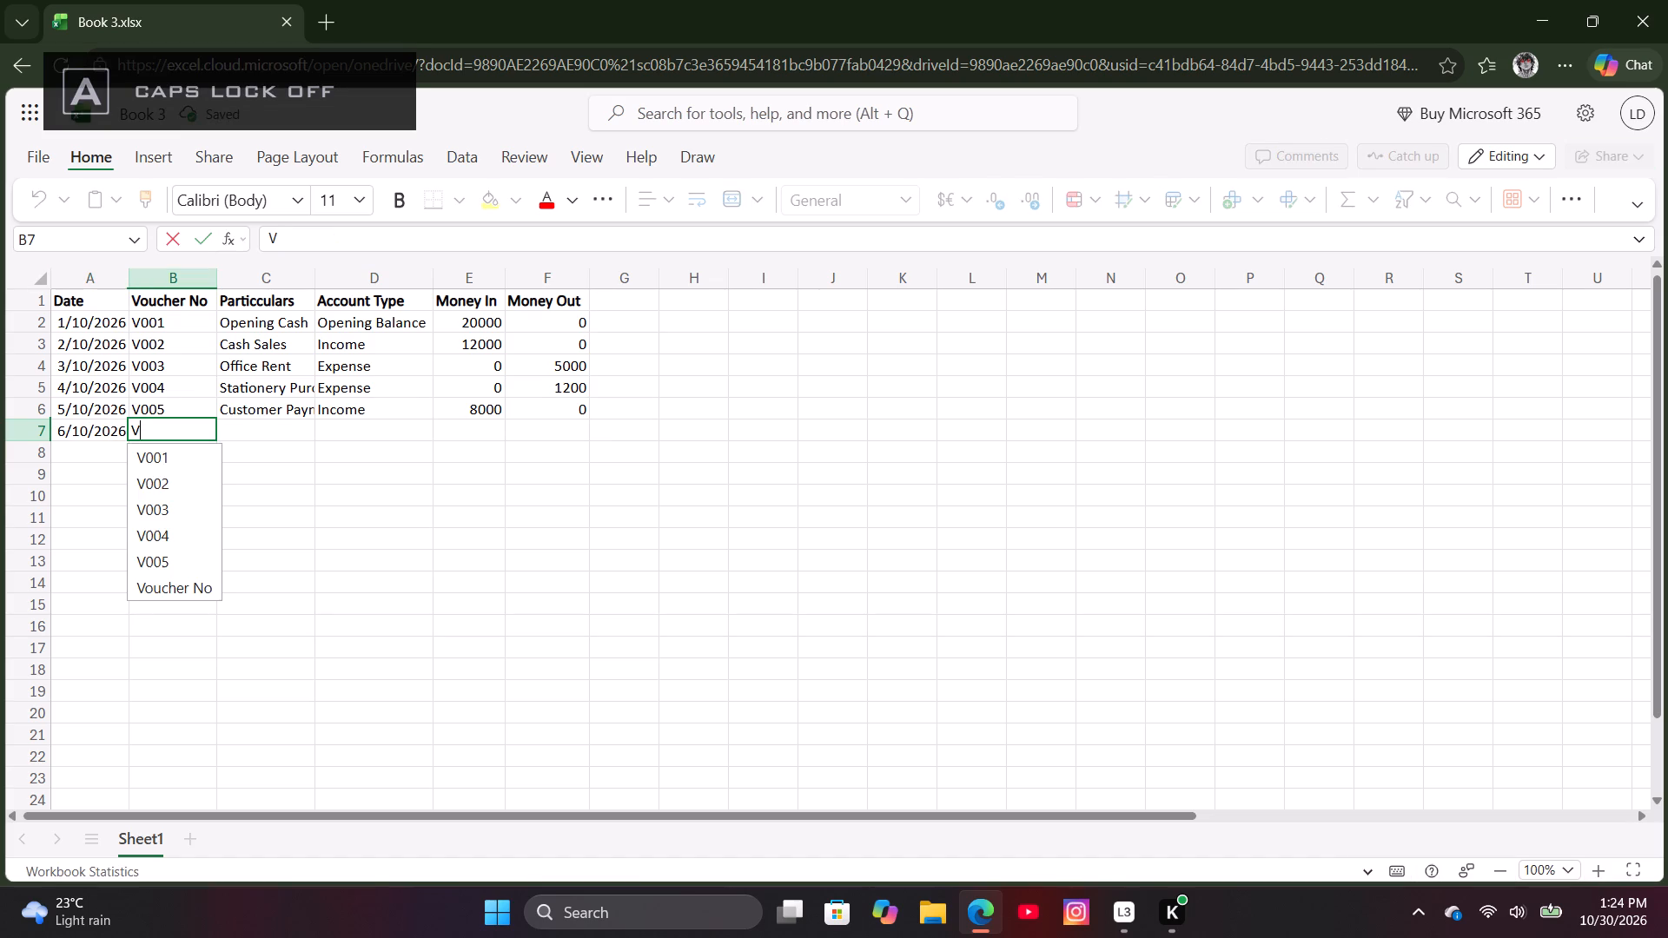
type("00")
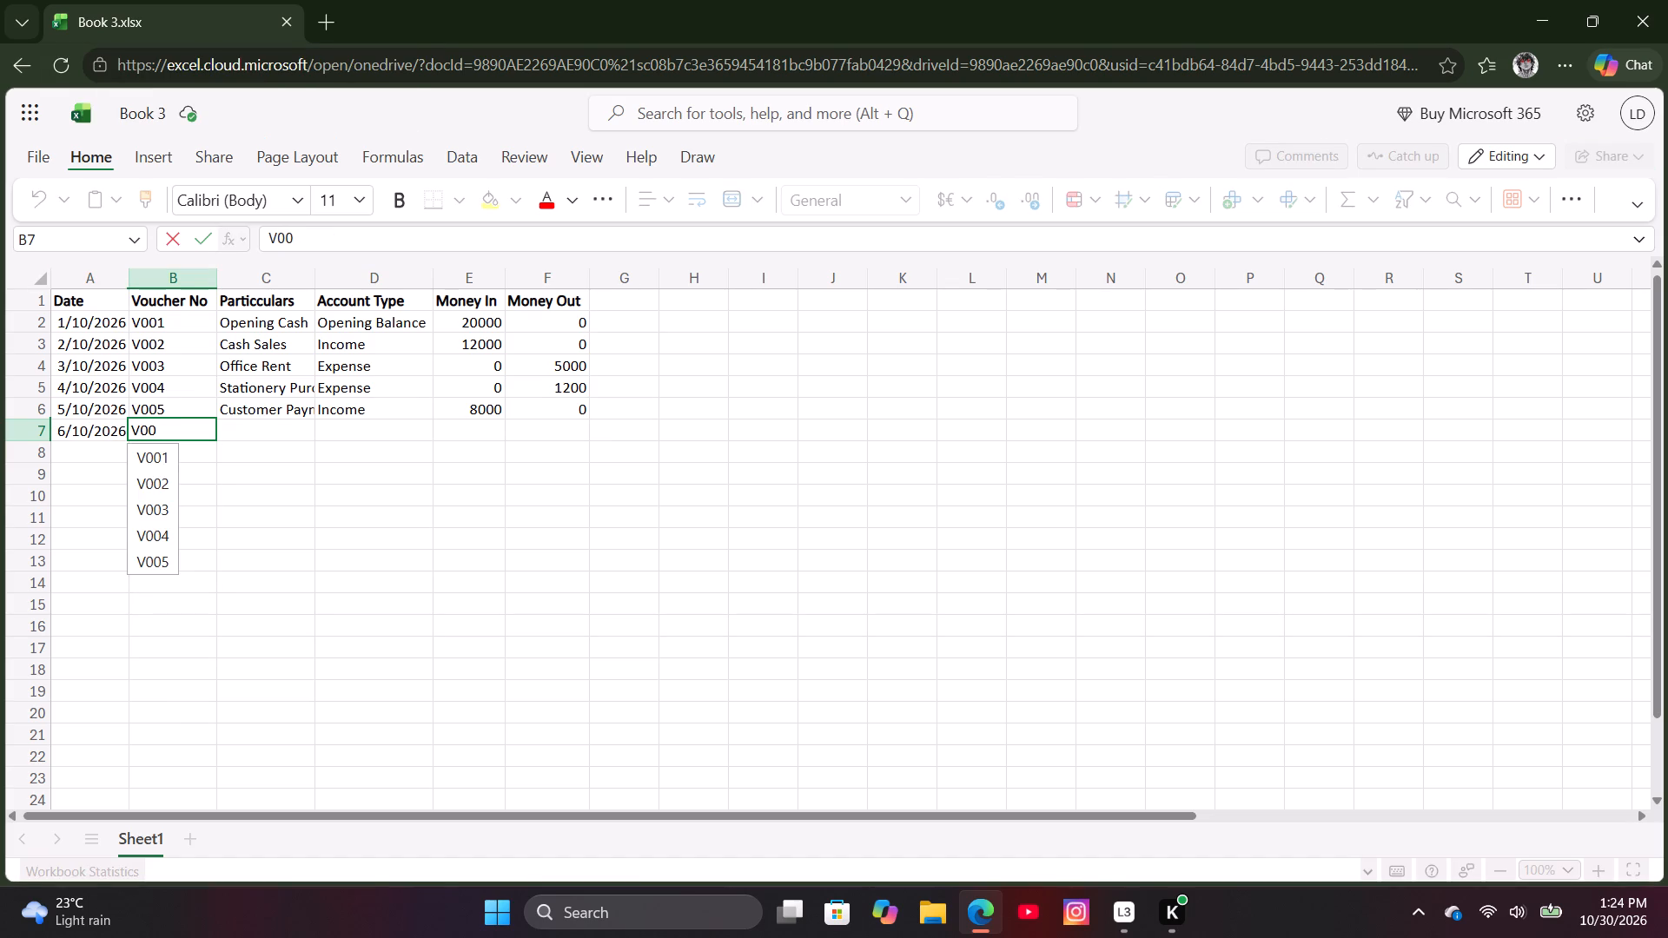
key("6")
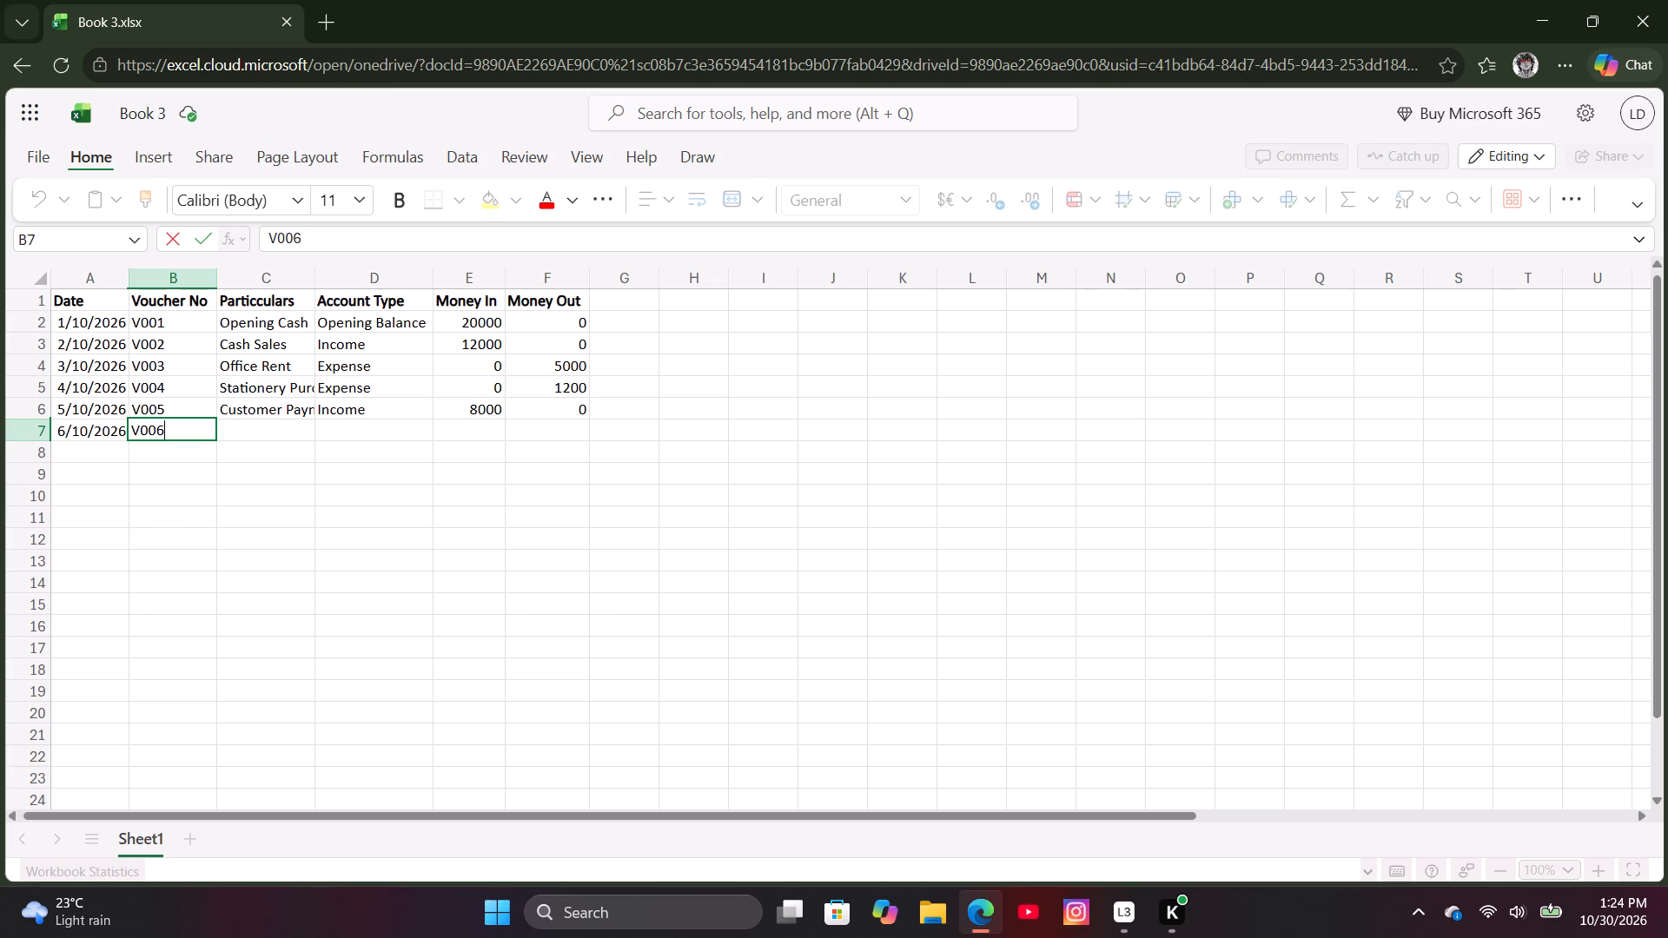
key("Right")
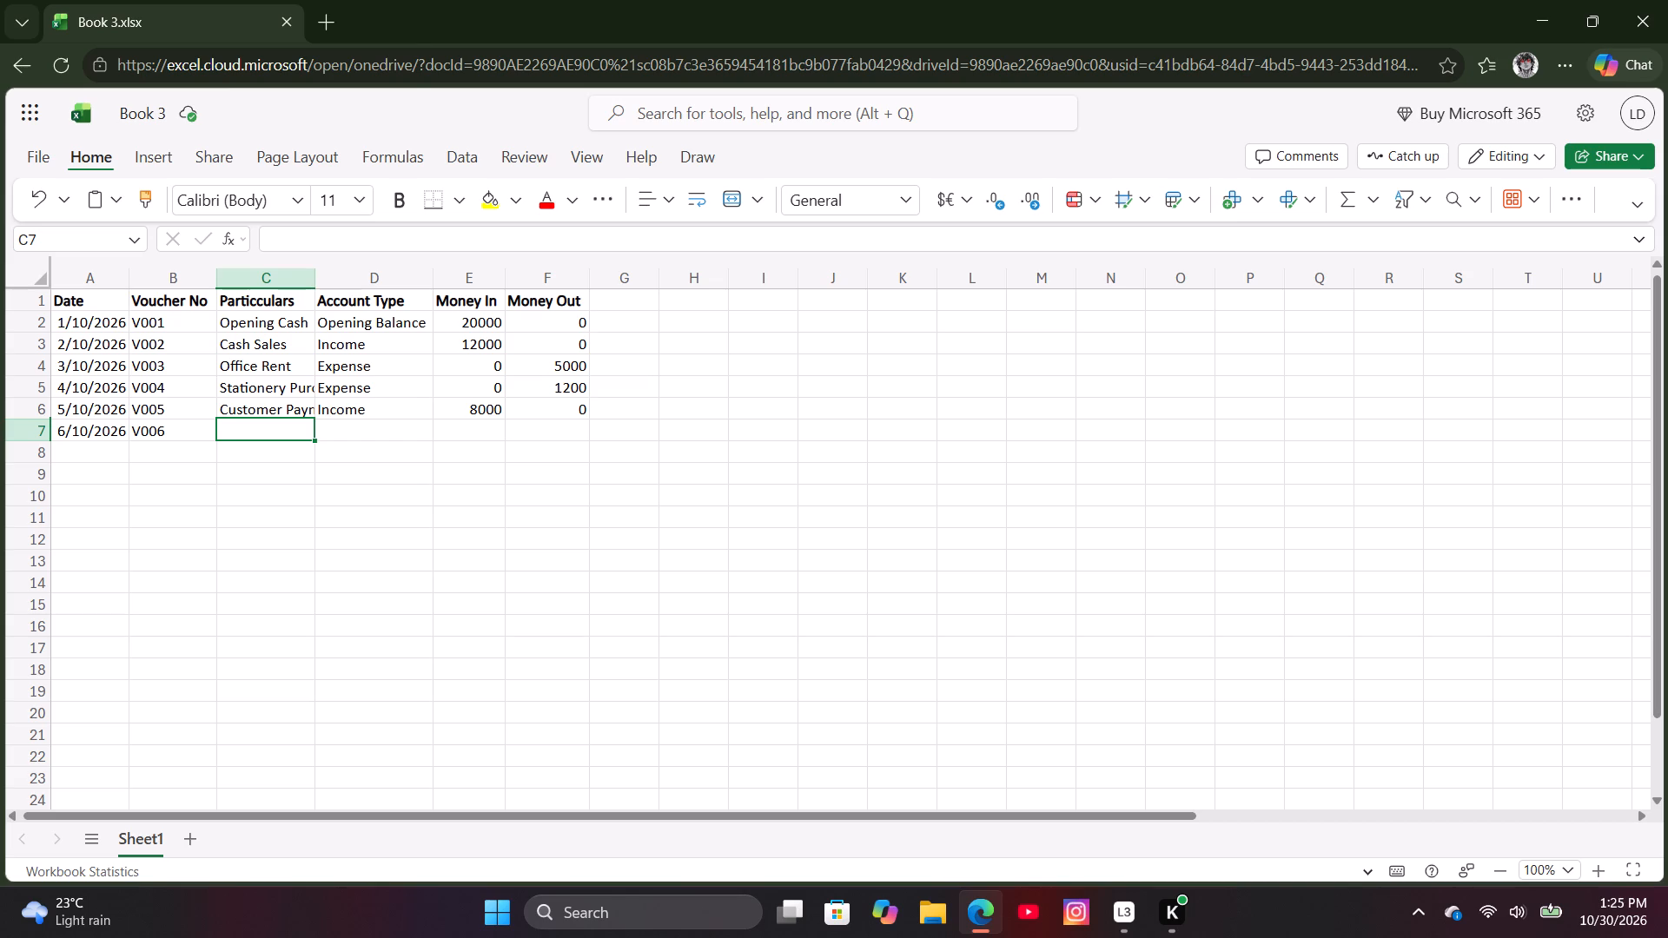
Enter "Electricity Bill" as the particulars in cell C7 and "Expense" as the account type in cell D7 for voucher V006.
type("EL")
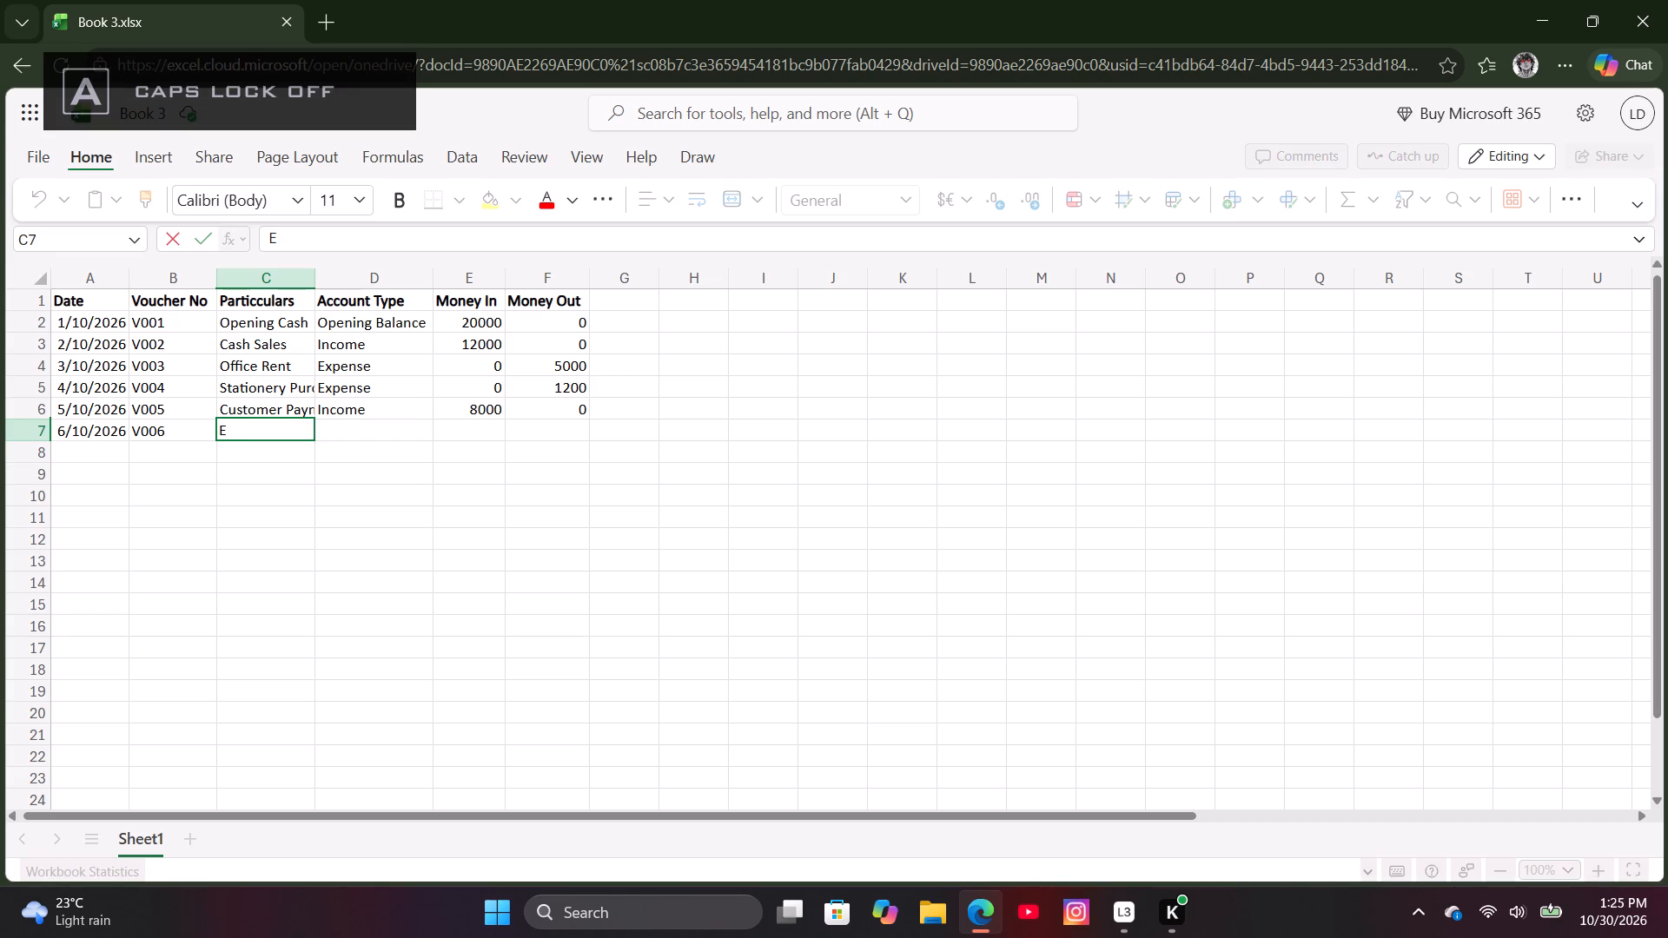
key("l")
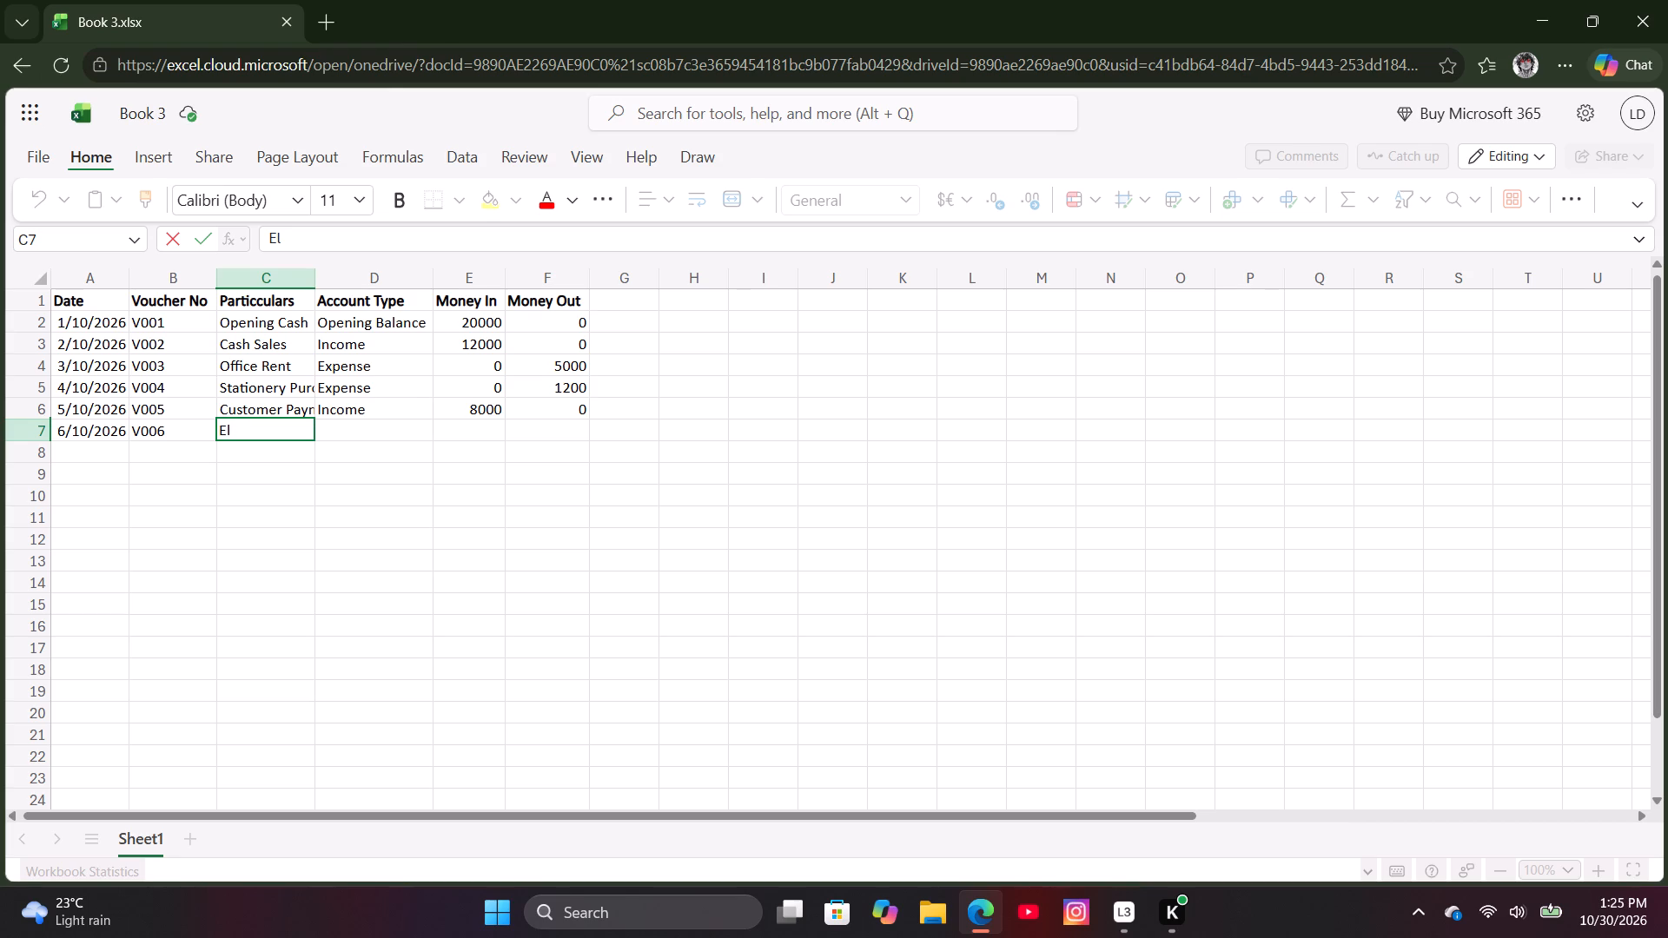
key("e")
type("ctri")
type("city")
key("space")
type("ill")
key("Right")
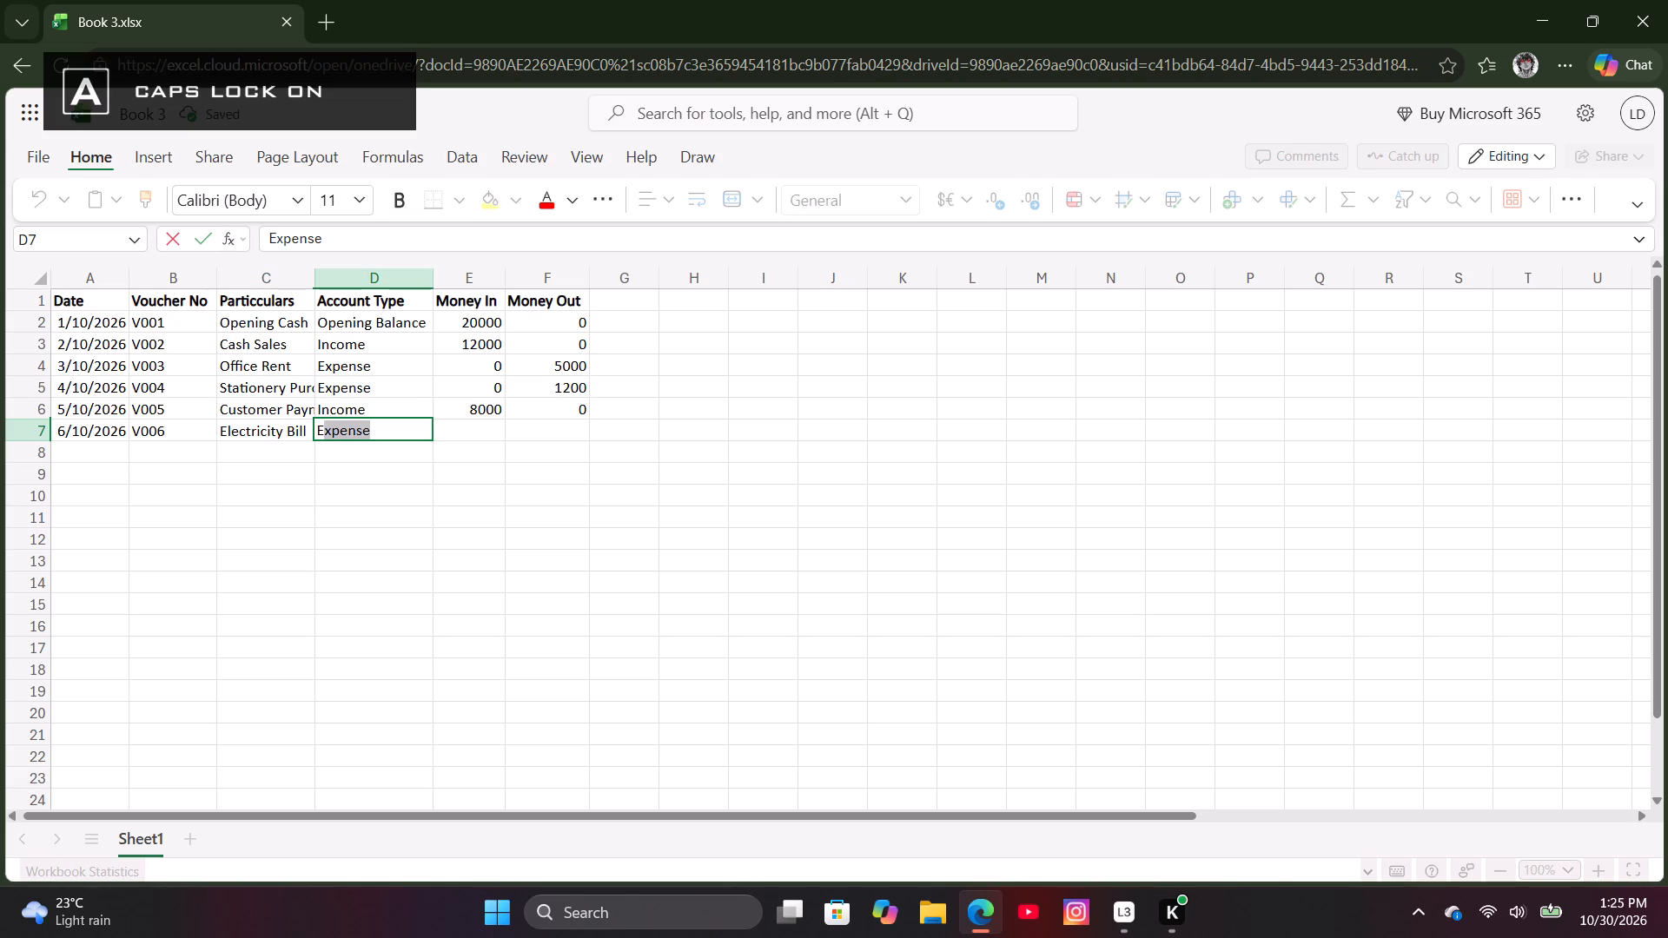
key("Tab")
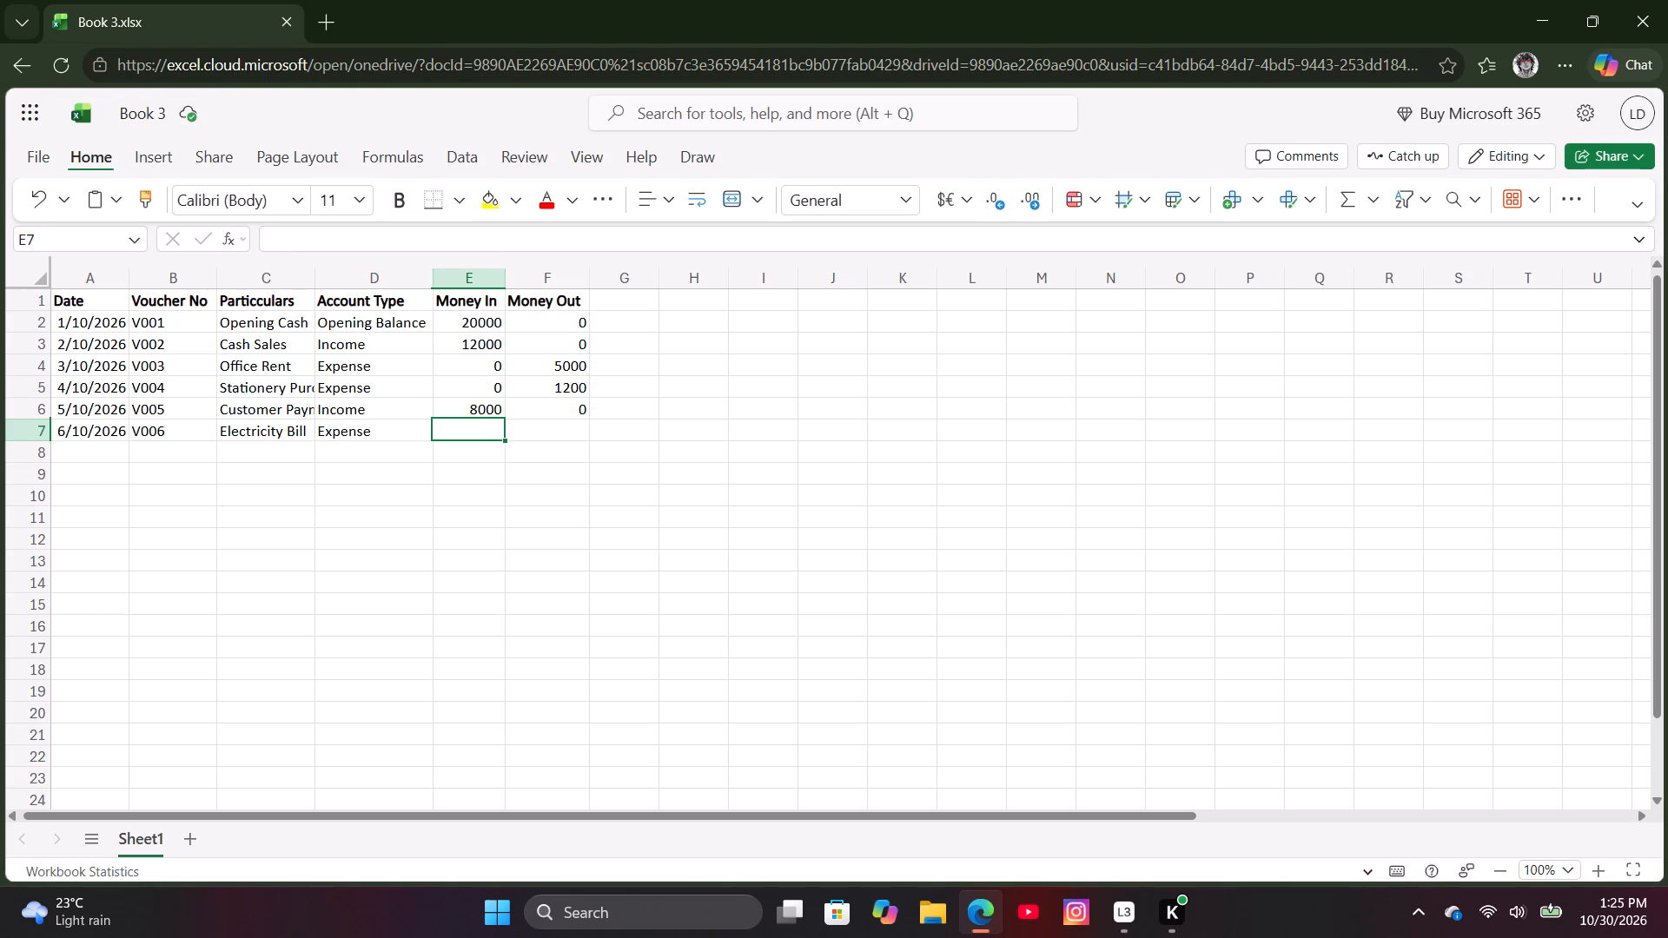
Enter 0 as money in in cell E7 and 1800 as money out in cell F7 for voucher V006.
key("0")
key("Right")
type("18000")
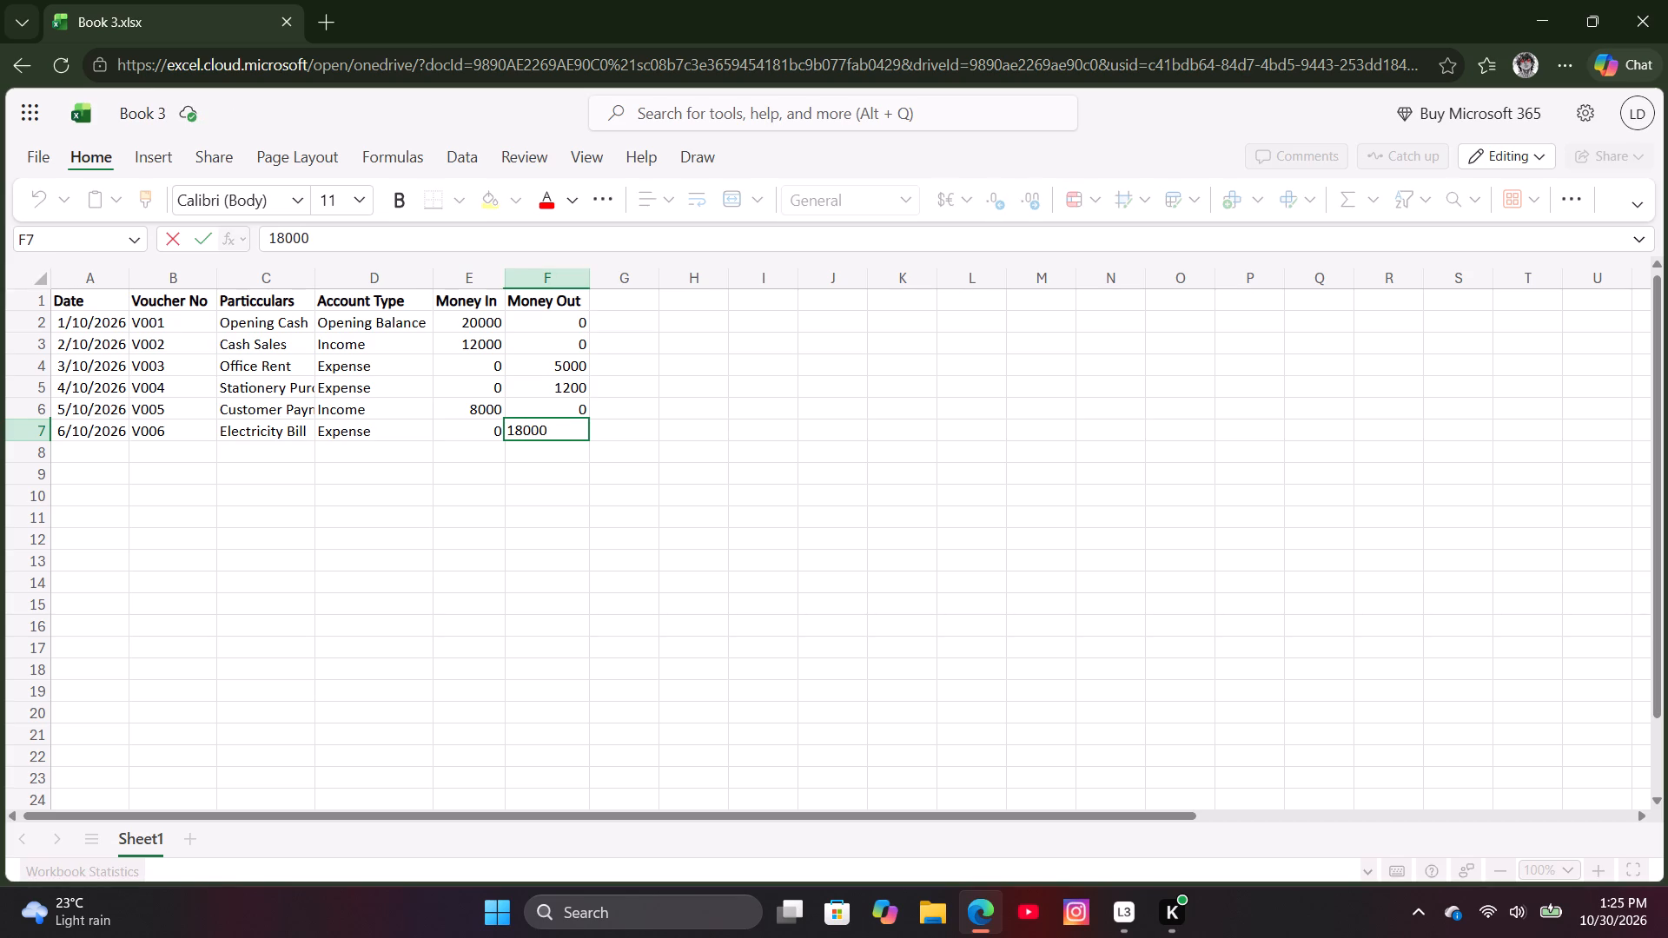
key("BackSpace")
key("Down")
Enter the date 7/10/2026 in cell A8 for the next voucher row.
key("Left")
key("Left")
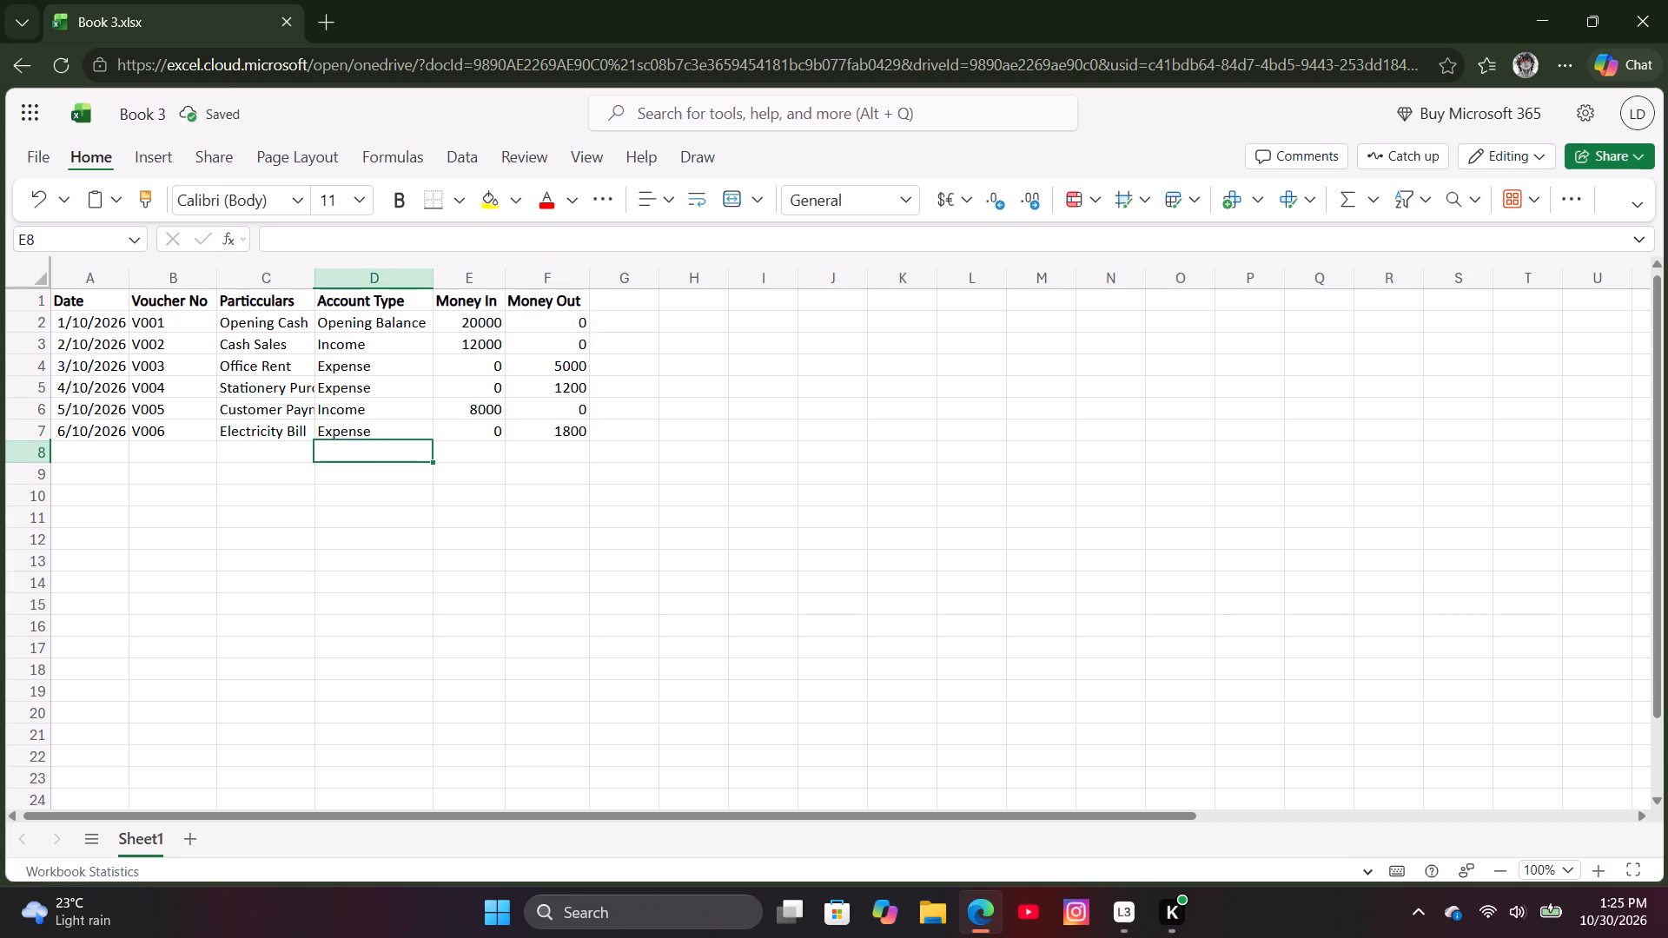
key("Left")
key("Left")
key("Left")
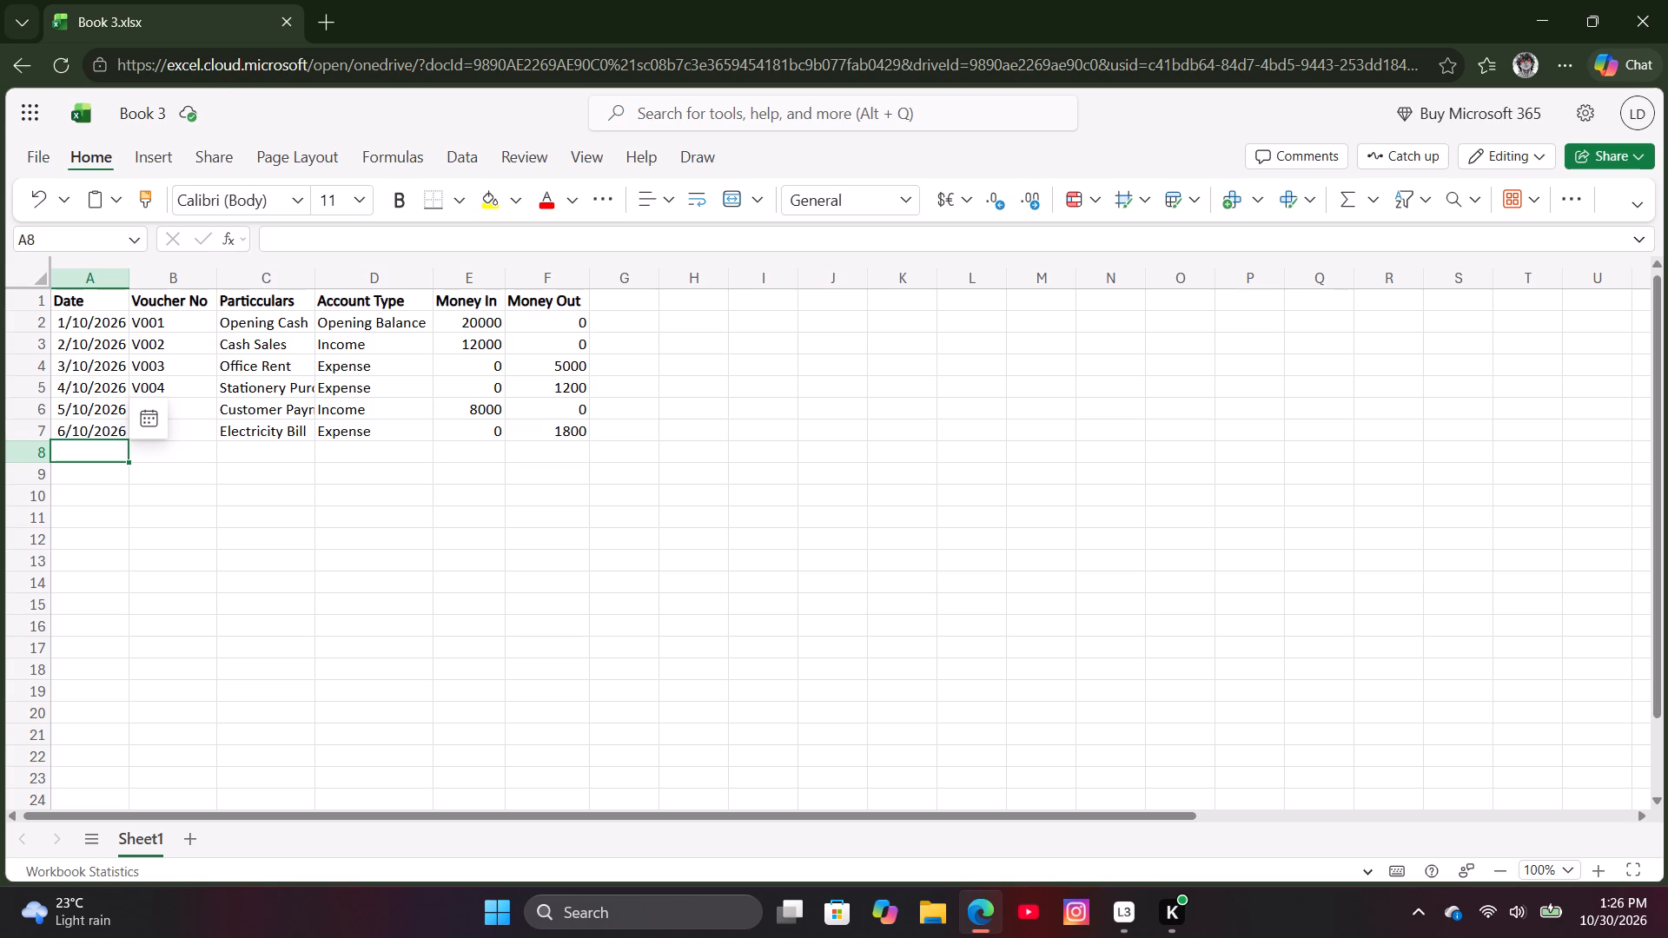
key("7")
type("/10/")
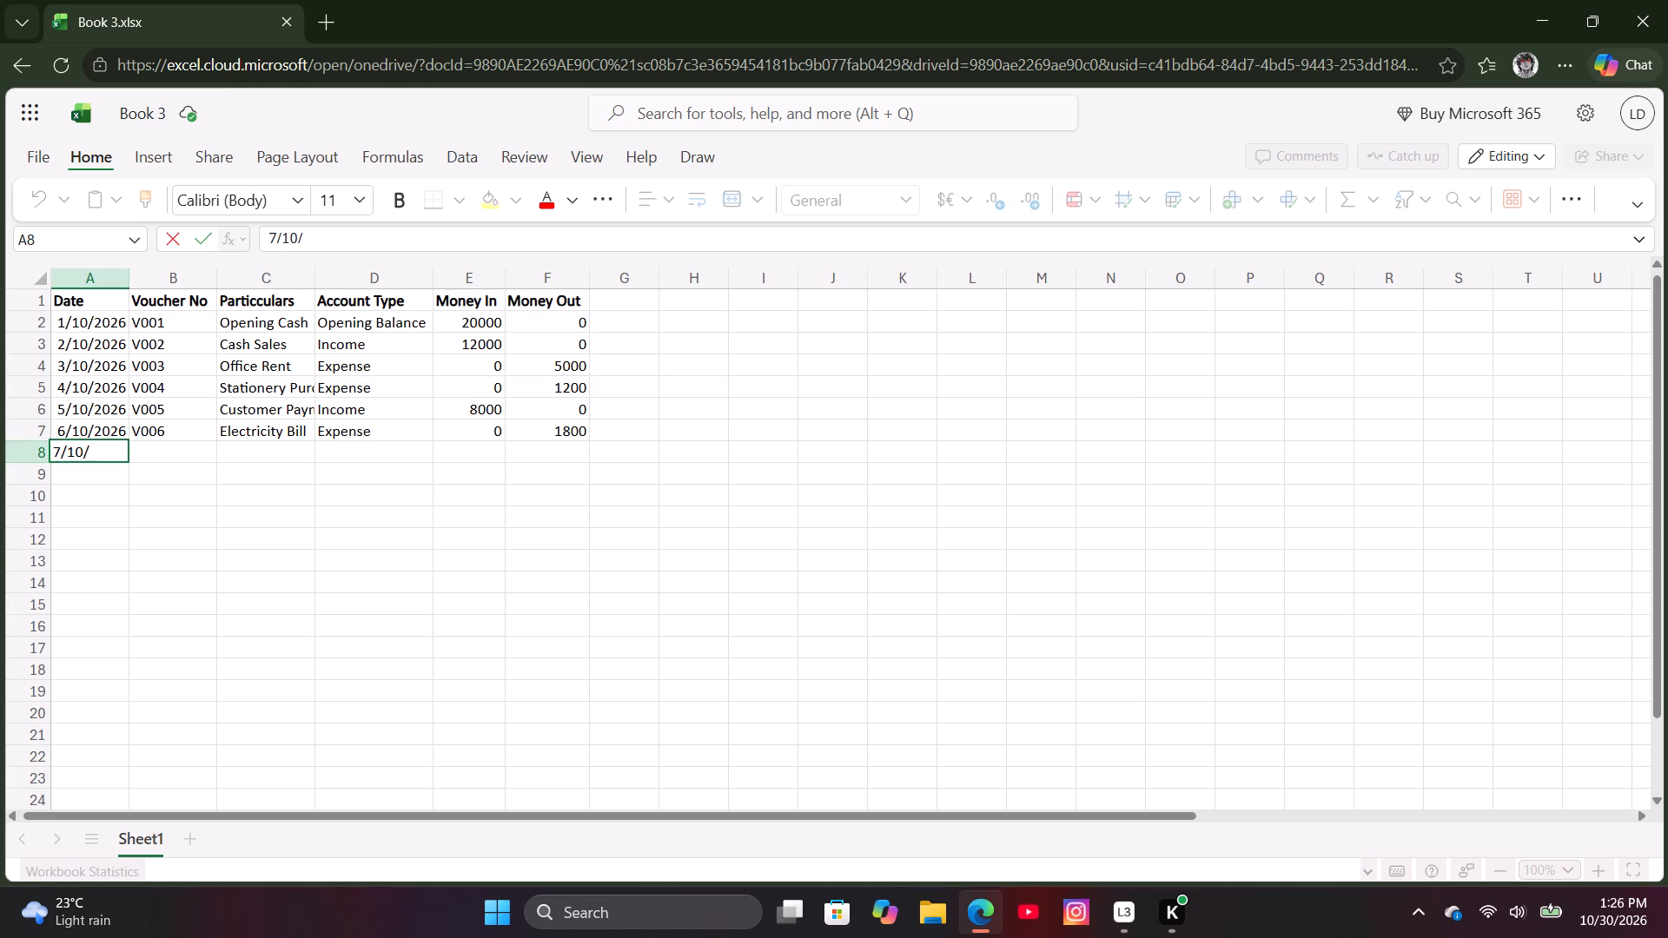
type("202")
key("6")
key("Right")
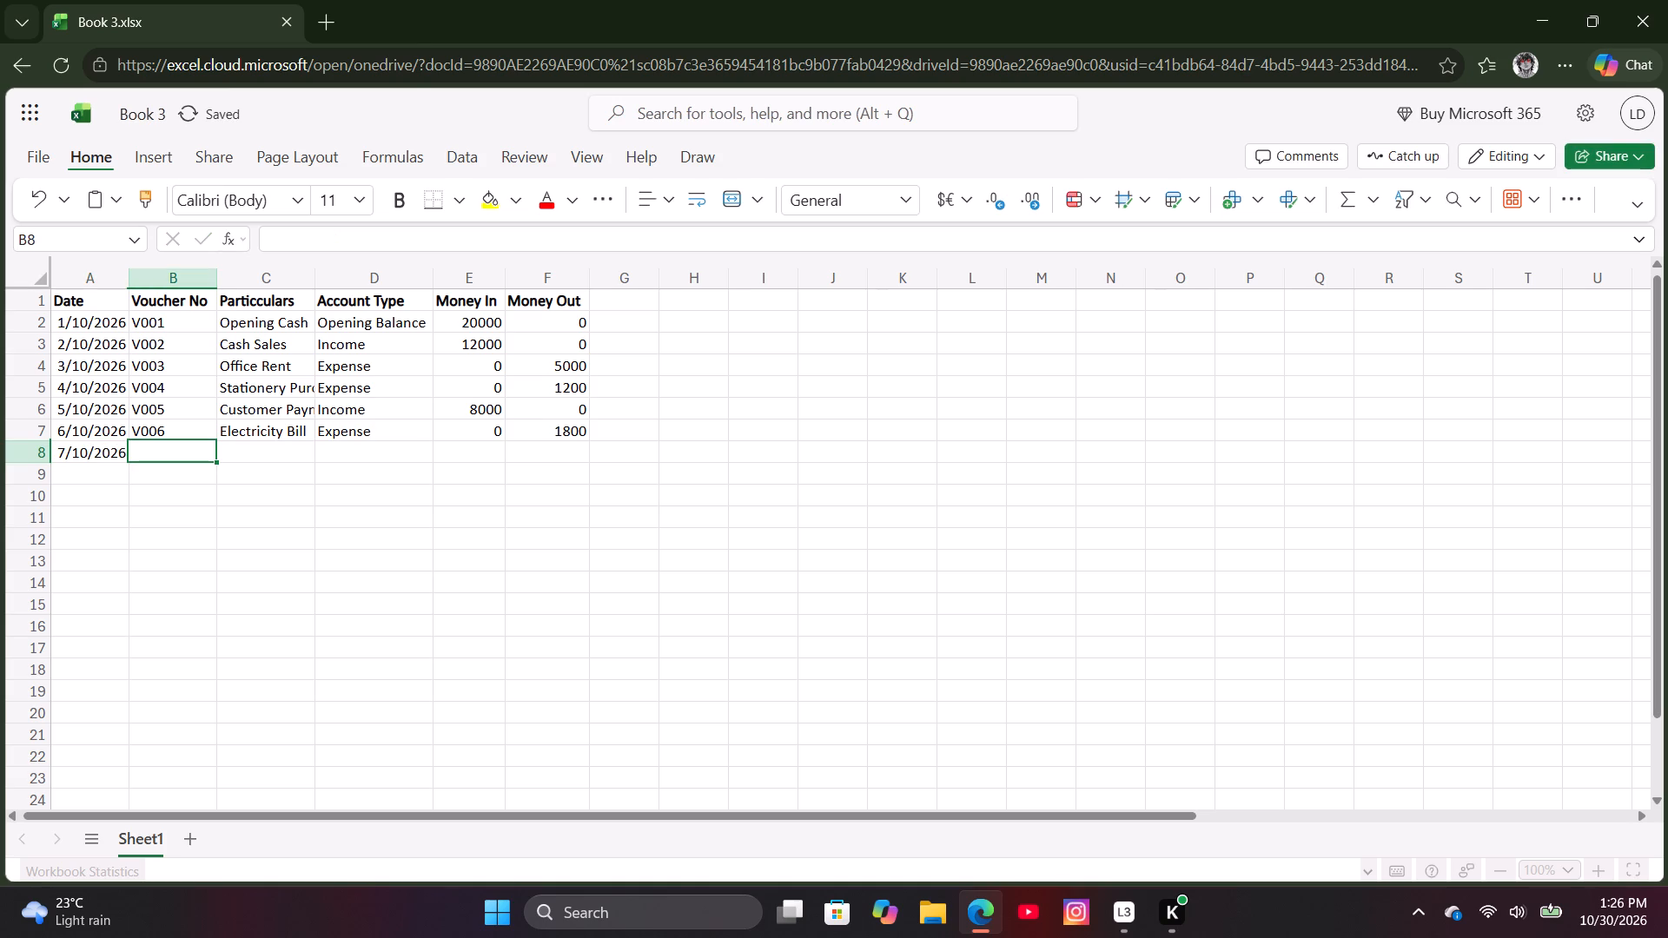
Enter the voucher number V007 in cell B8, with a capital V.
key("v")
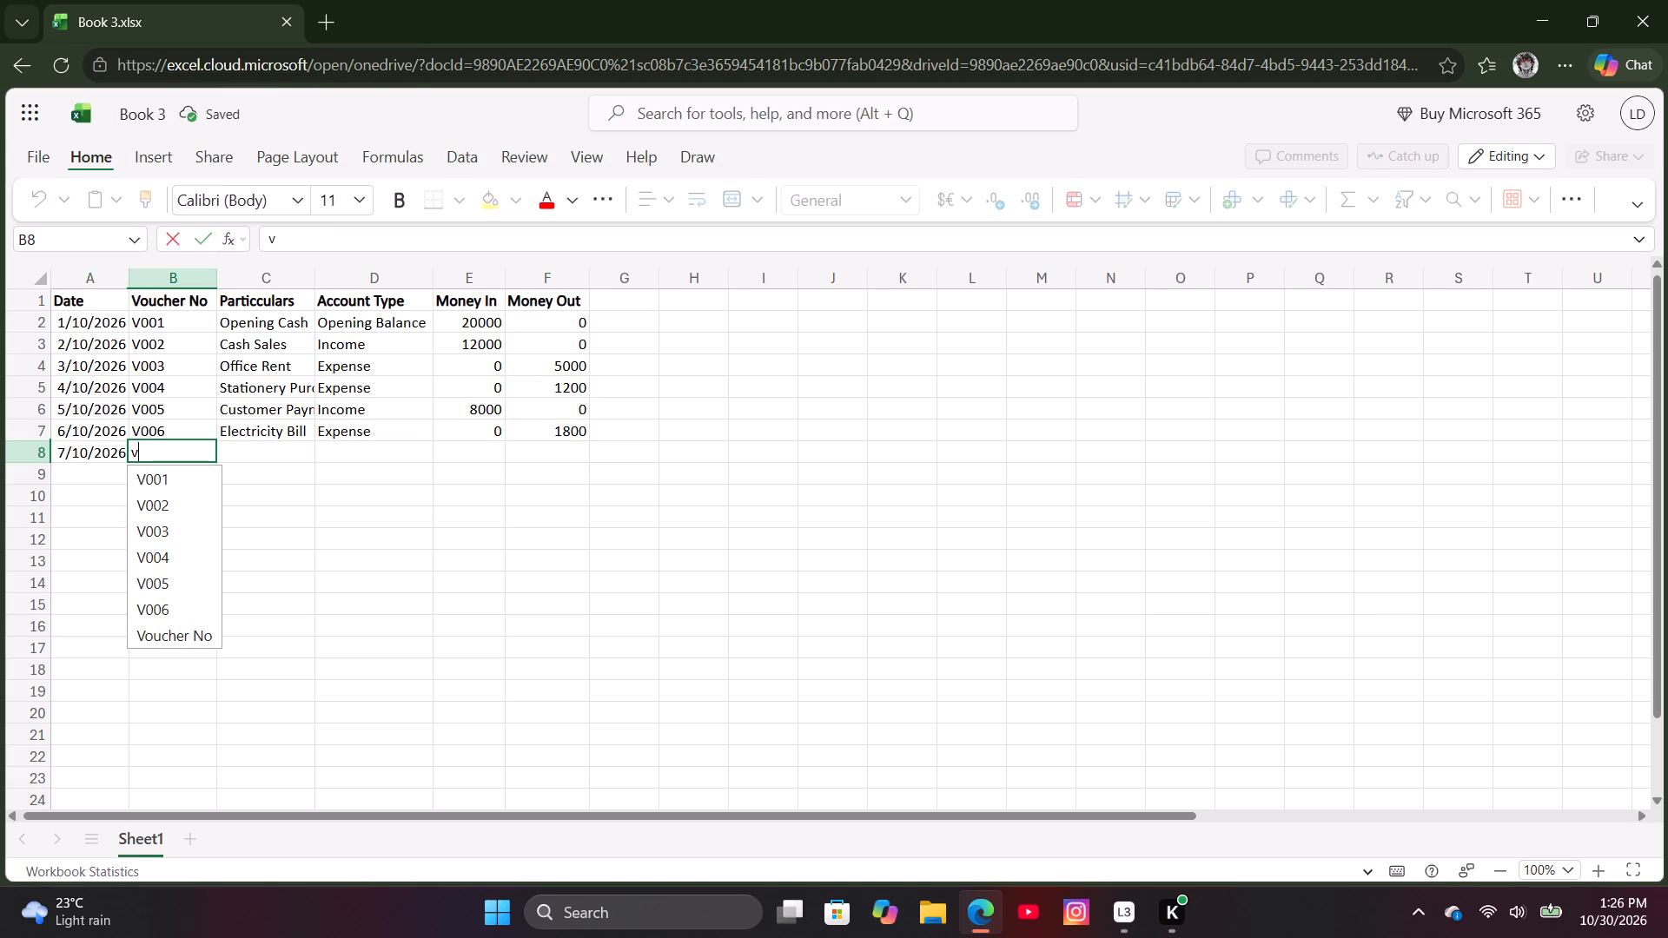
type("oo")
key("BackSpace")
key("BackSpace")
key("BackSpace")
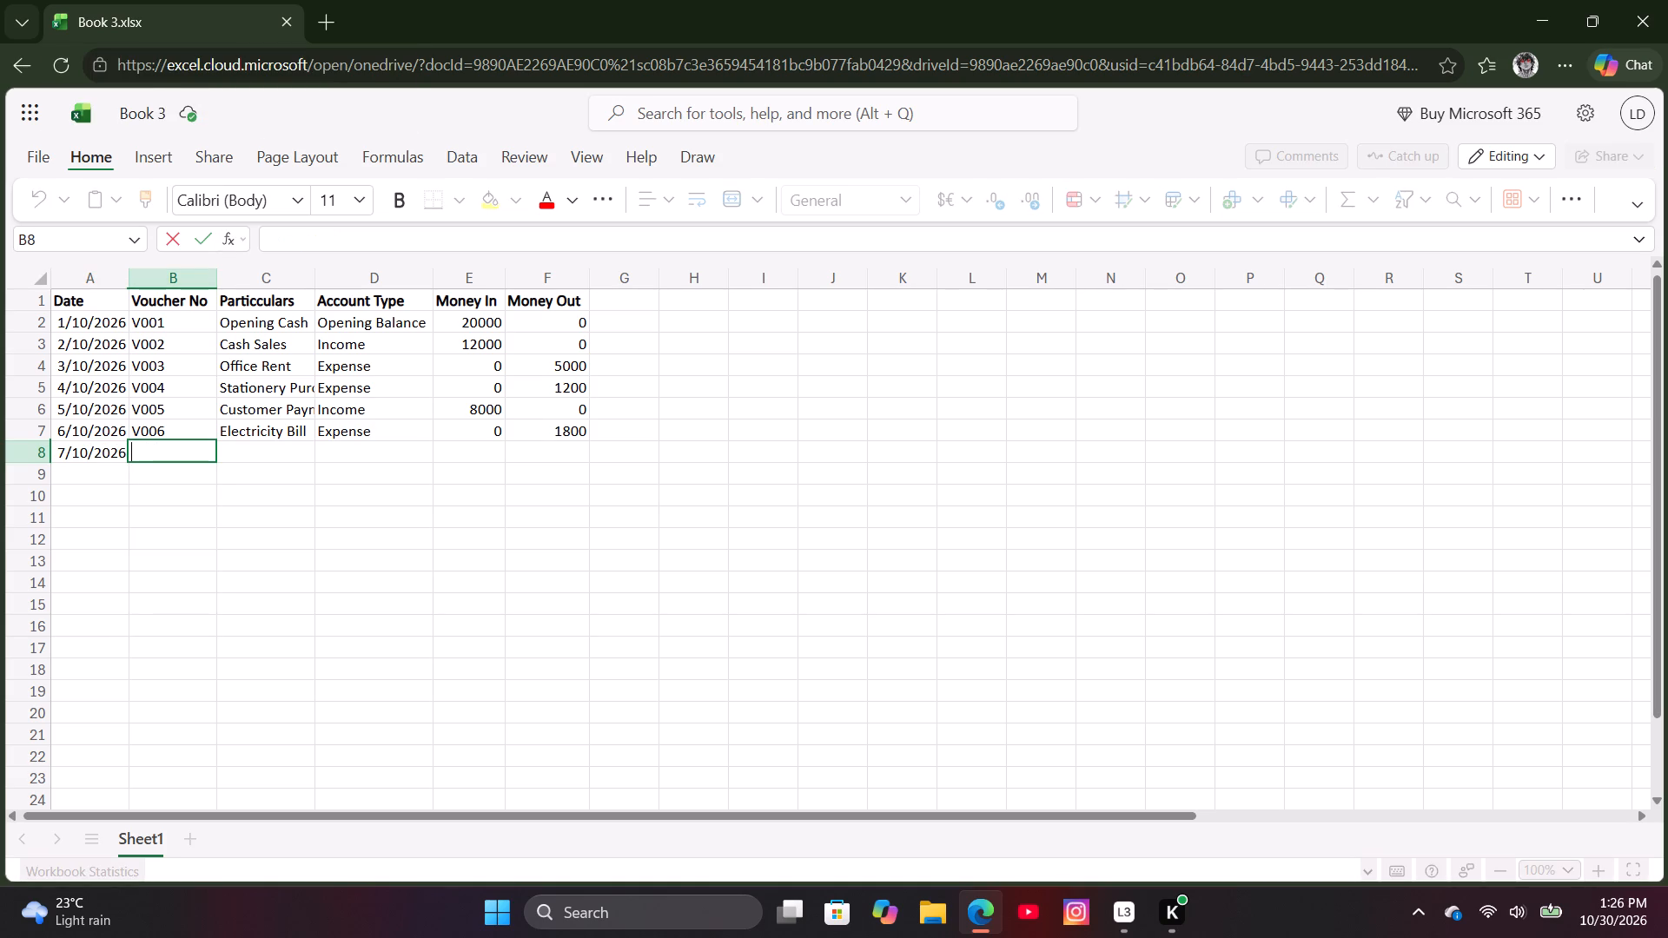
key("c")
key("BackSpace")
key("v")
type("00")
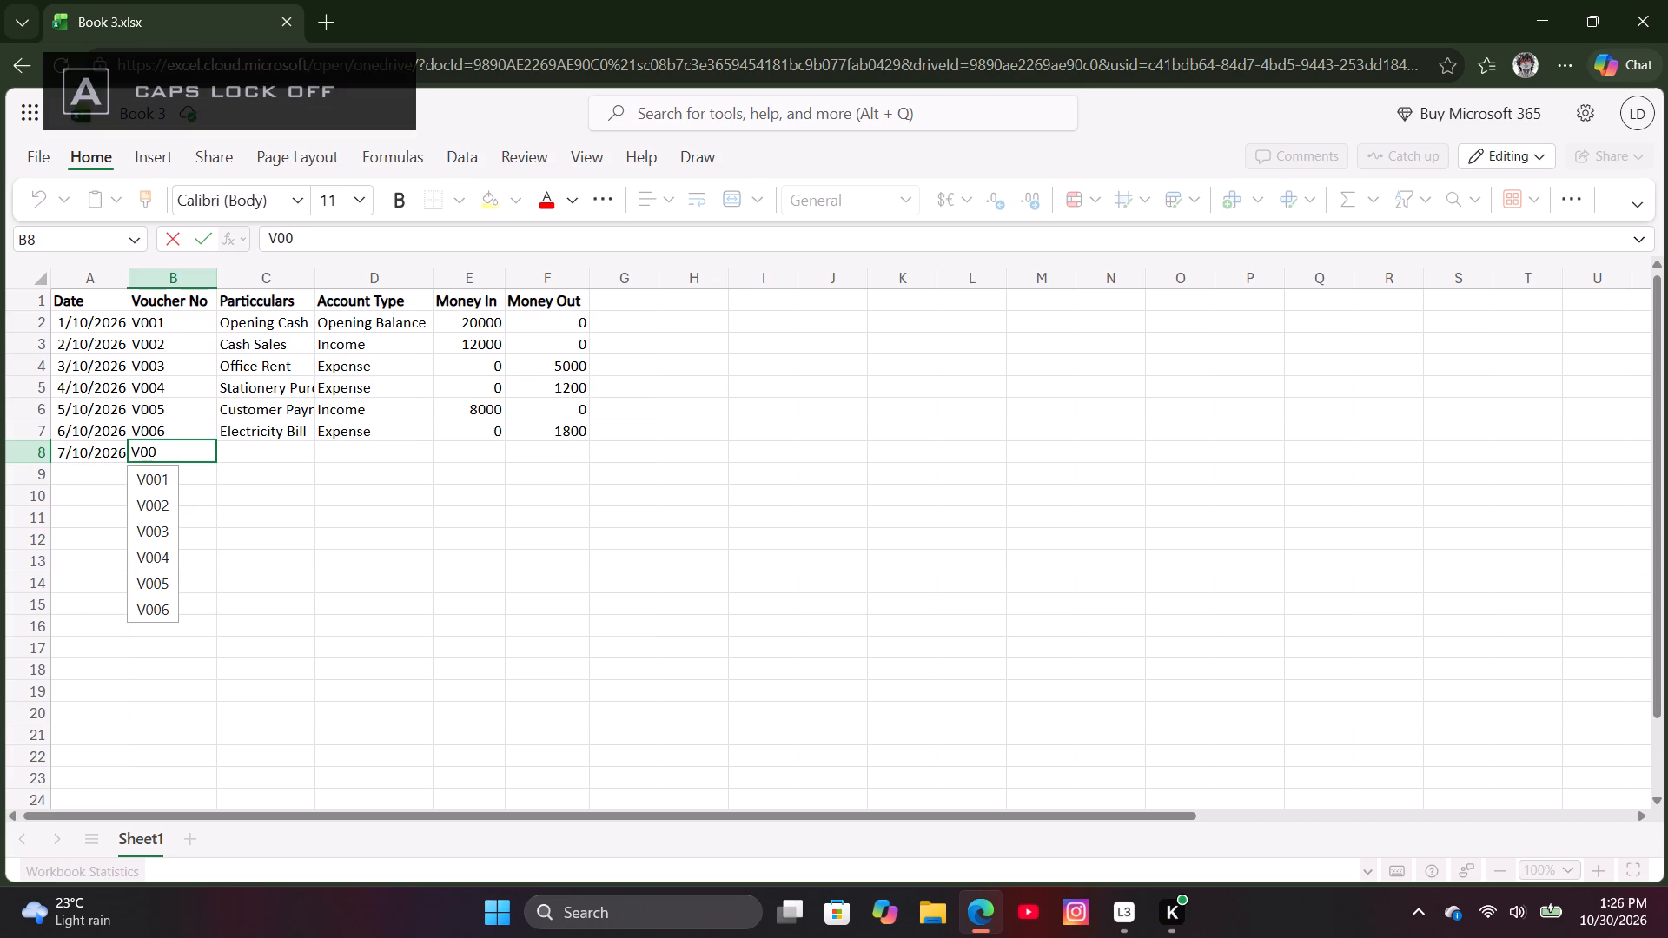
key("7")
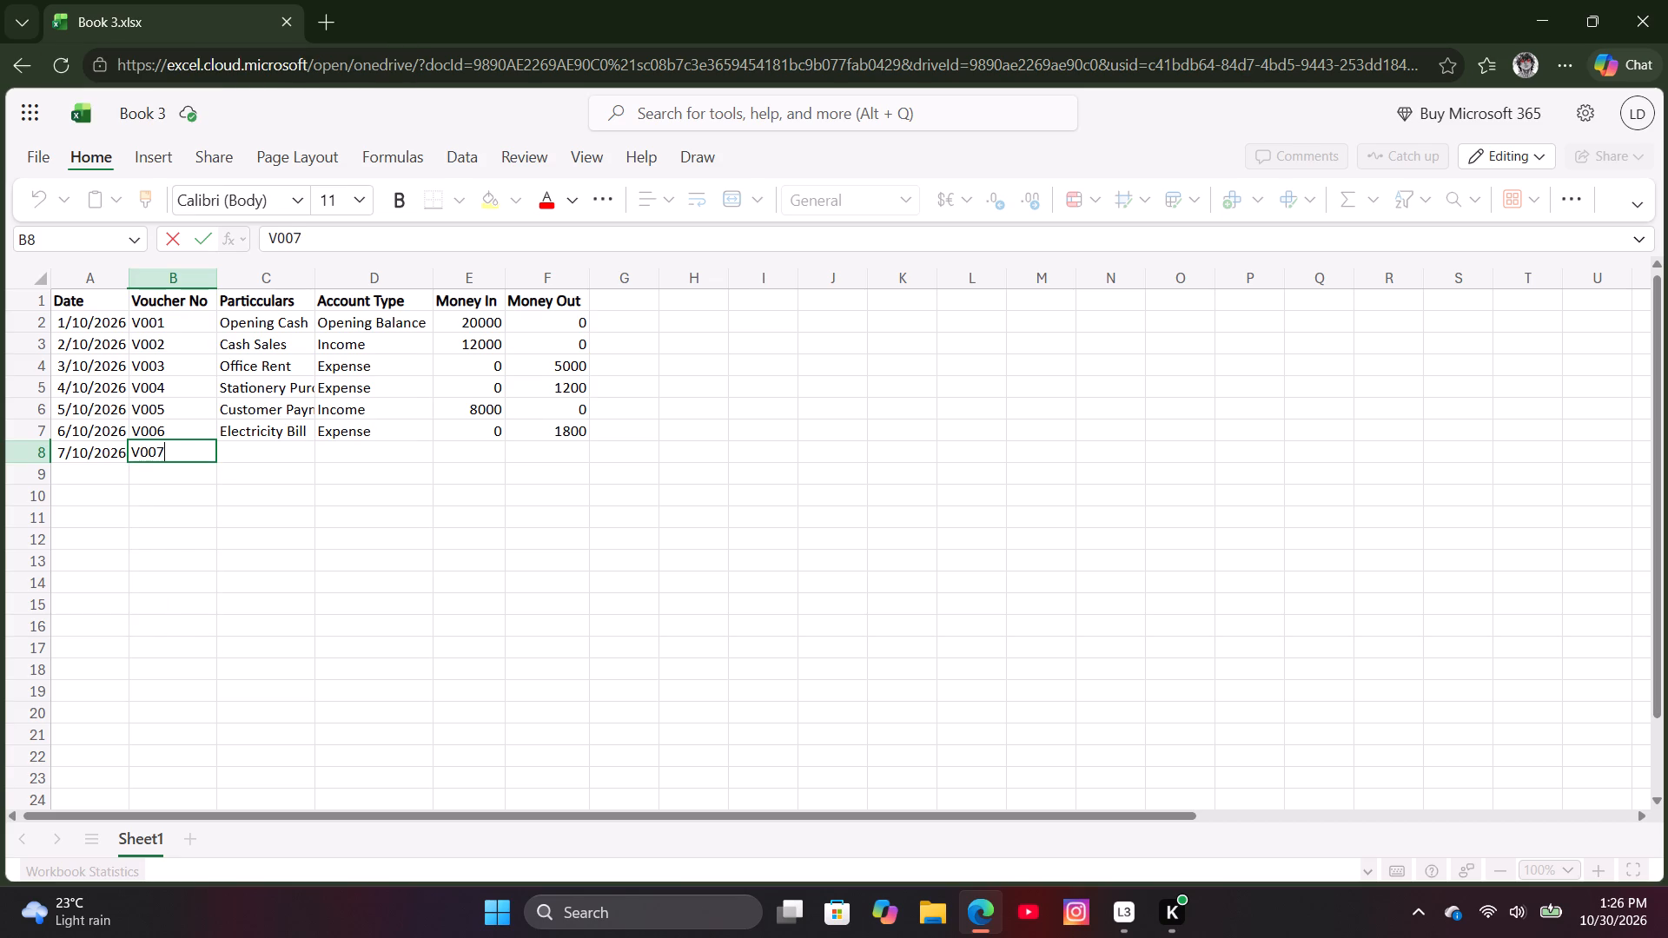
key("Right")
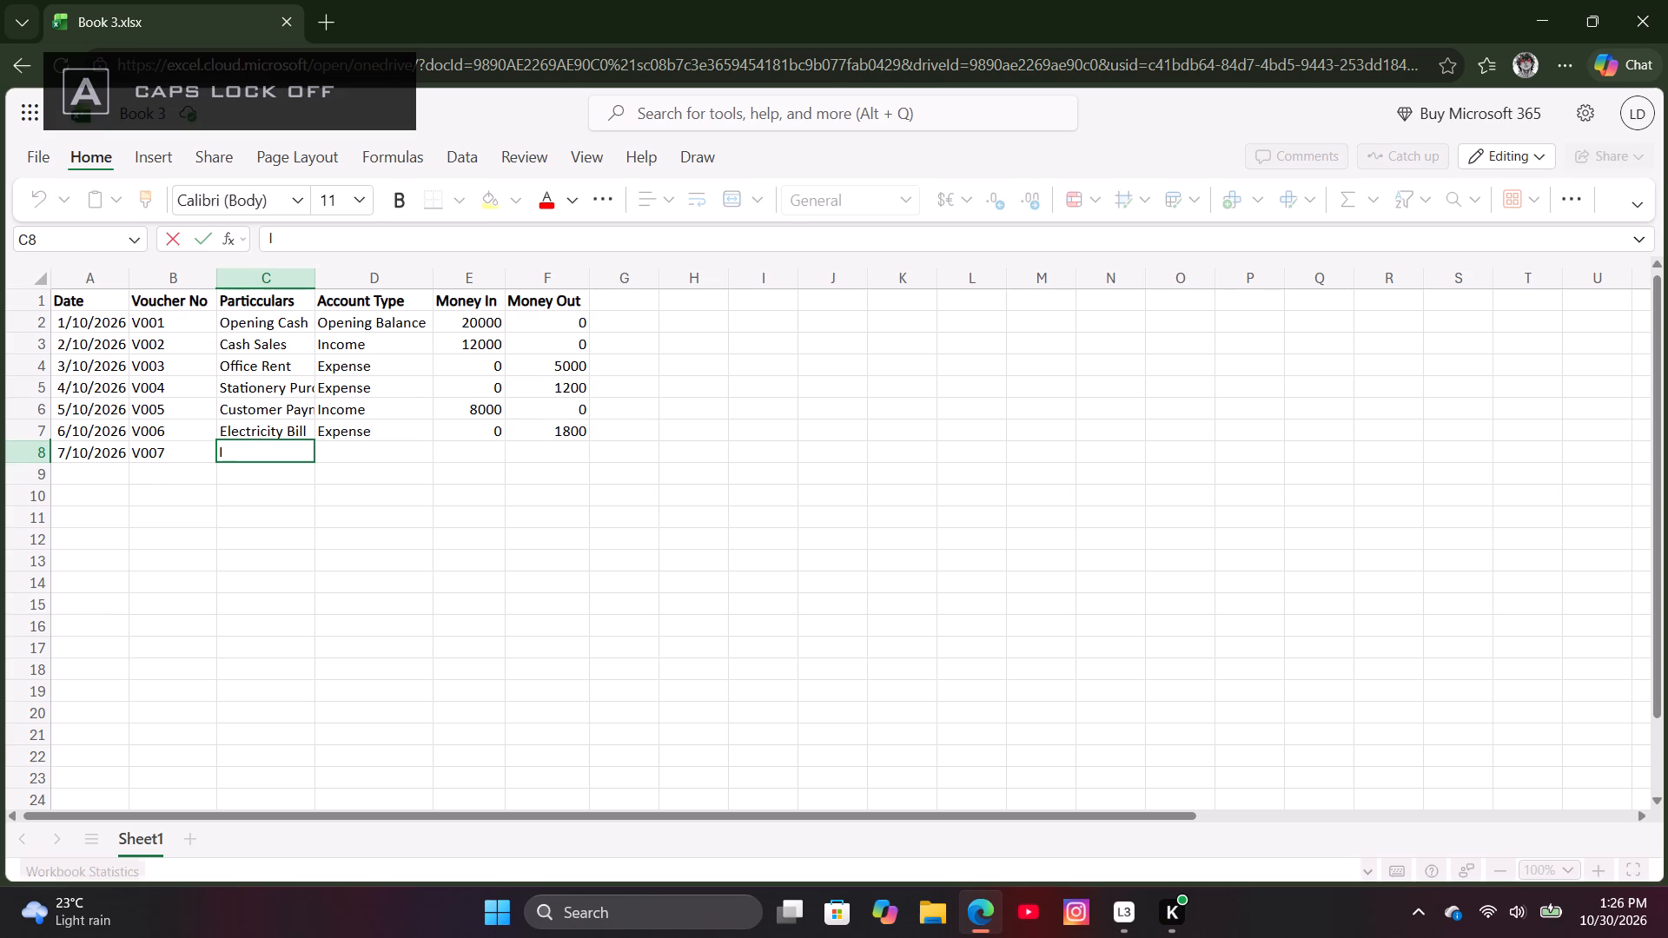
Enter "Internet Bill" as the particulars in cell C8 and "Expense" as the account type in cell D8 for voucher V007.
key("n")
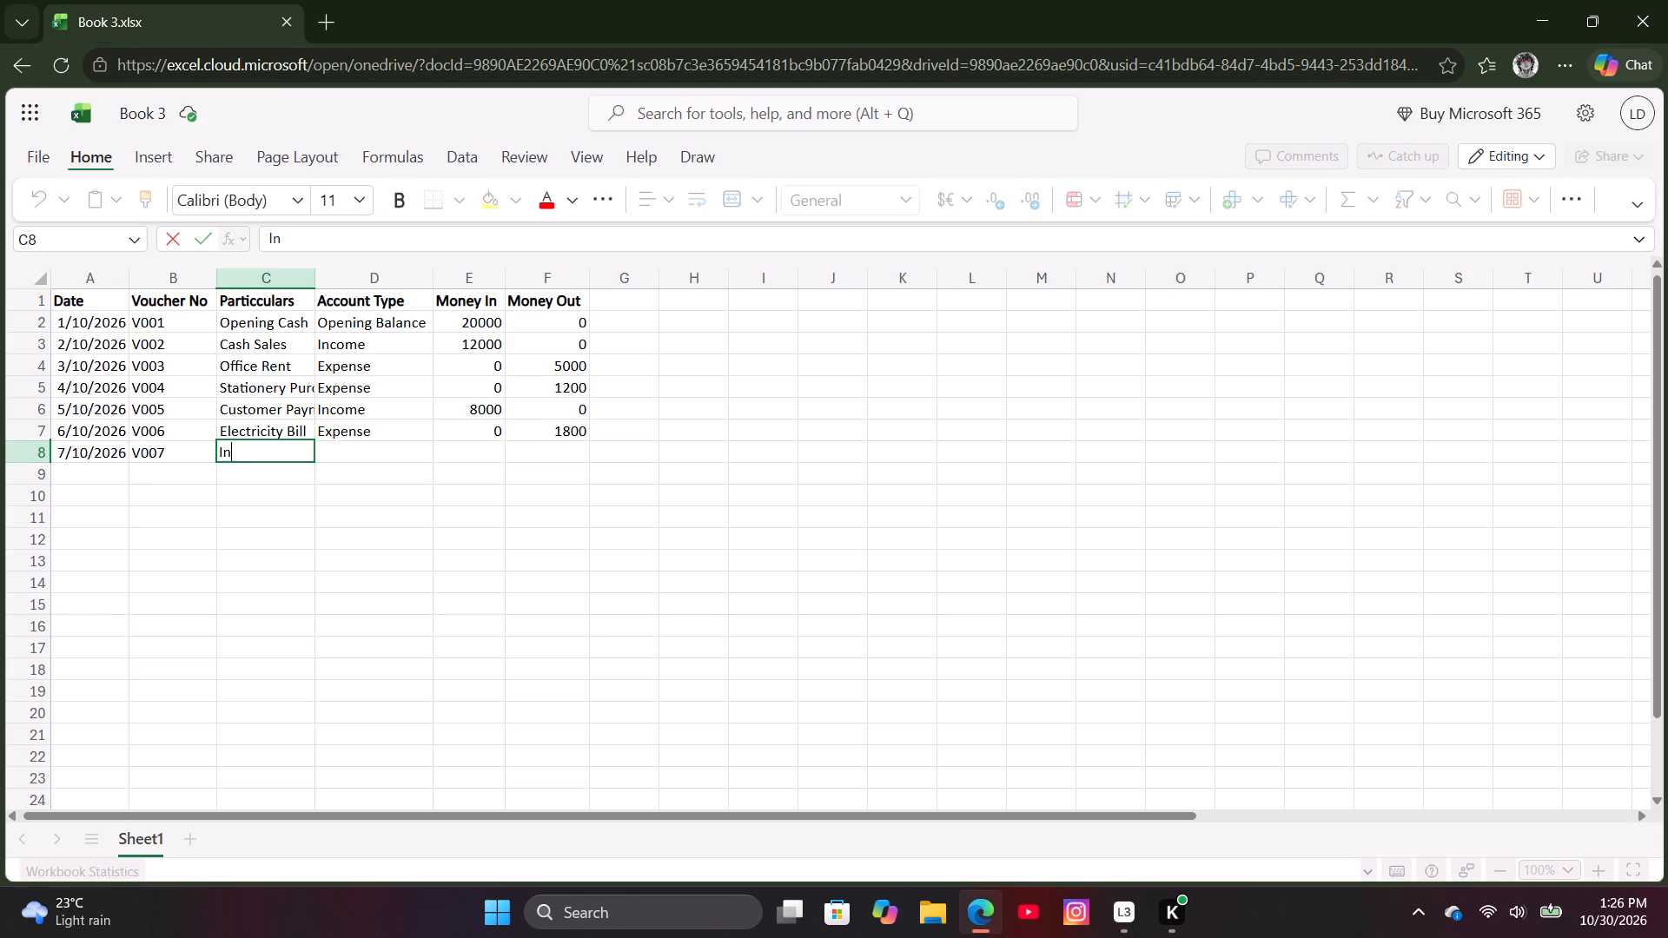
type("ter")
type("net")
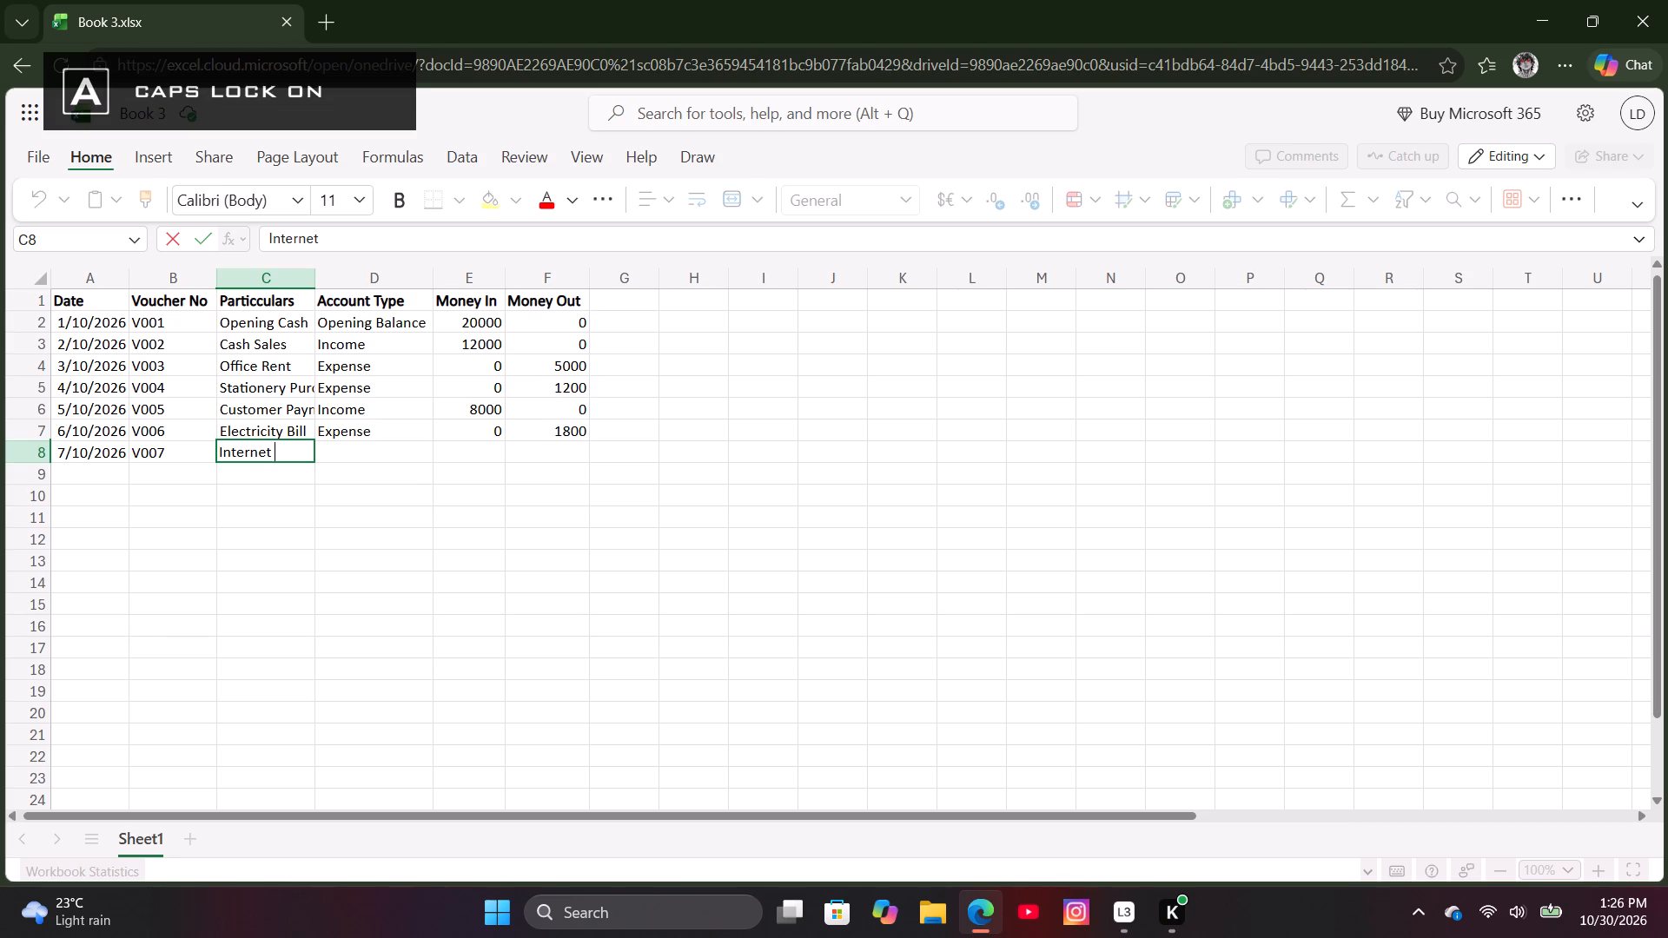
key("b")
type("ill")
key("Right")
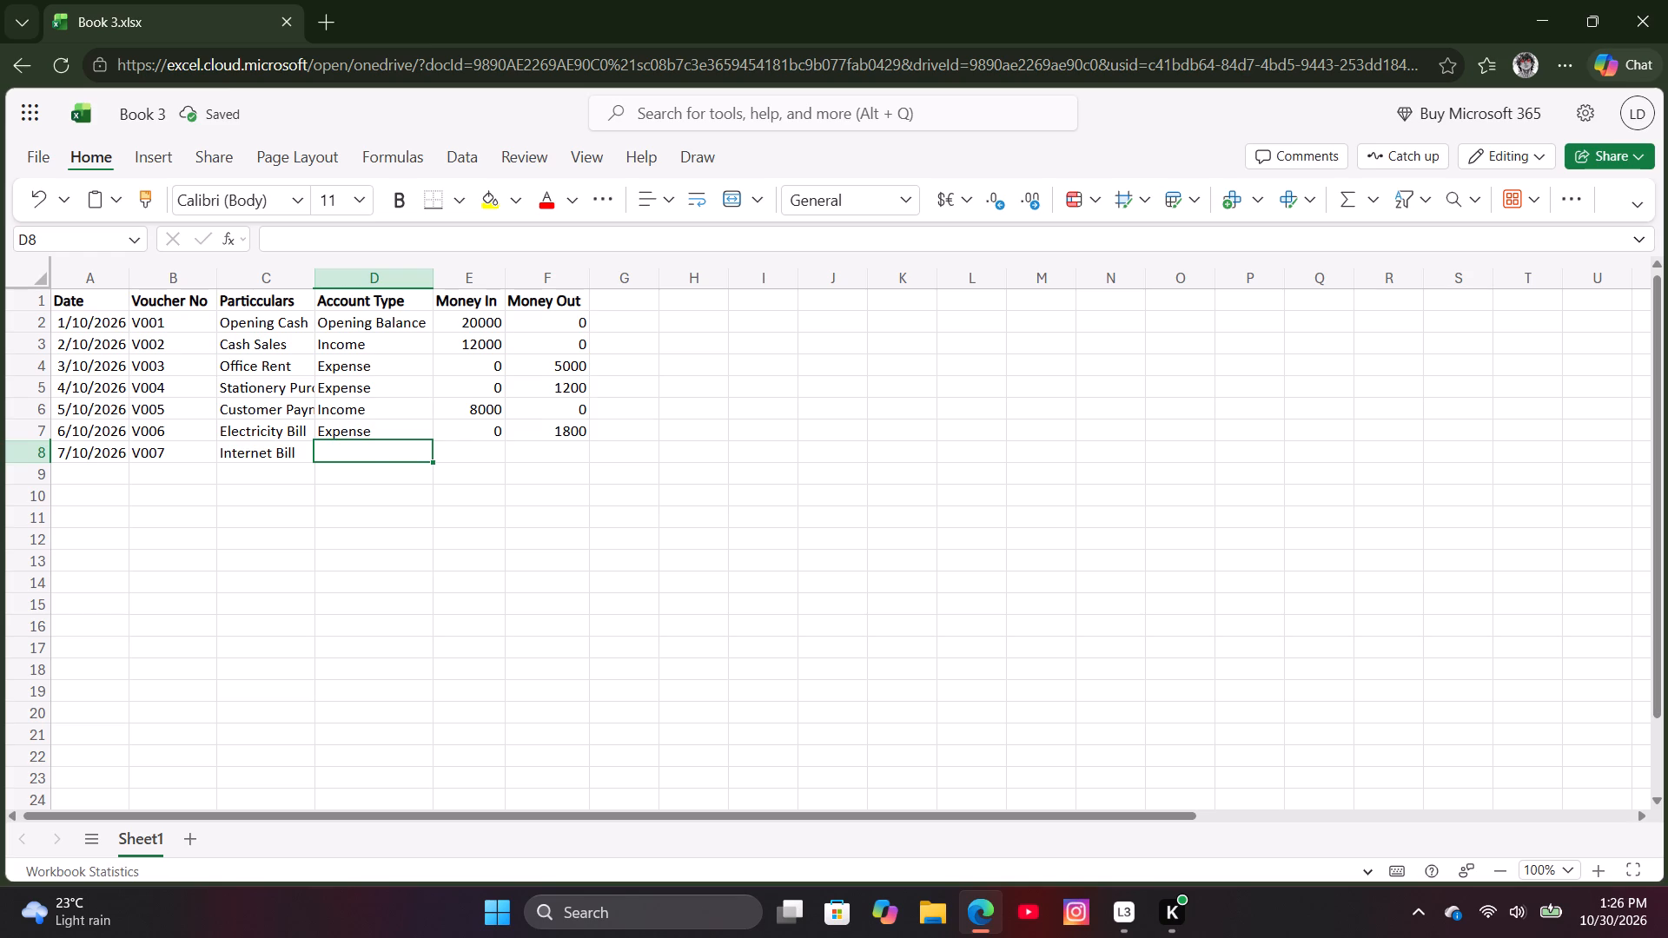
key("e")
key("Tab")
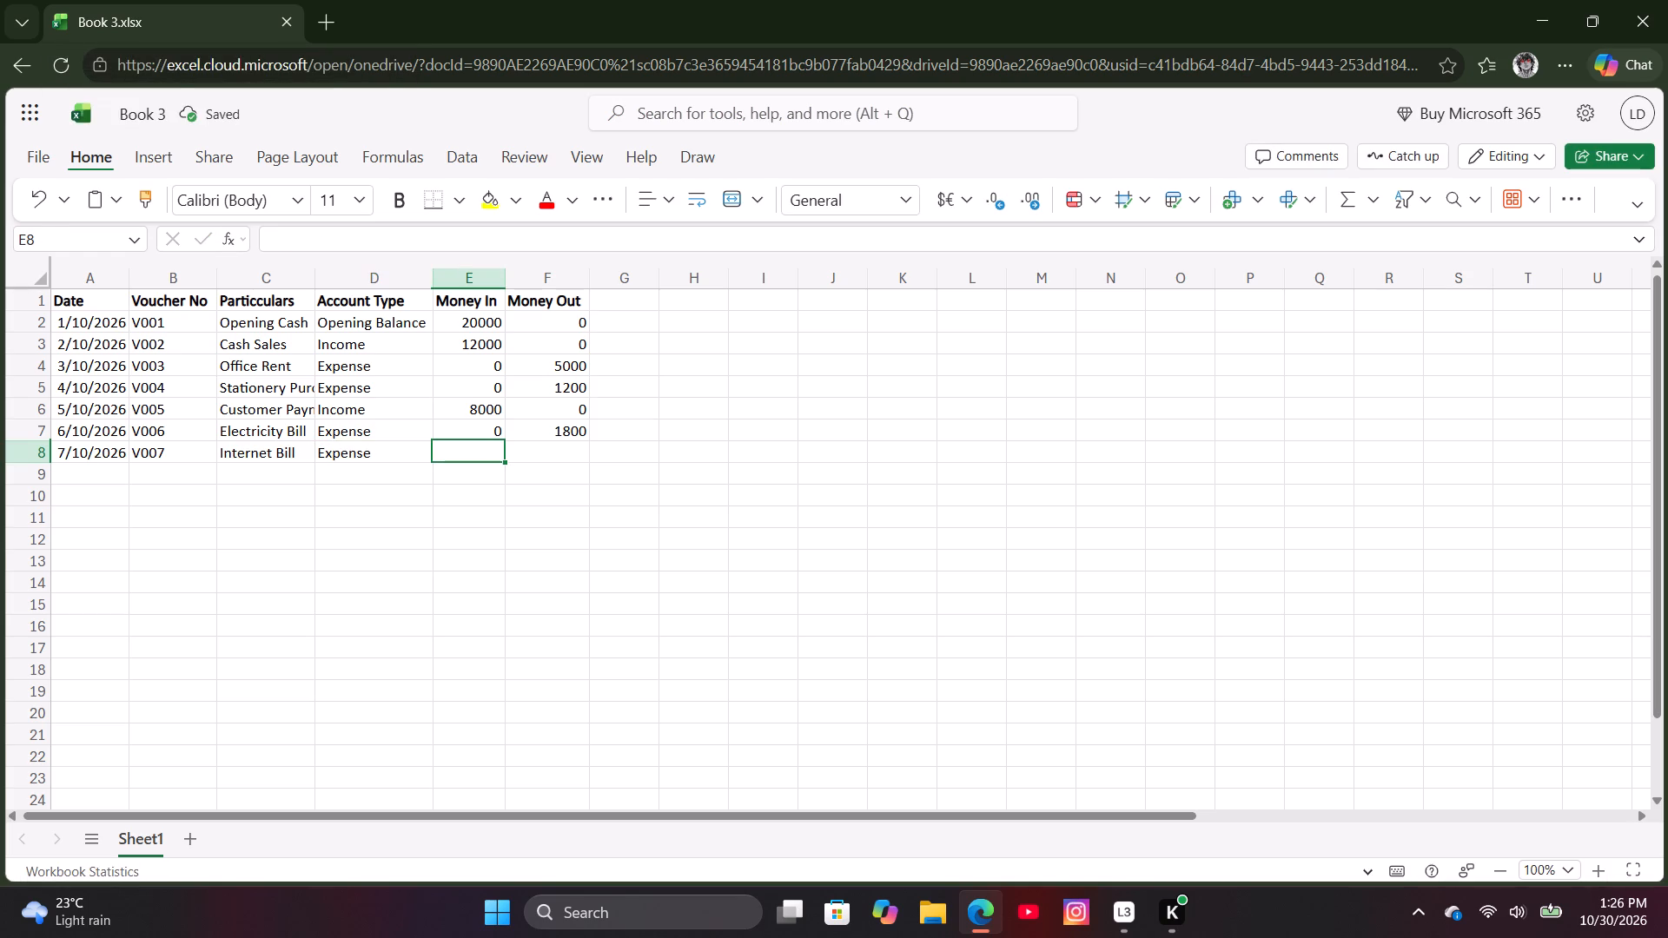
Enter 0 as money in in cell E8 and 1000 as money out in cell F8 for voucher V007.
key("0")
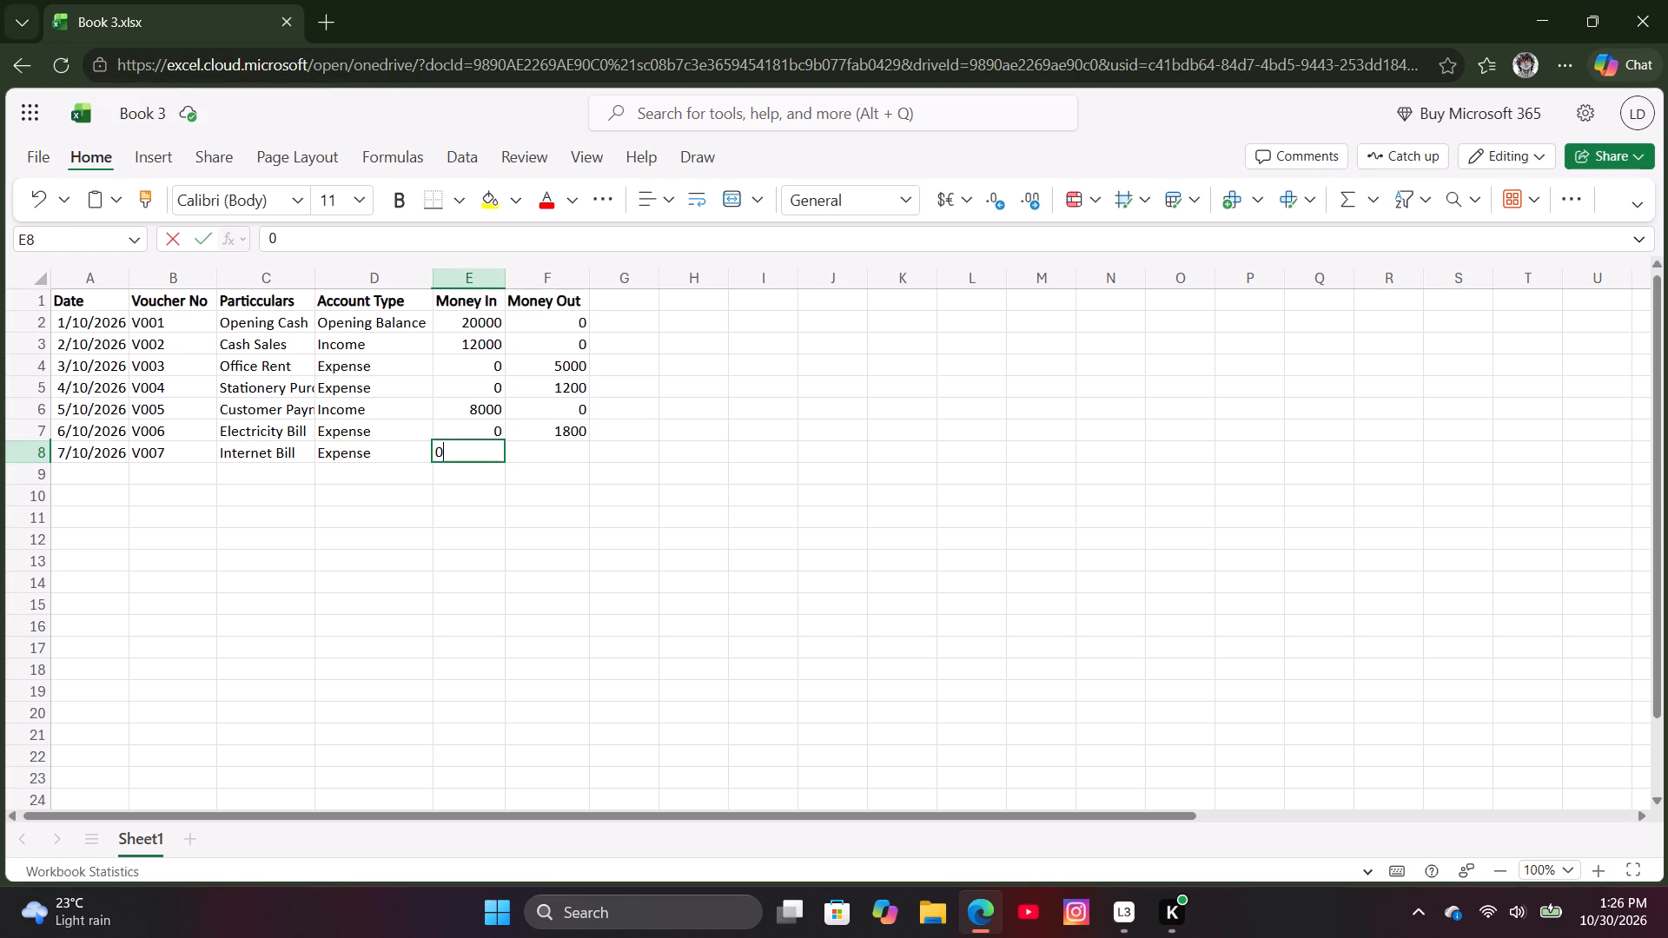
key("Right")
type("1000")
key("Right")
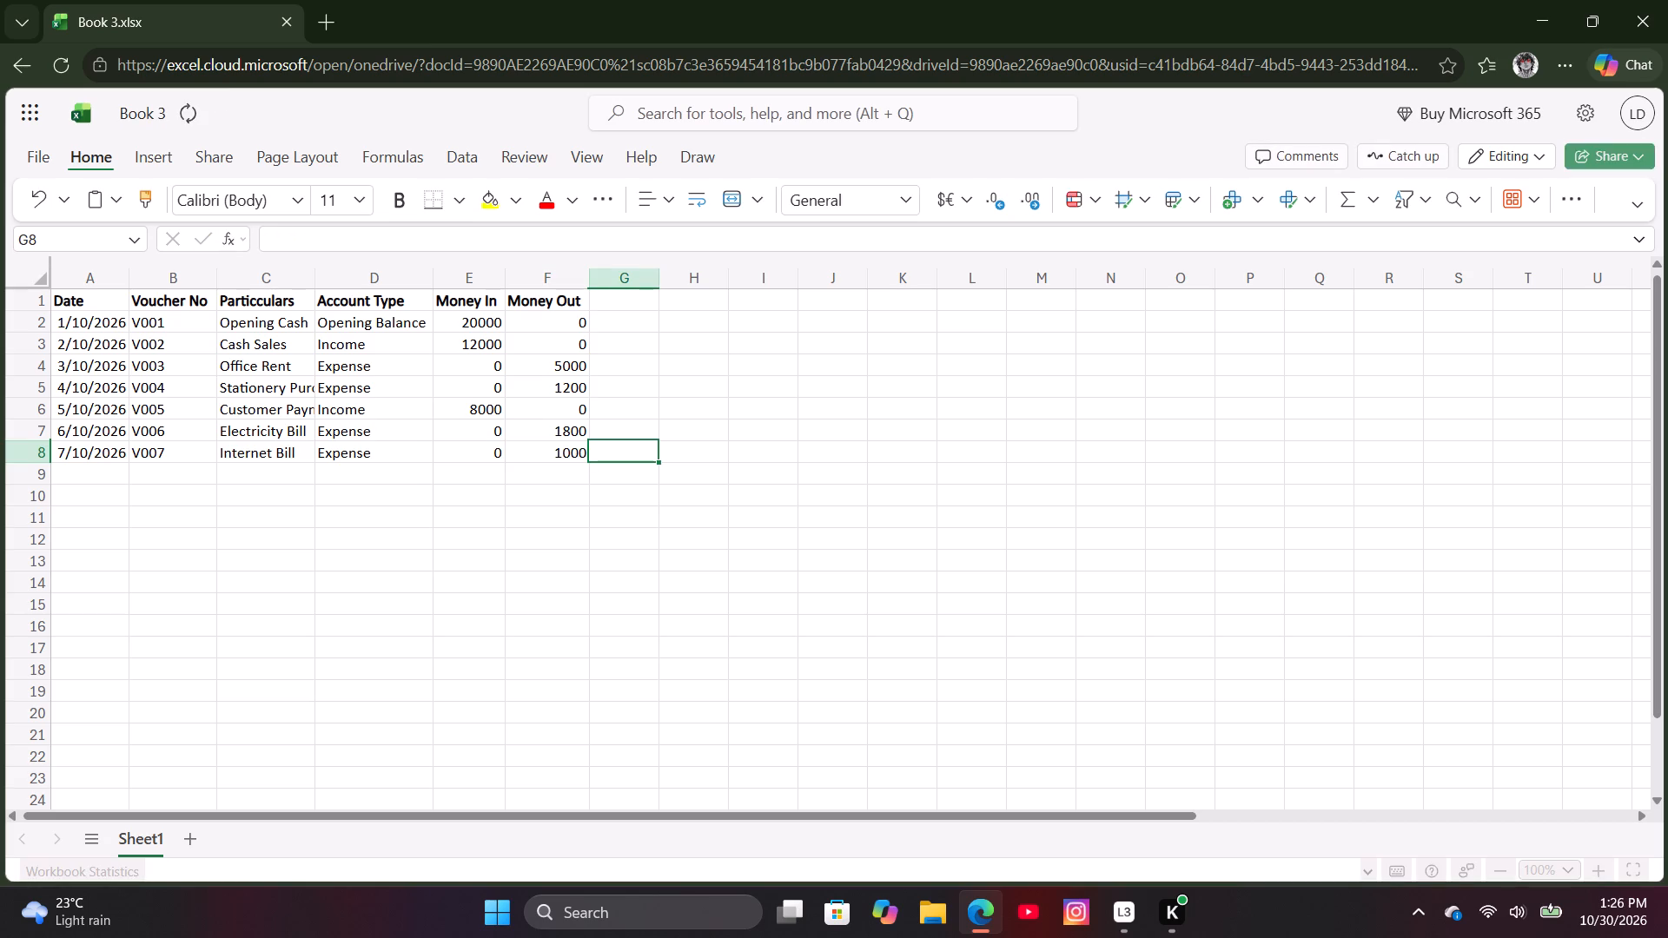
Enter the date 8/10/2026 in cell A9 and the voucher number V008 in cell B9.
key("Down")
key("Left")
key("Left")
key("Left")
key("Left")
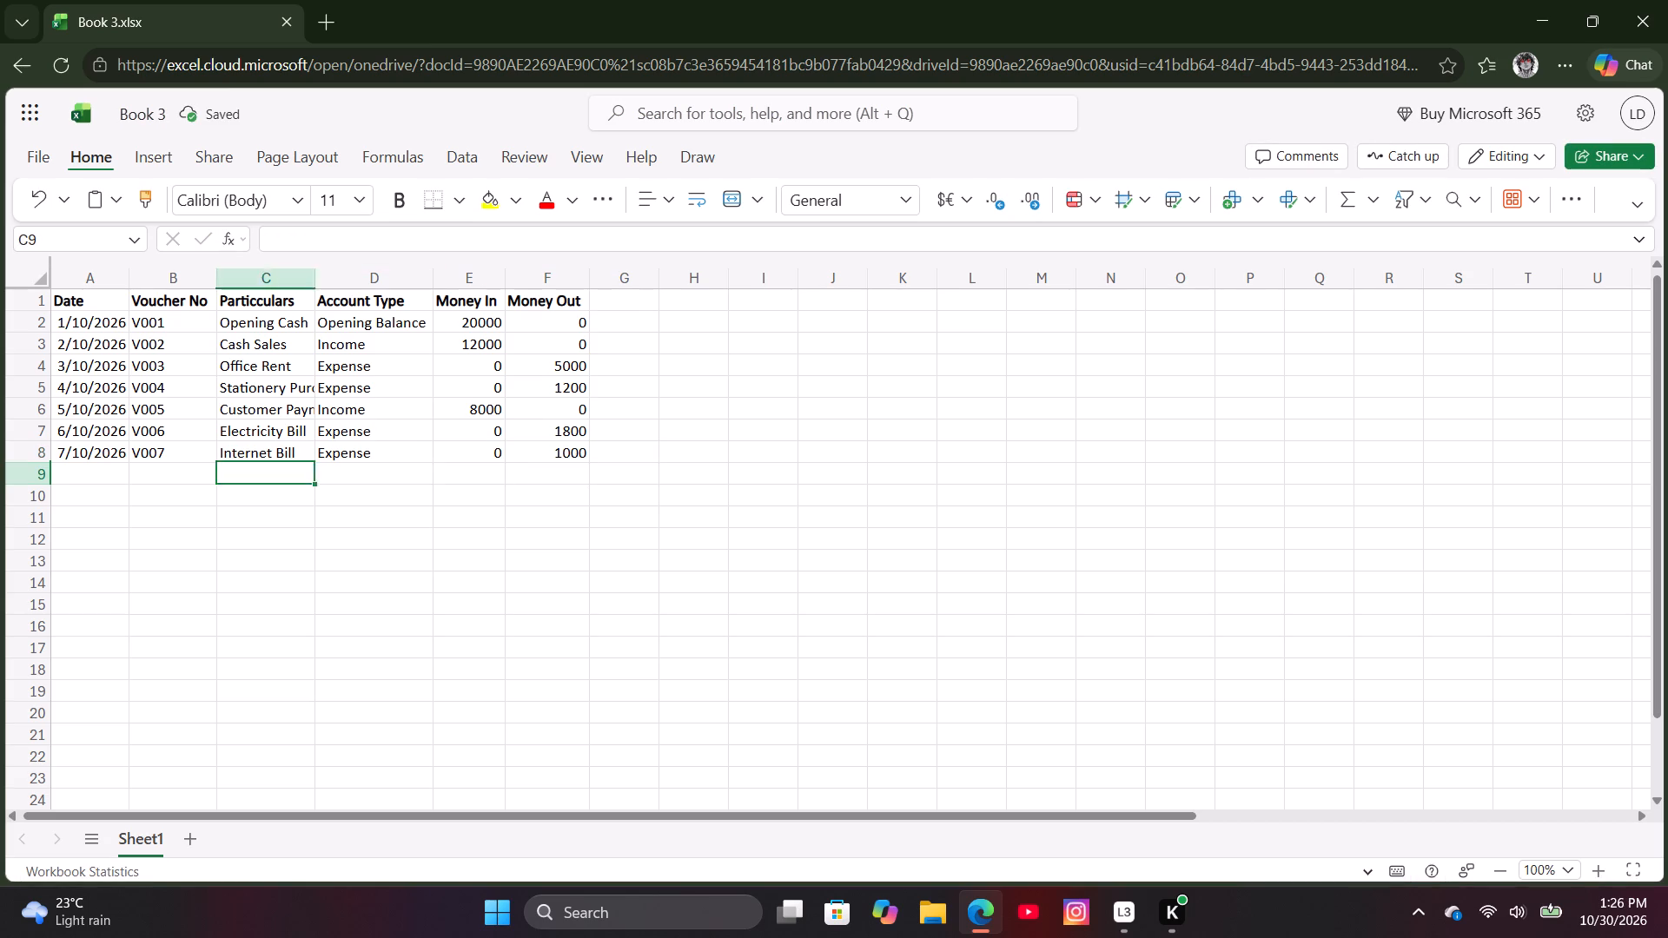
key("Left")
key("Left")
key("8")
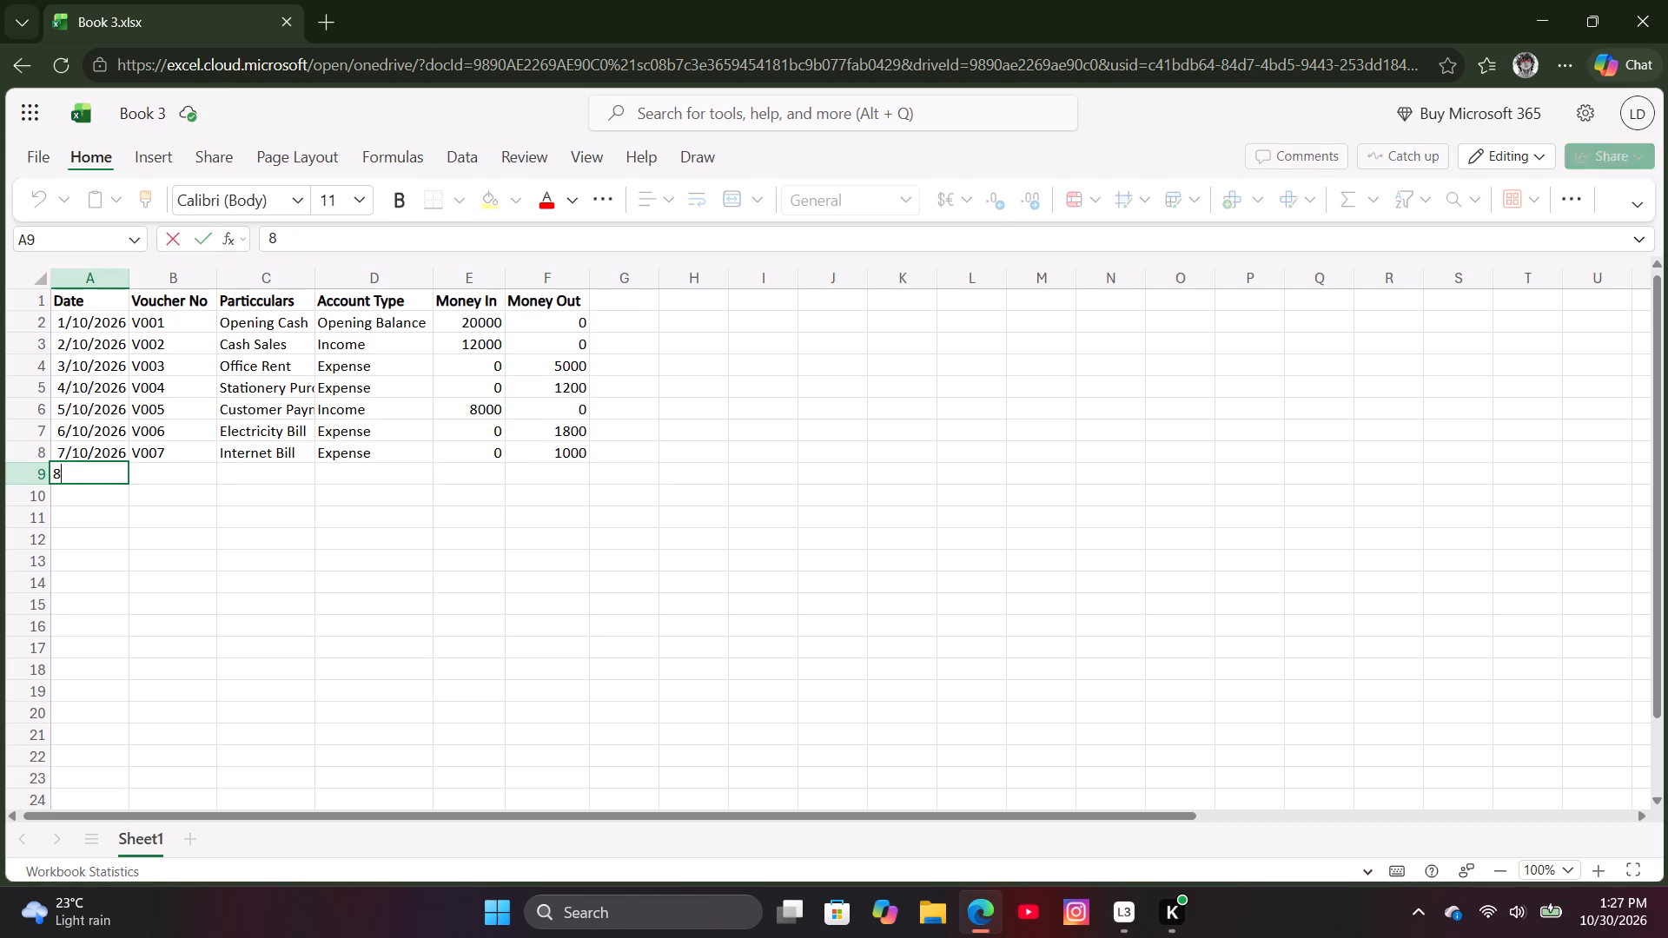
type("/10/2026")
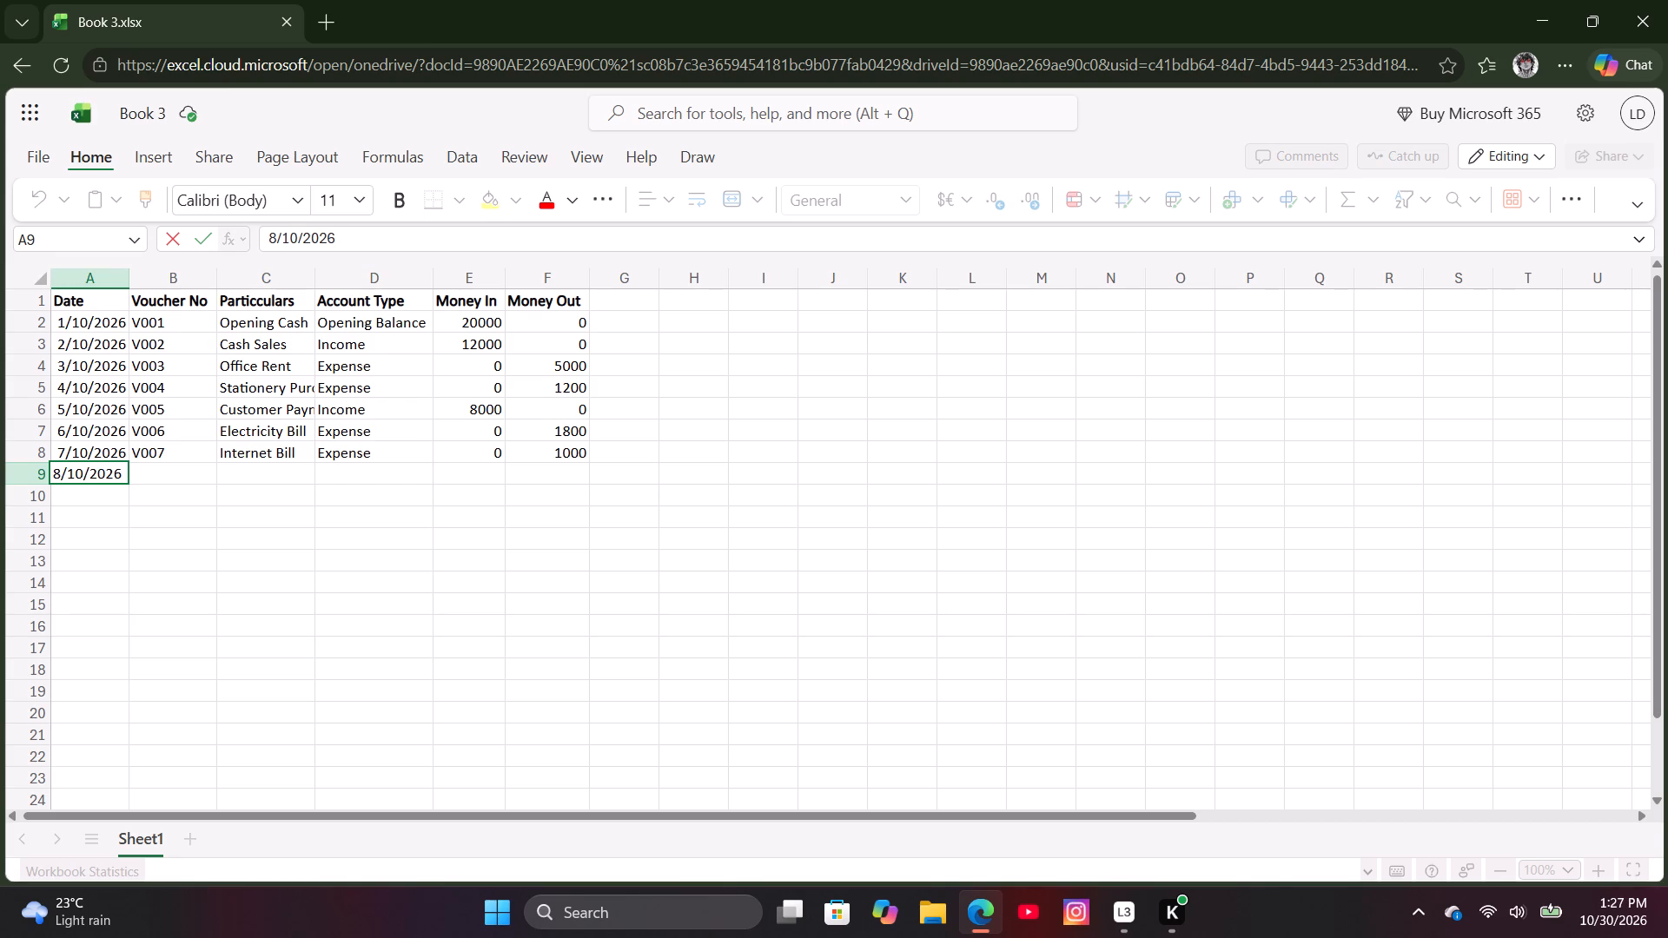
key("Right")
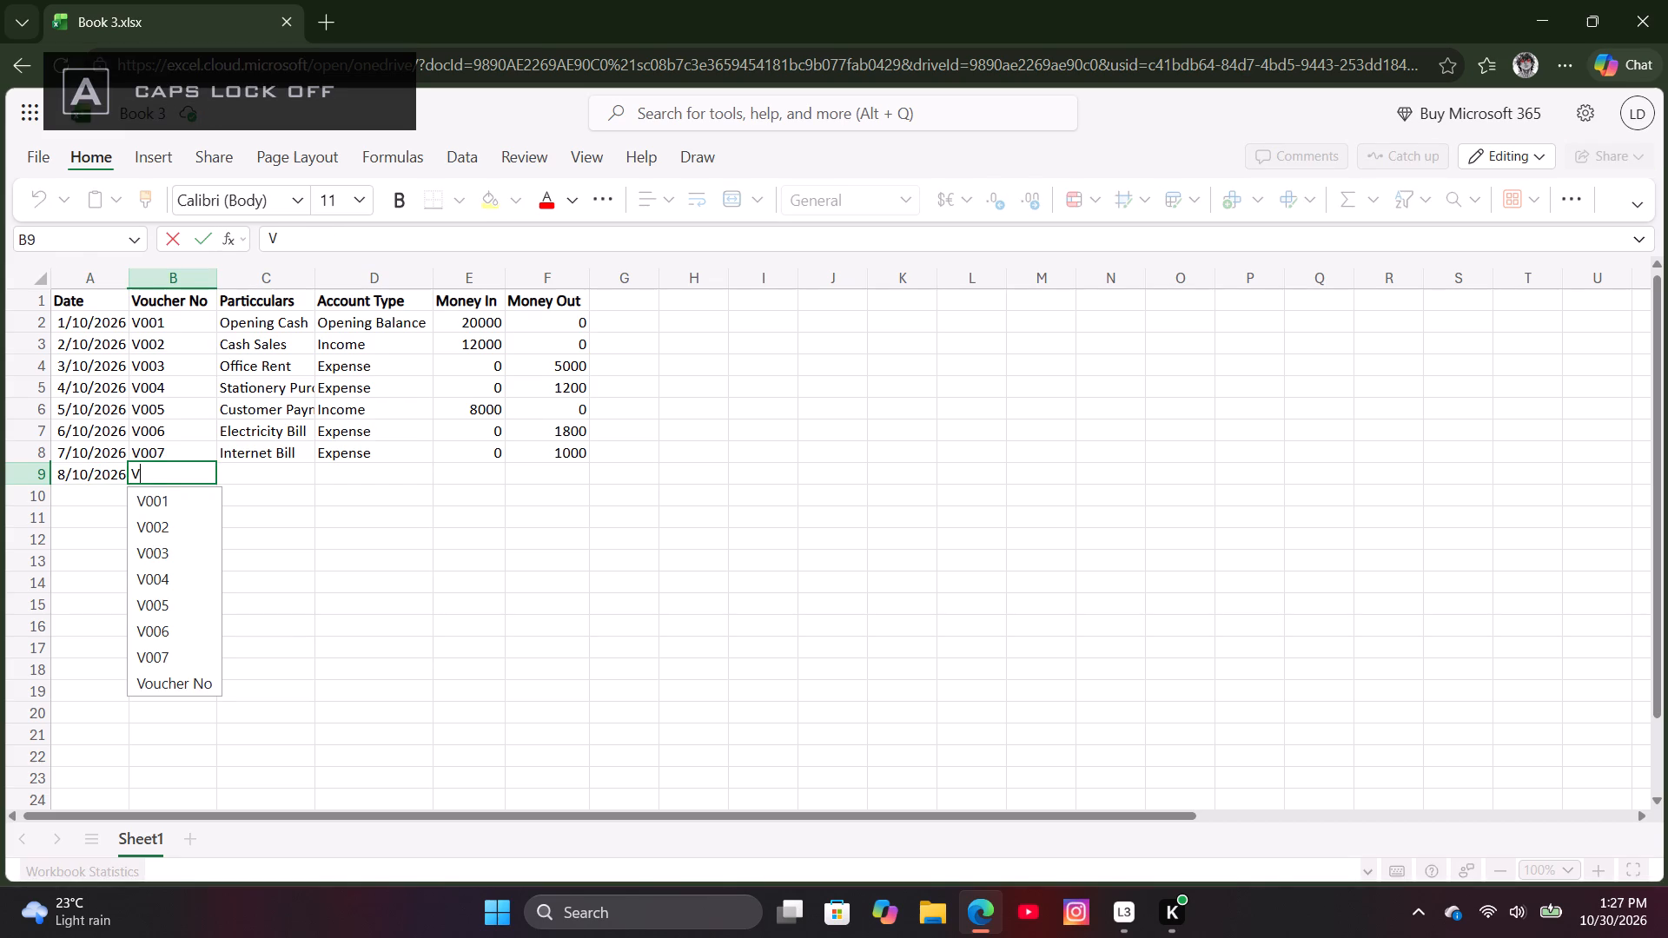
type("00")
key("8")
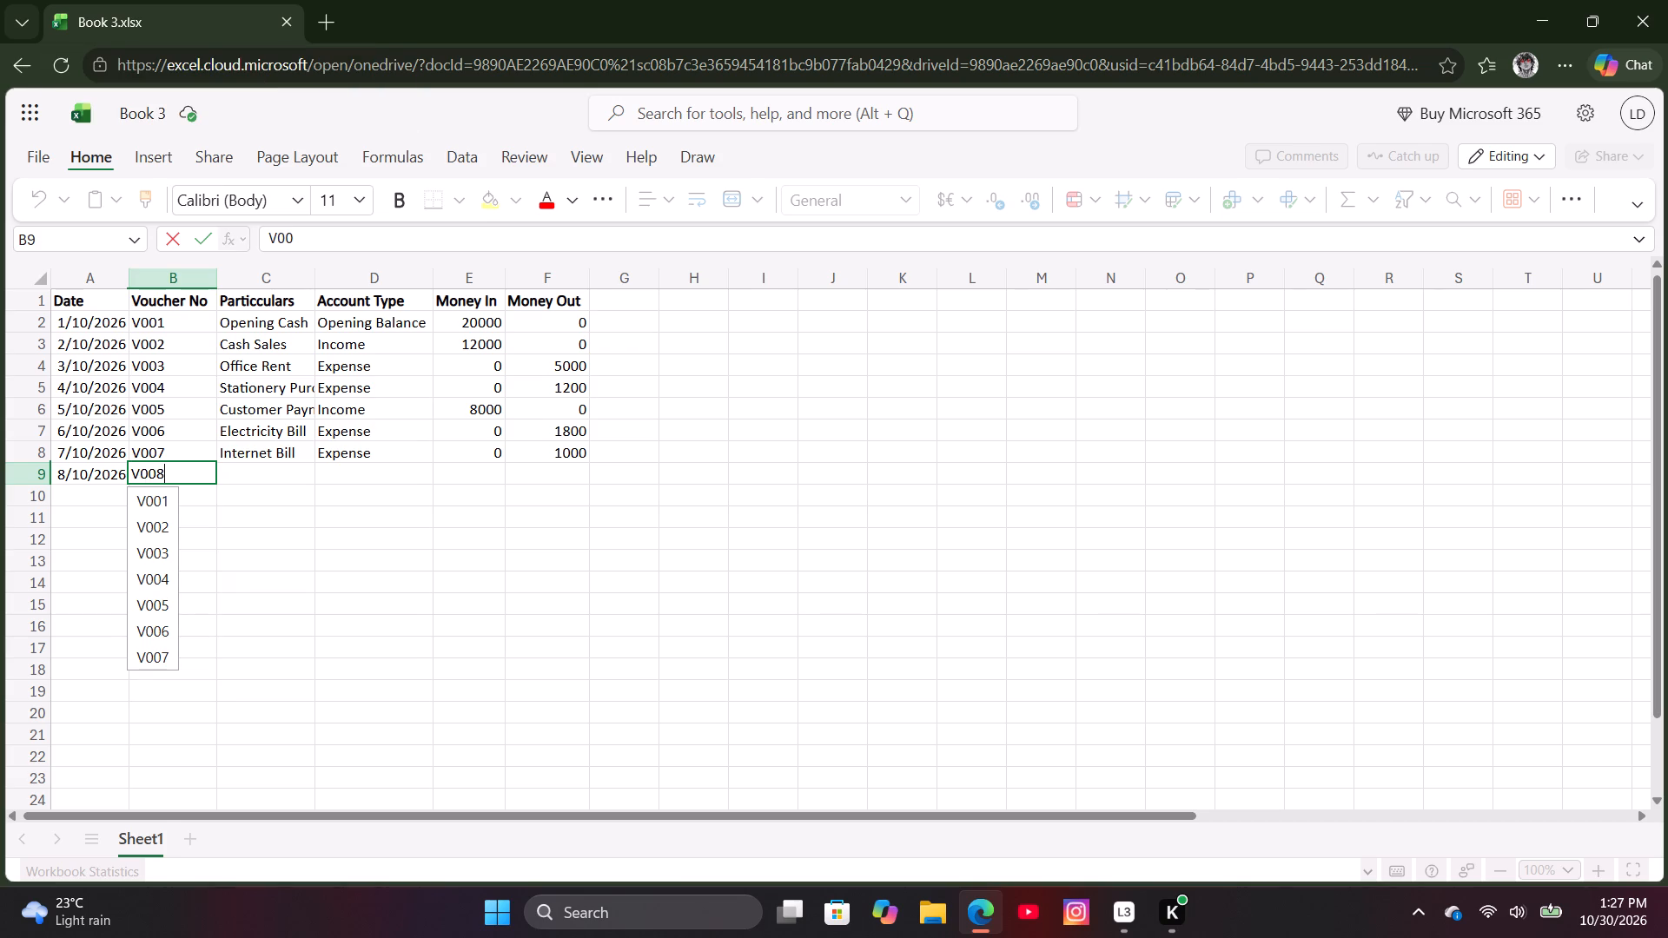
key("Right")
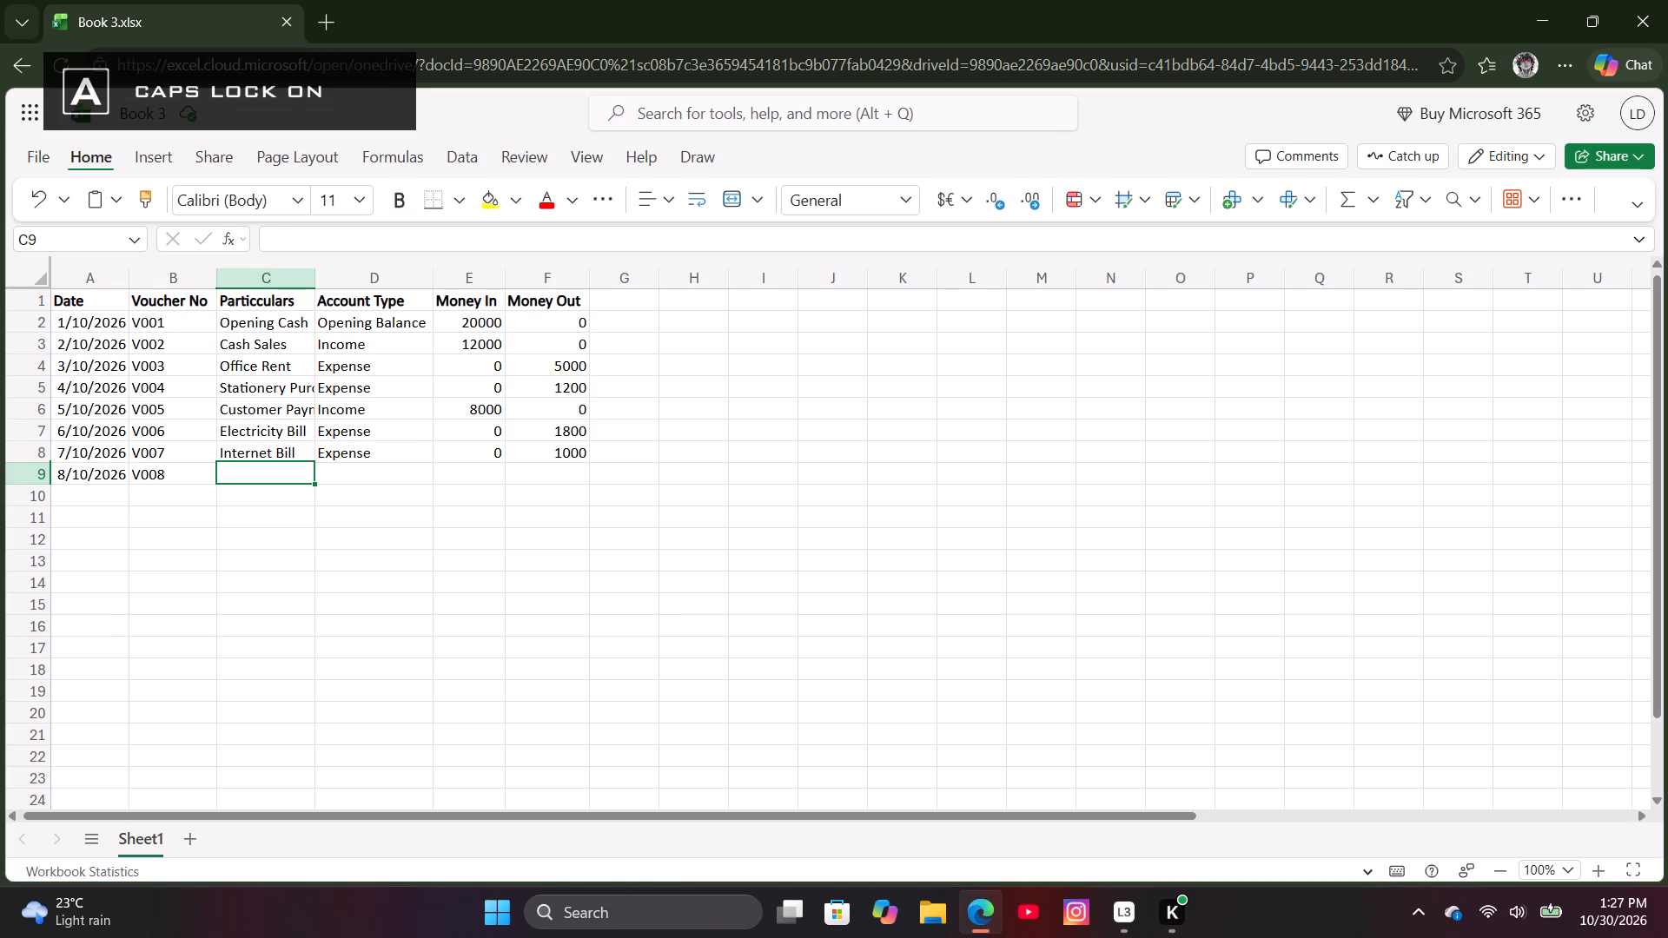
Enter "Cash Sales" as the particulars in cell C9 and "Income" as the account type in cell D9 for voucher V008.
type("ash")
key("space")
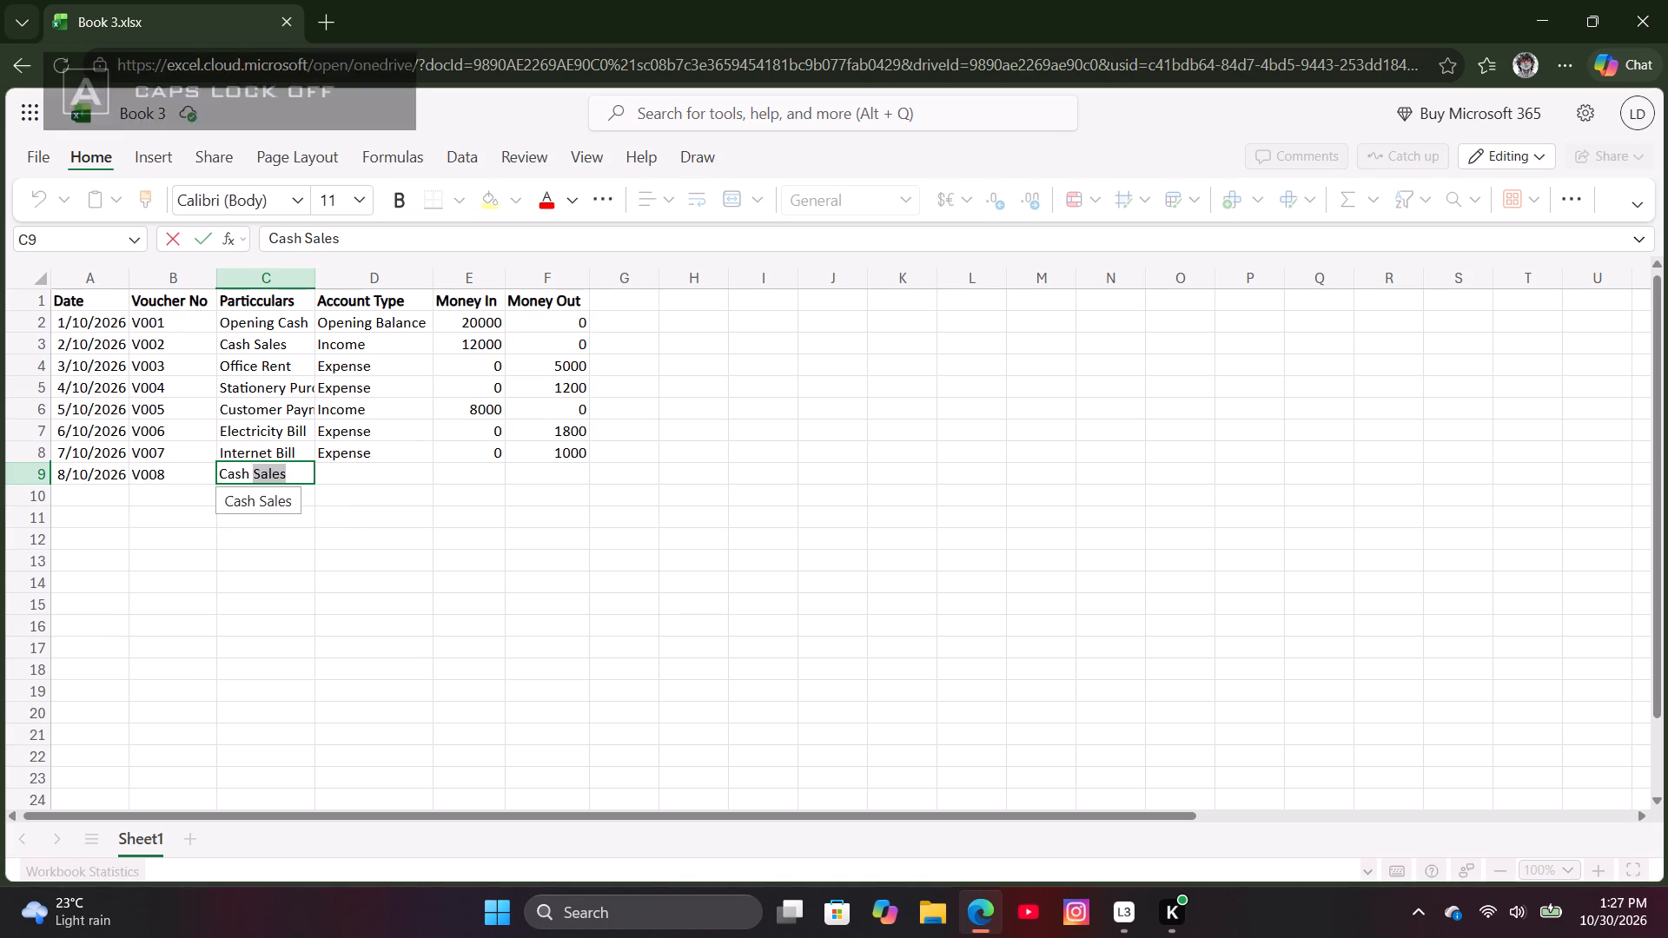
key("s")
type("ales")
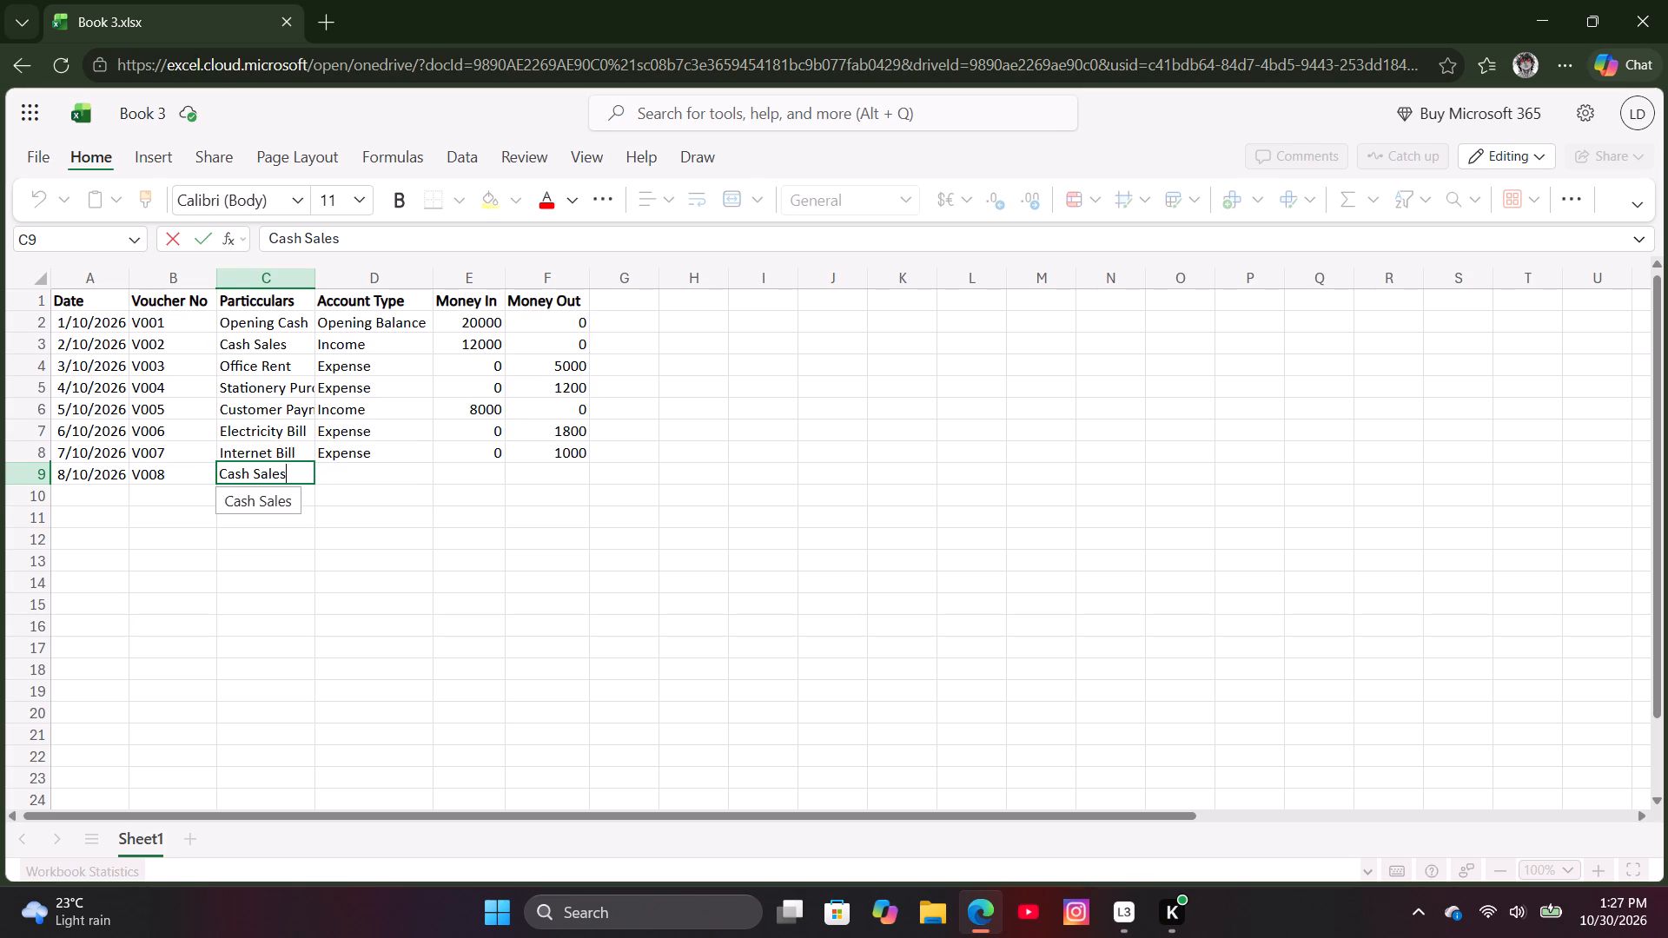
key("Right")
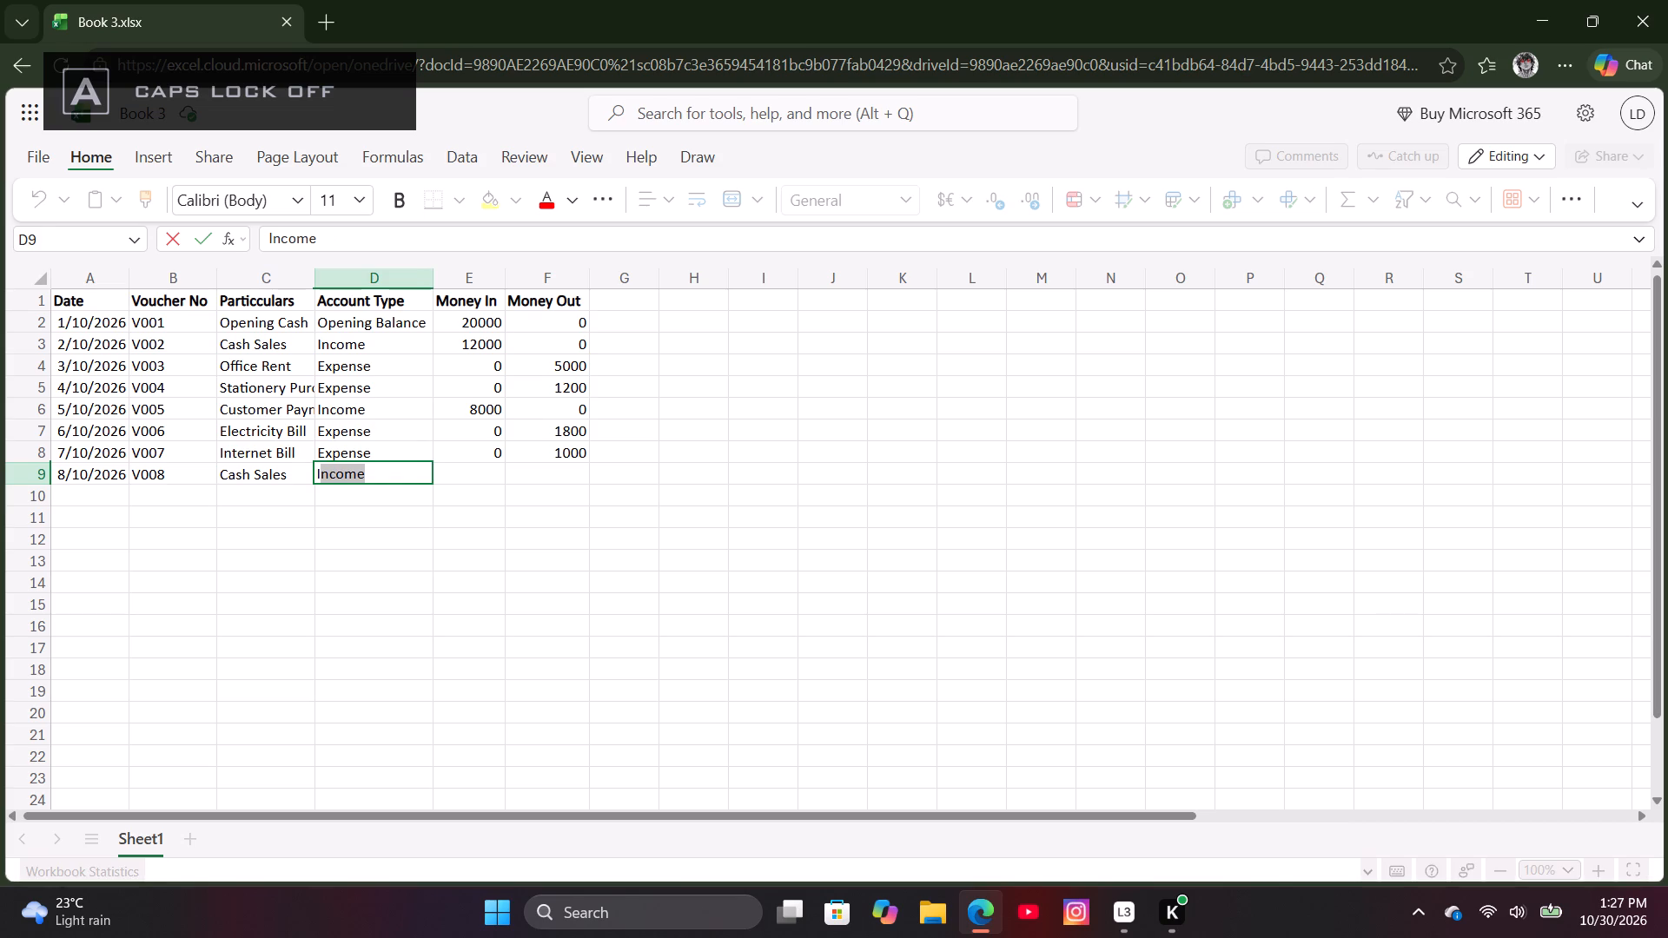
key("Tab")
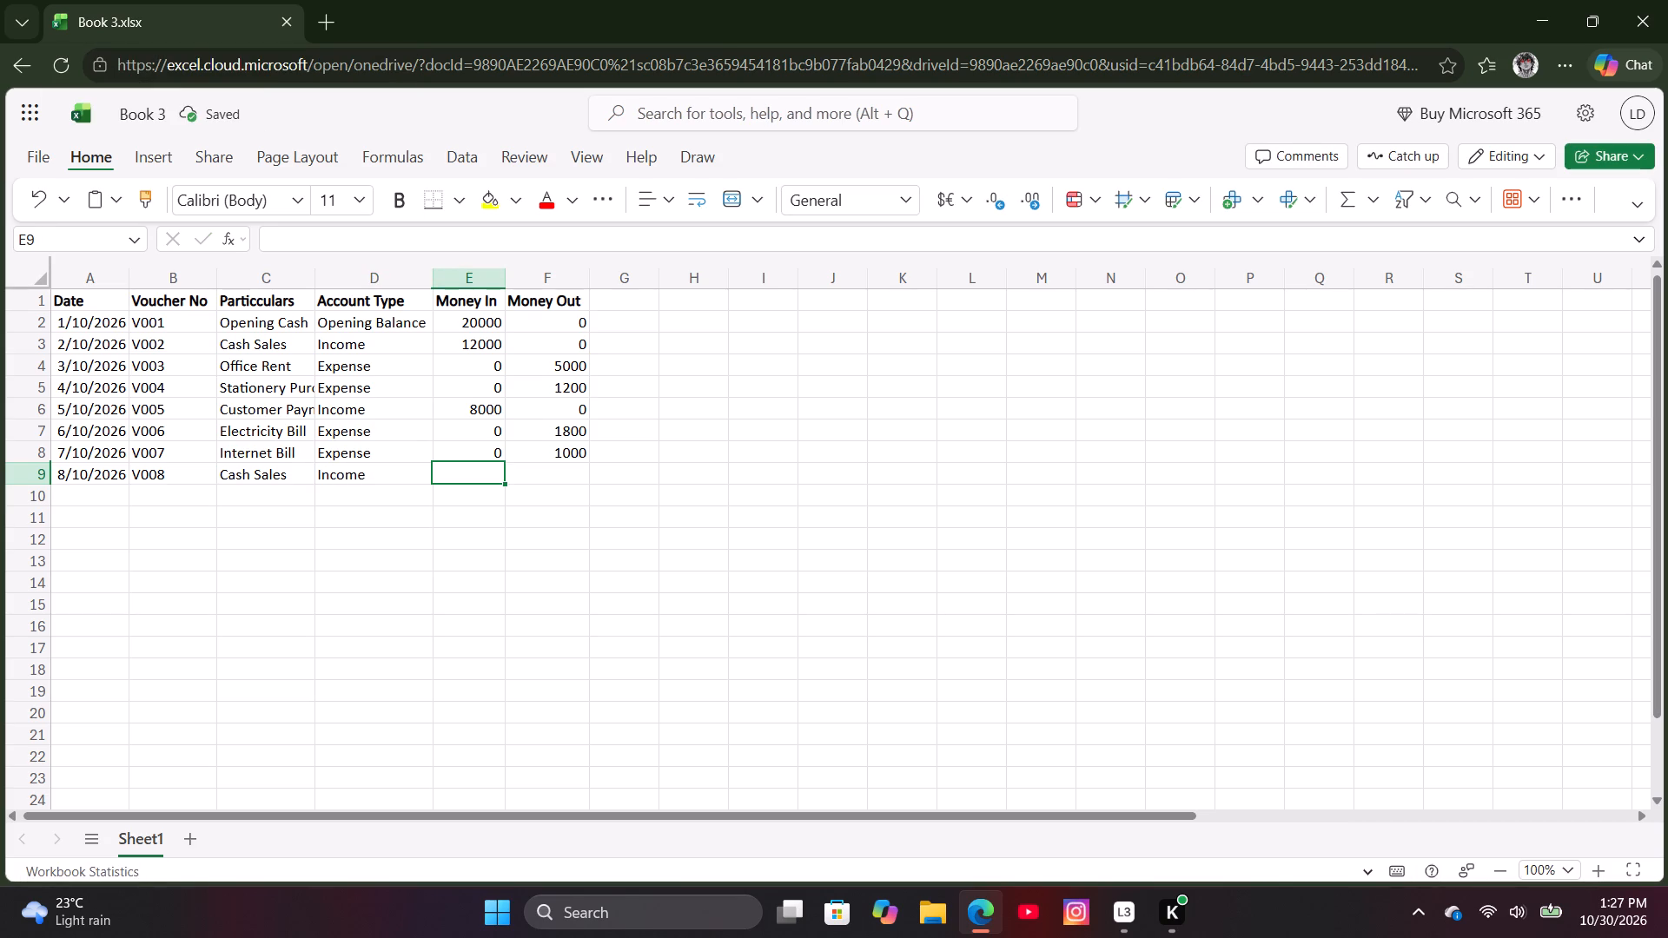
Enter 15000 as money in in cell E9 and 0 as money out in cell F9 for voucher V008.
type("15")
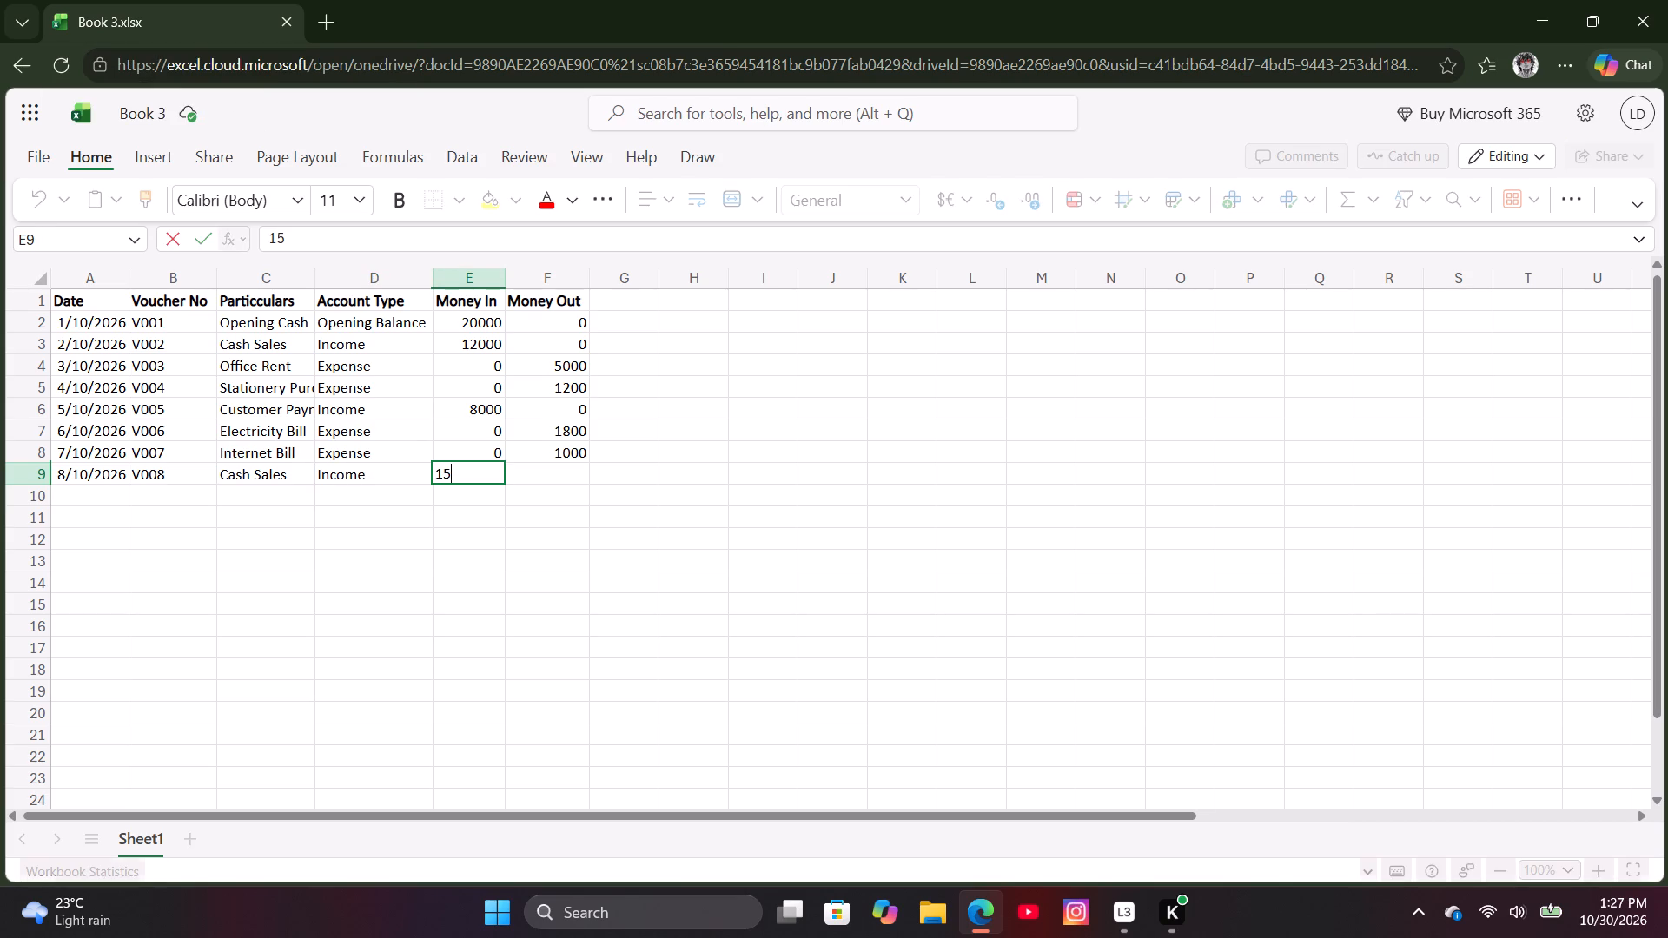
type("000")
key("Right")
key("0")
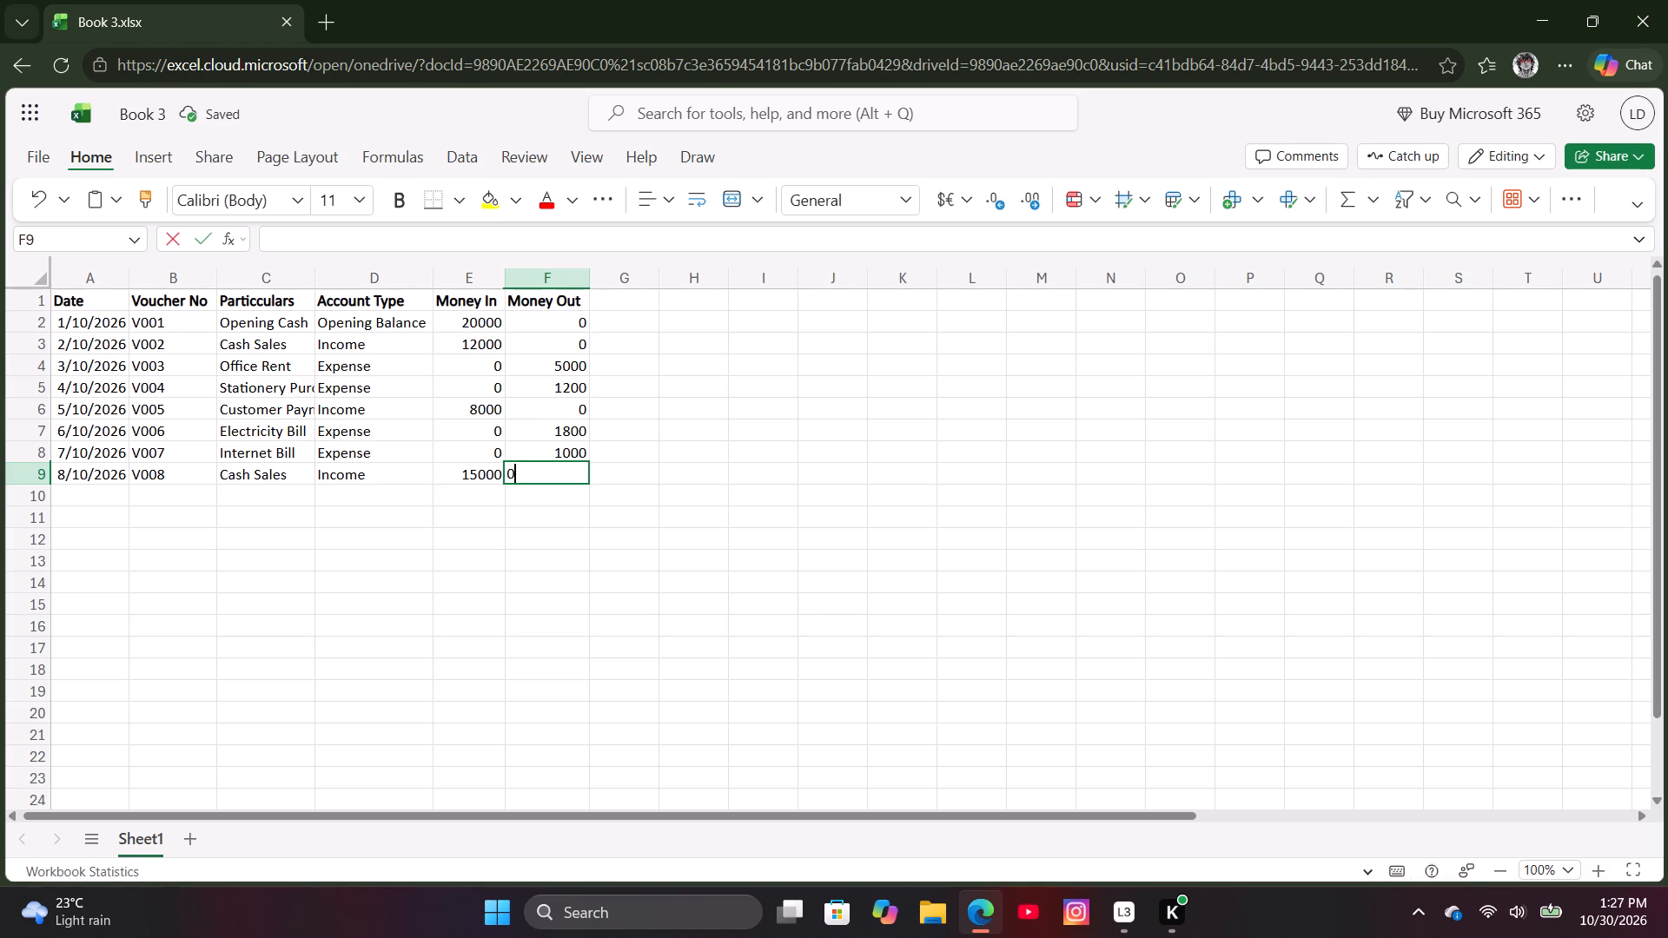
key("Down")
Enter the date 9/10/2026 in cell A10 and the voucher number V009 in cell B10.
key("Left")
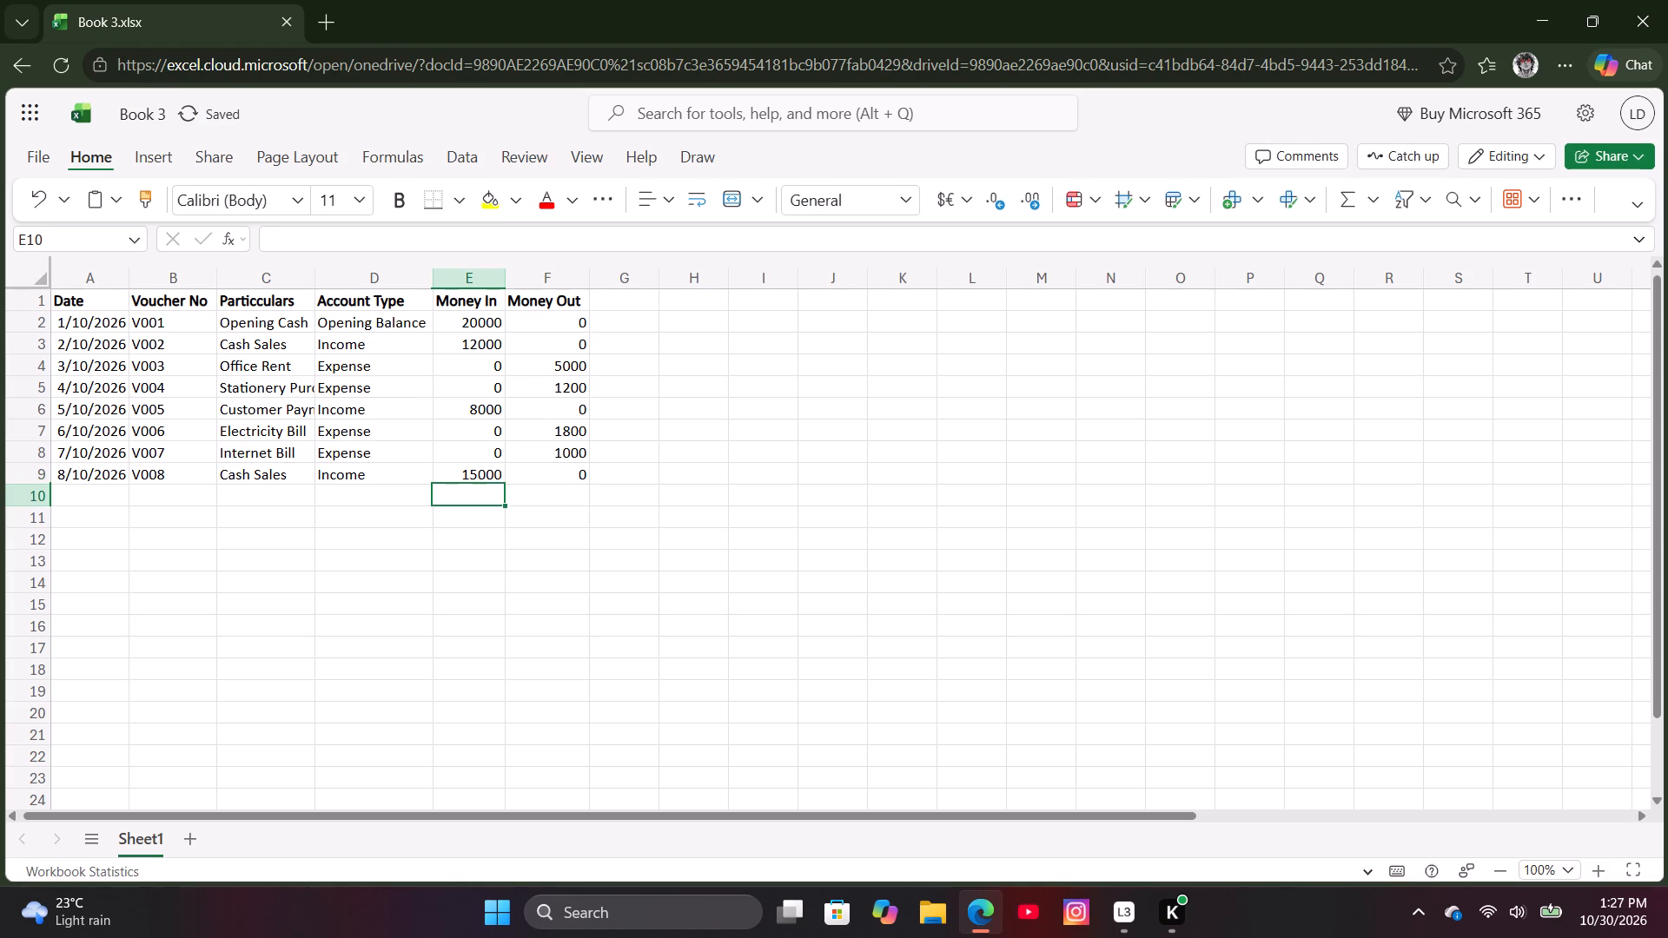
key("Left")
key("Left")
key("Left")
key("Left")
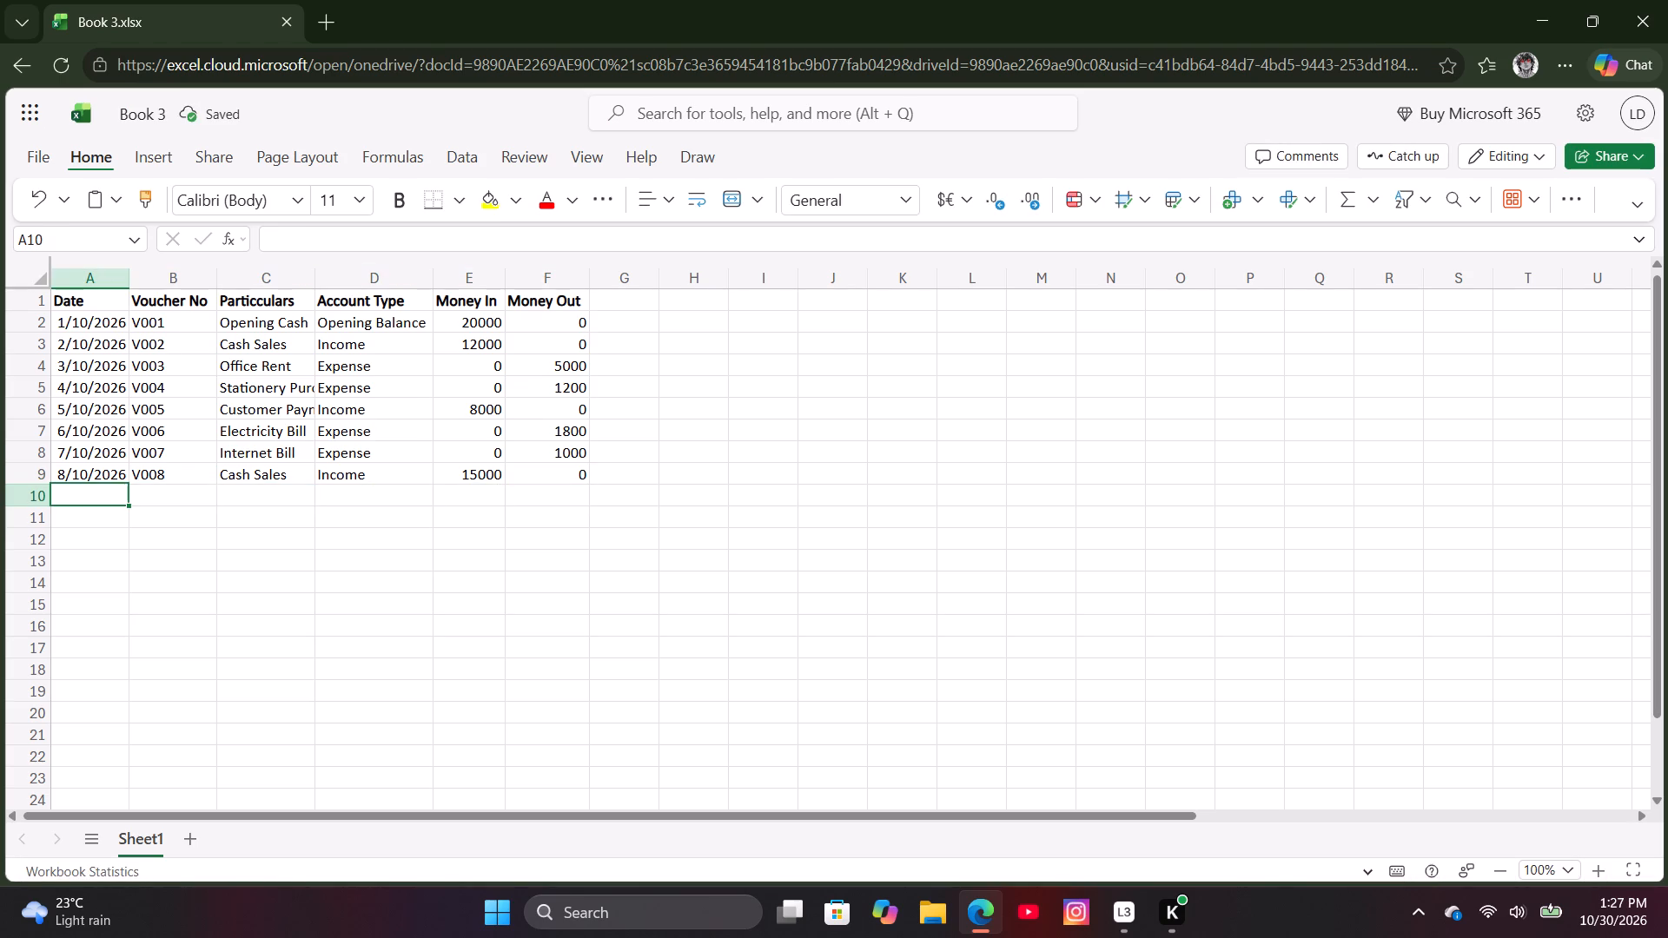
type("9/")
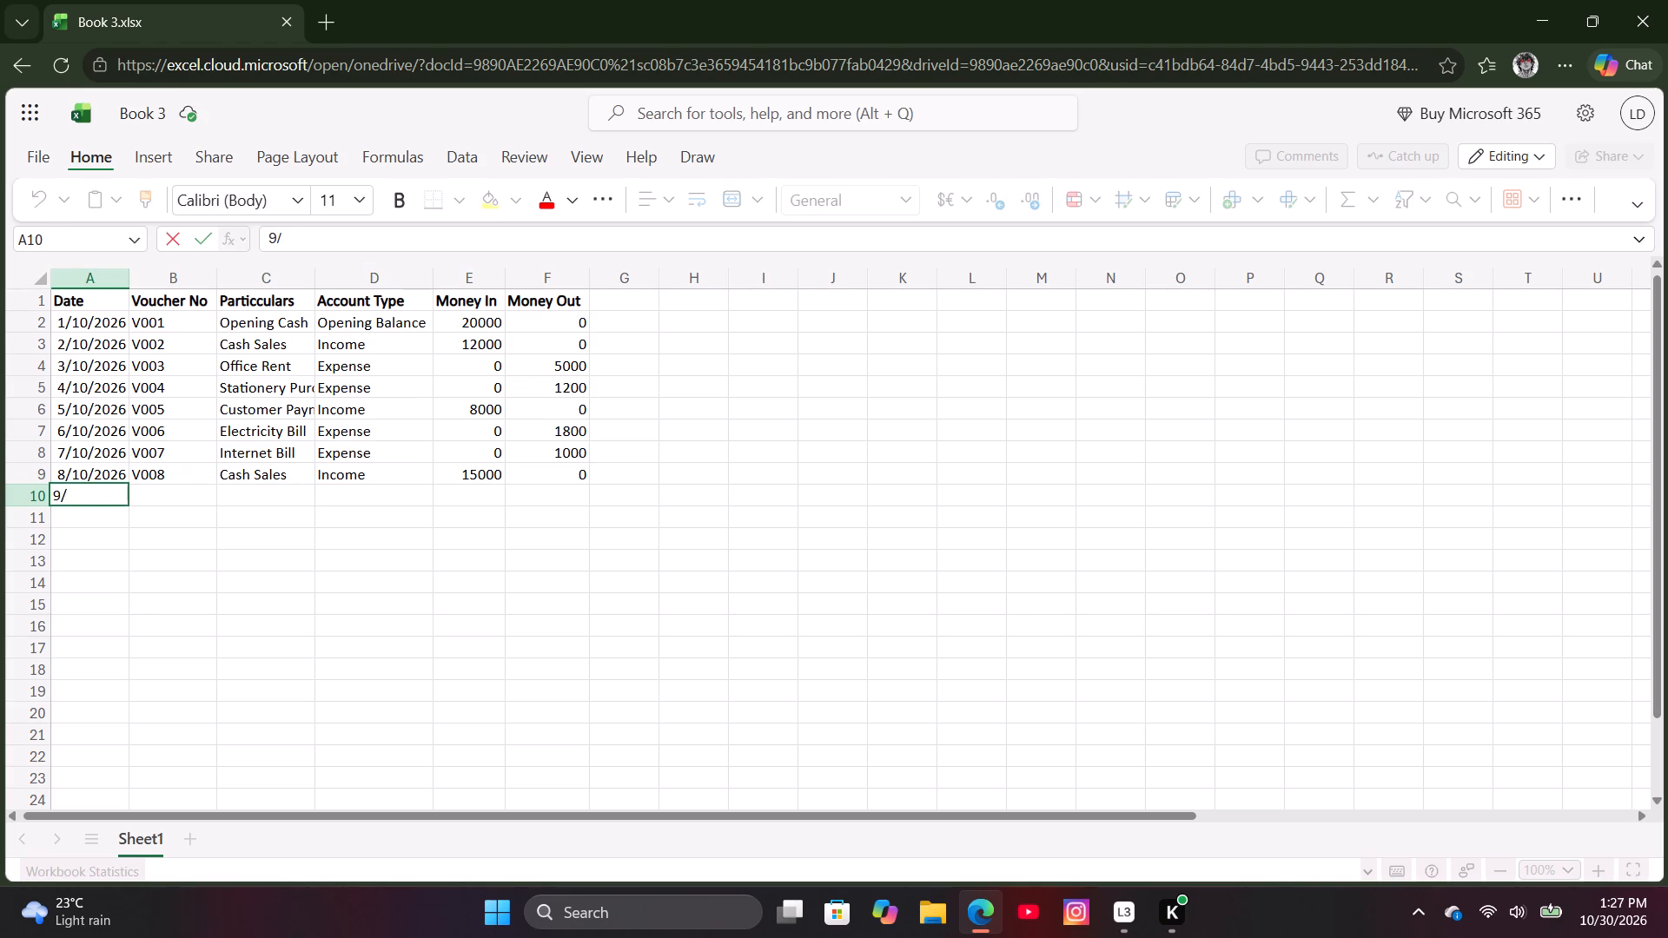
type("10")
type("/202")
key("6")
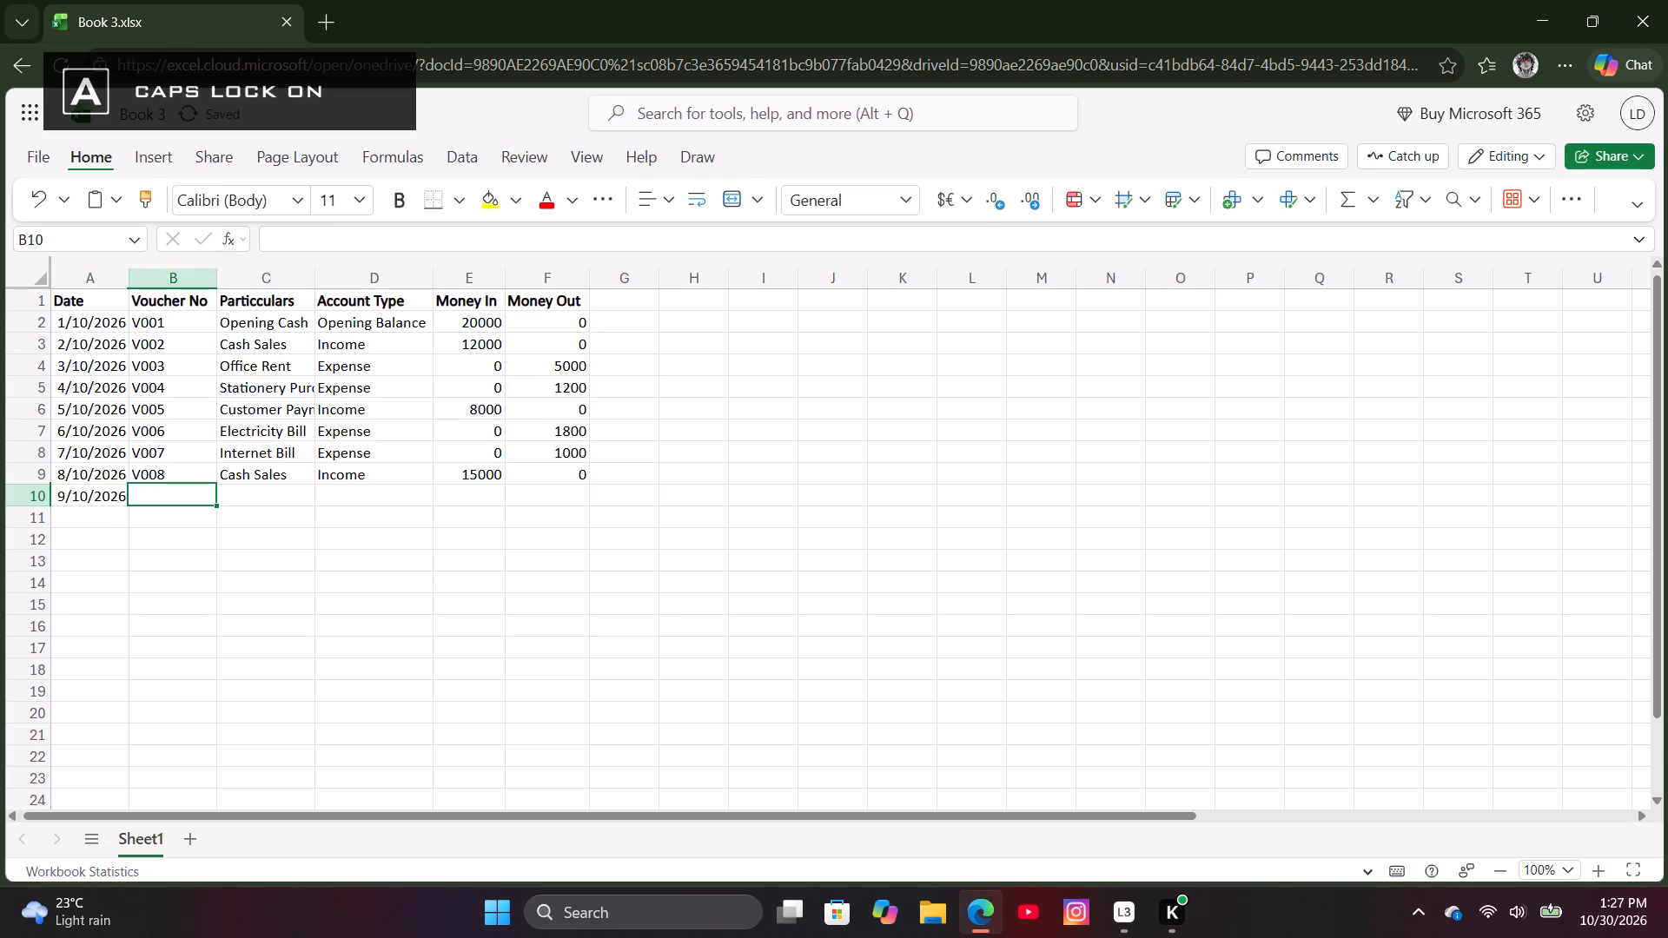
key("v")
type("009")
key("Right")
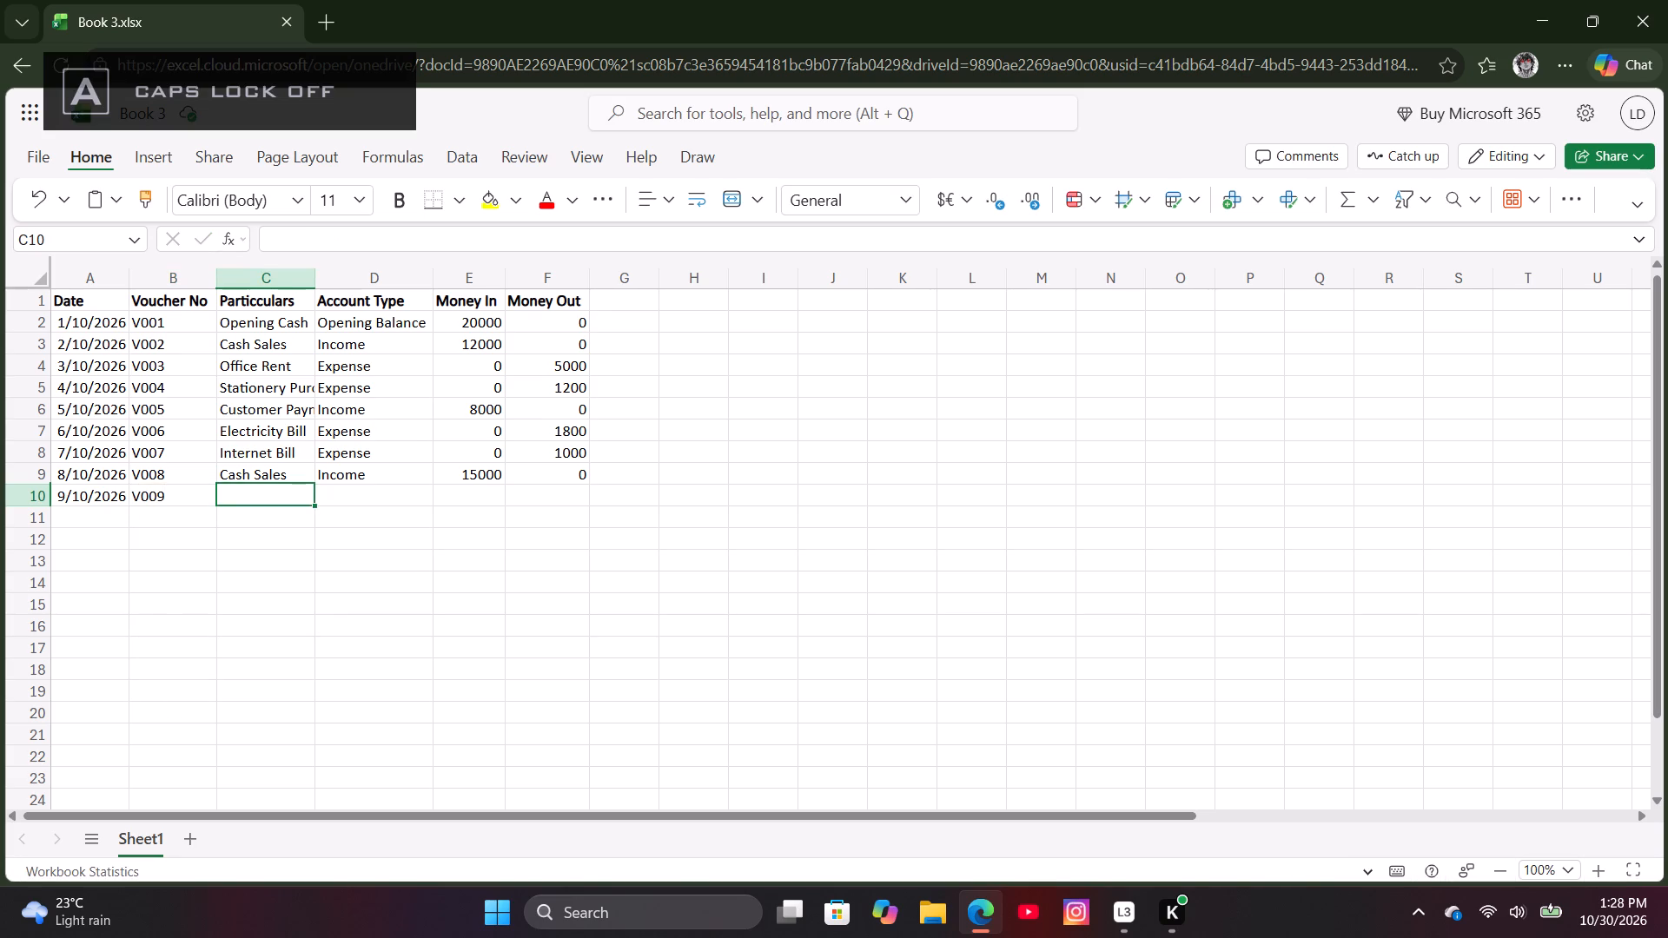
Enter "Travel Expense" as the particulars in cell C10 and "Expense" as the account type in cell D10 for voucher V009.
type("RAVEL")
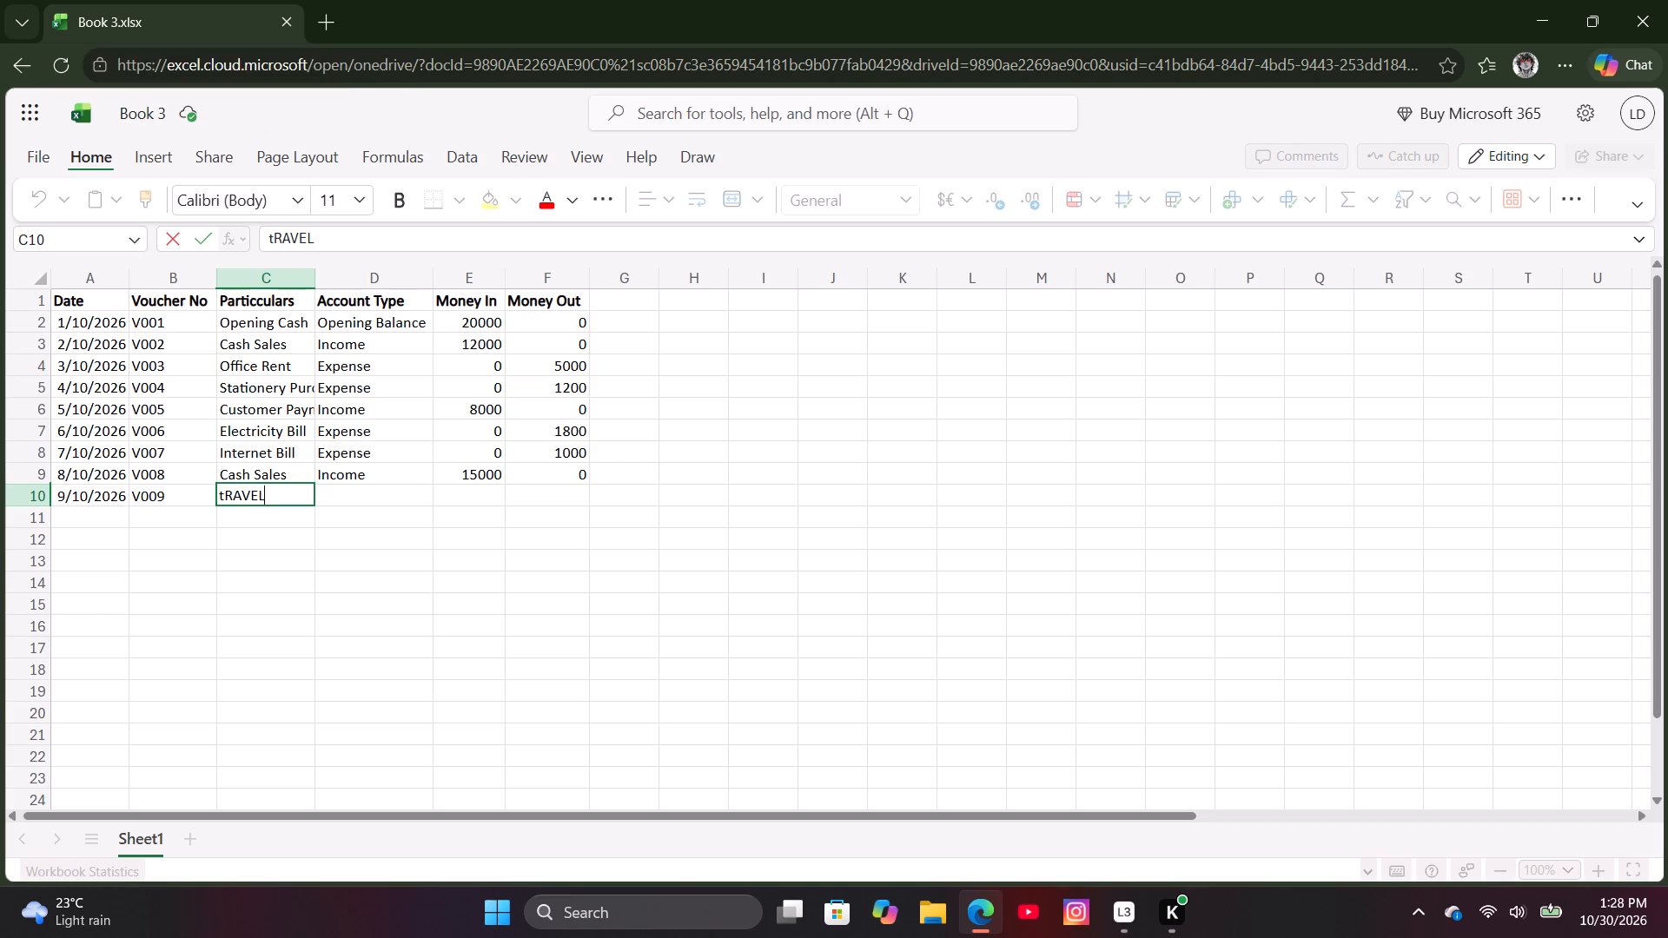
key("space")
key("BackSpace")
key("BackSpace")
key("BackSpace")
key("BackSpace")
key("BackSpace")
key("BackSpace")
key("BackSpace")
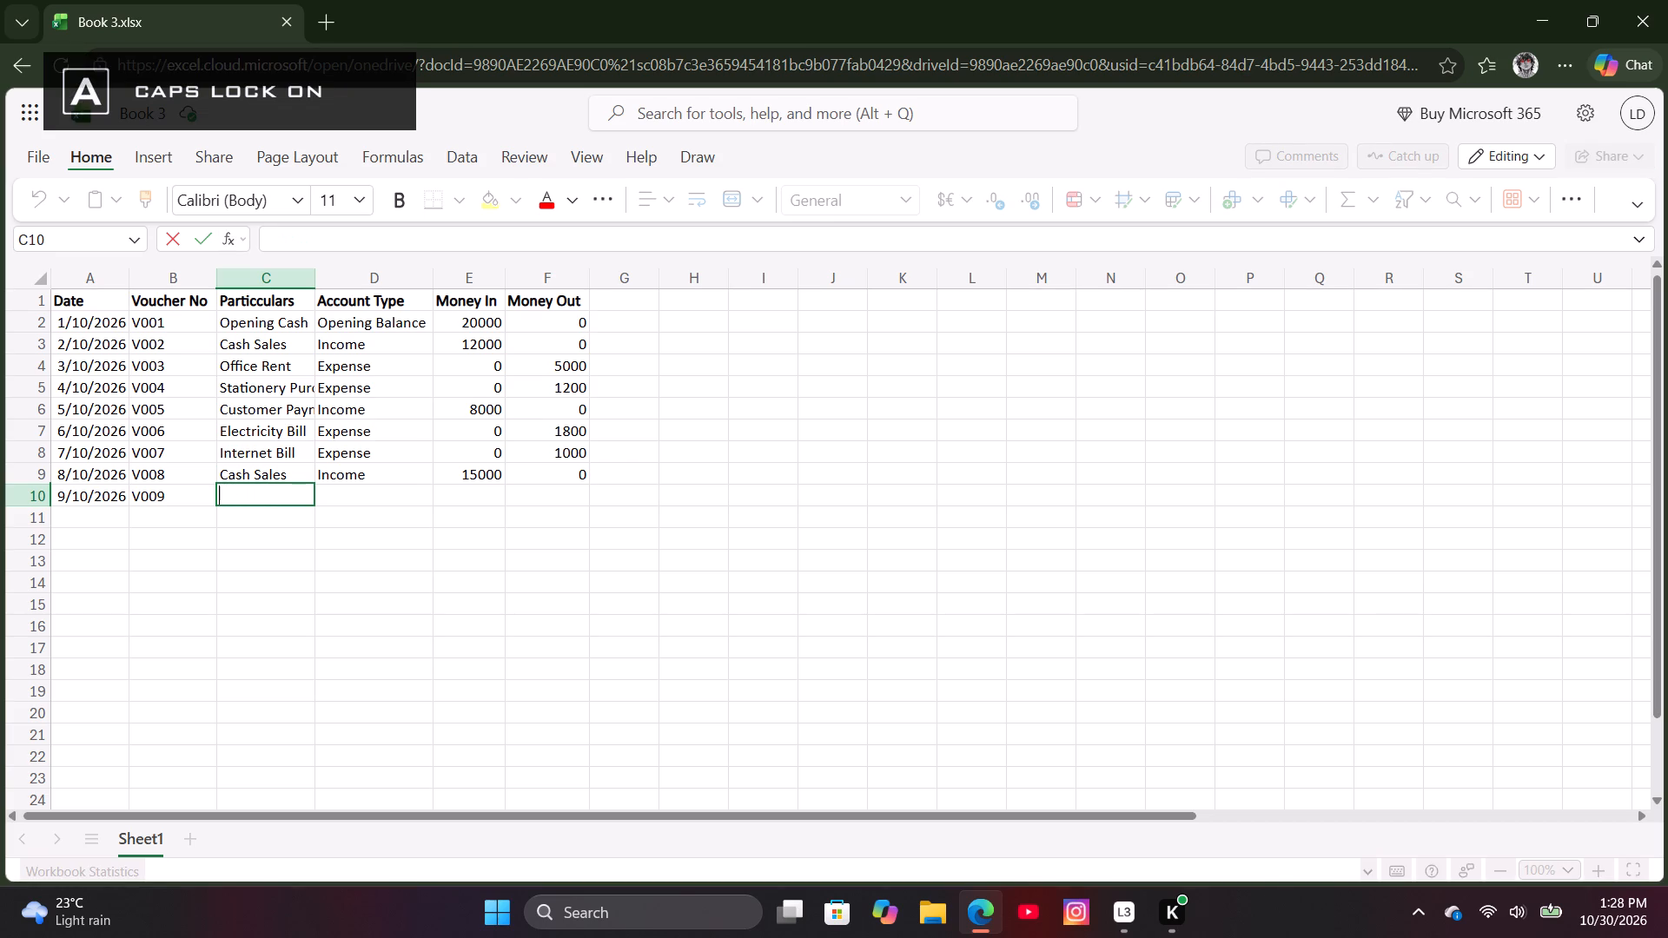
type("ravel")
key("space")
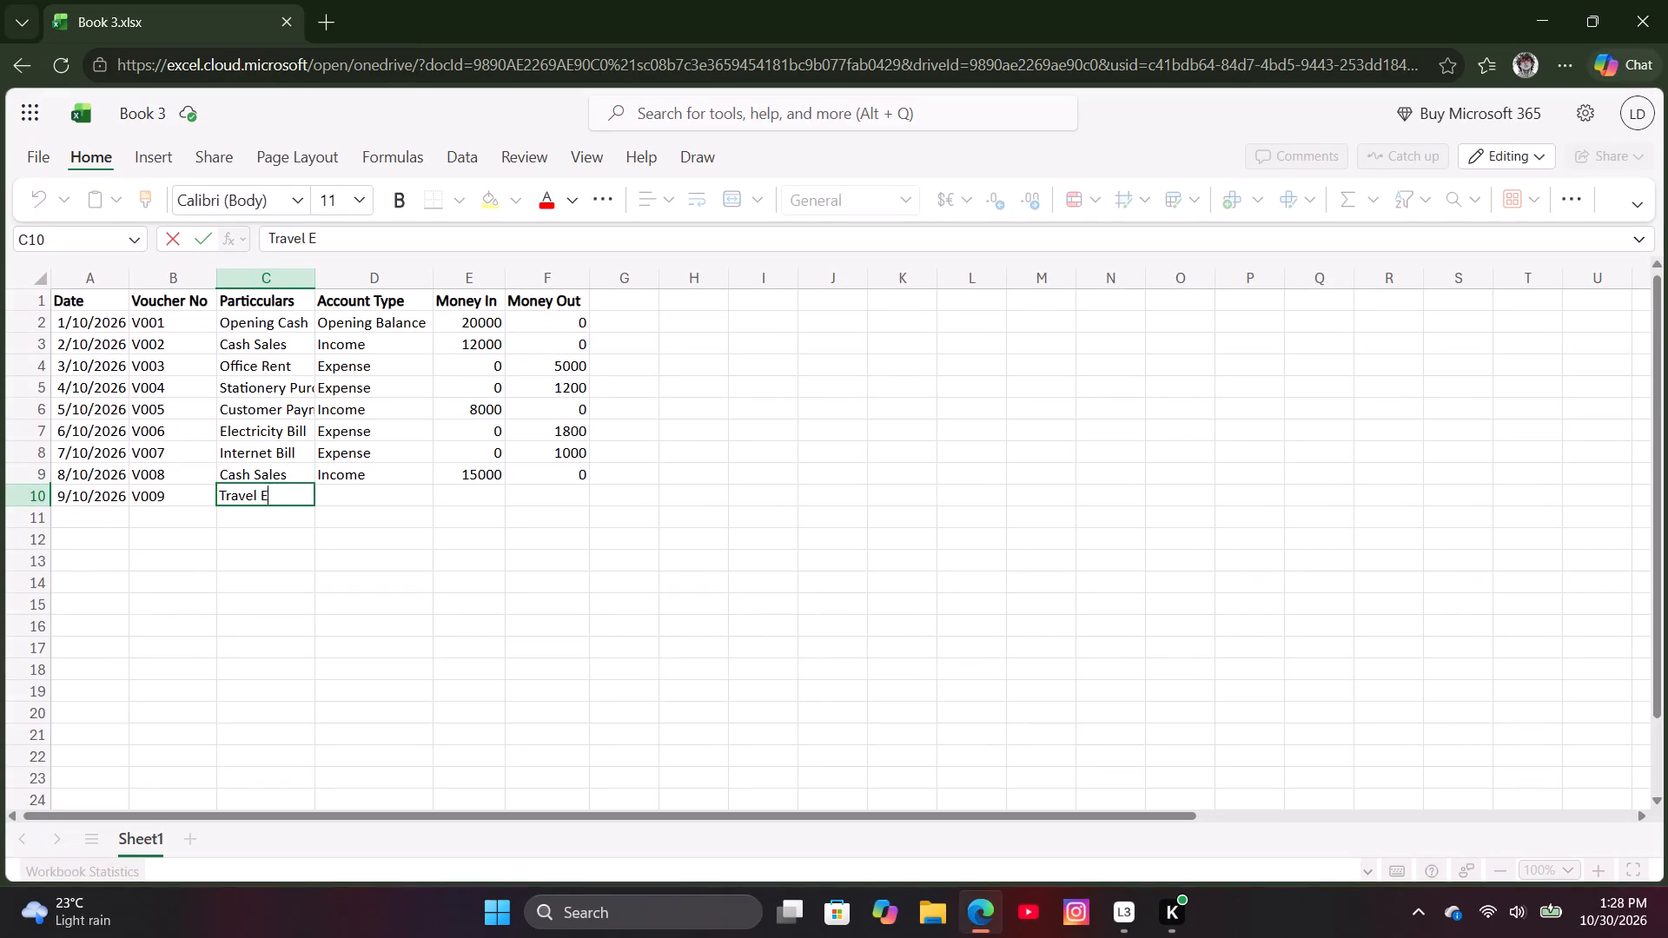
key("x")
key("p")
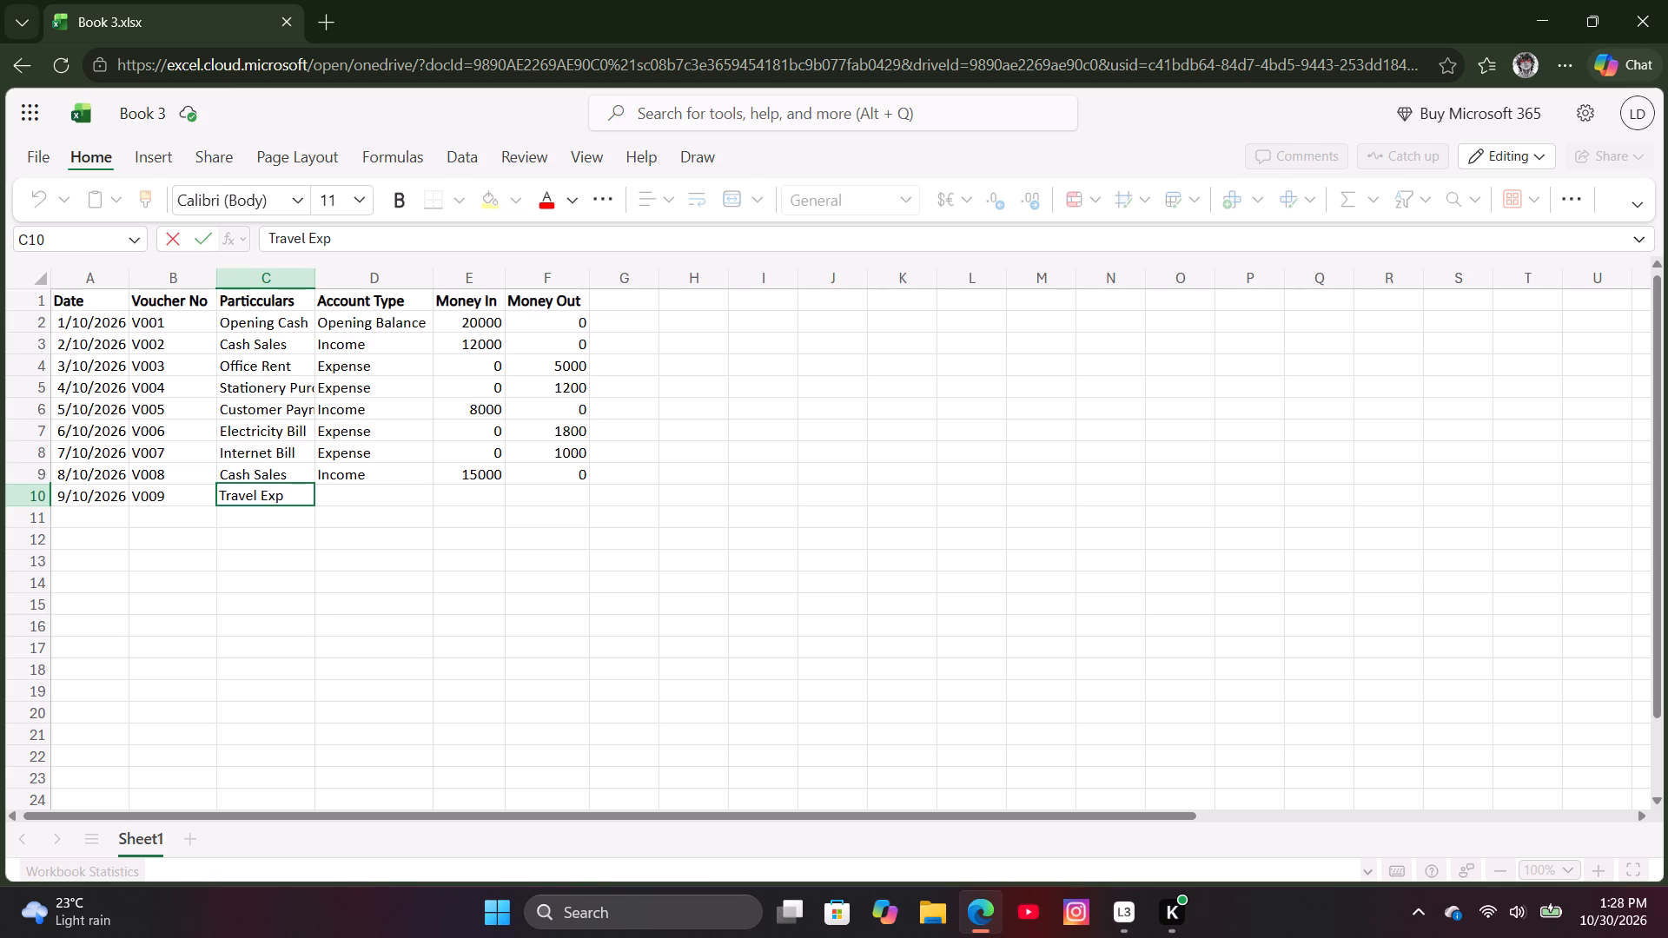
type("en")
type("se")
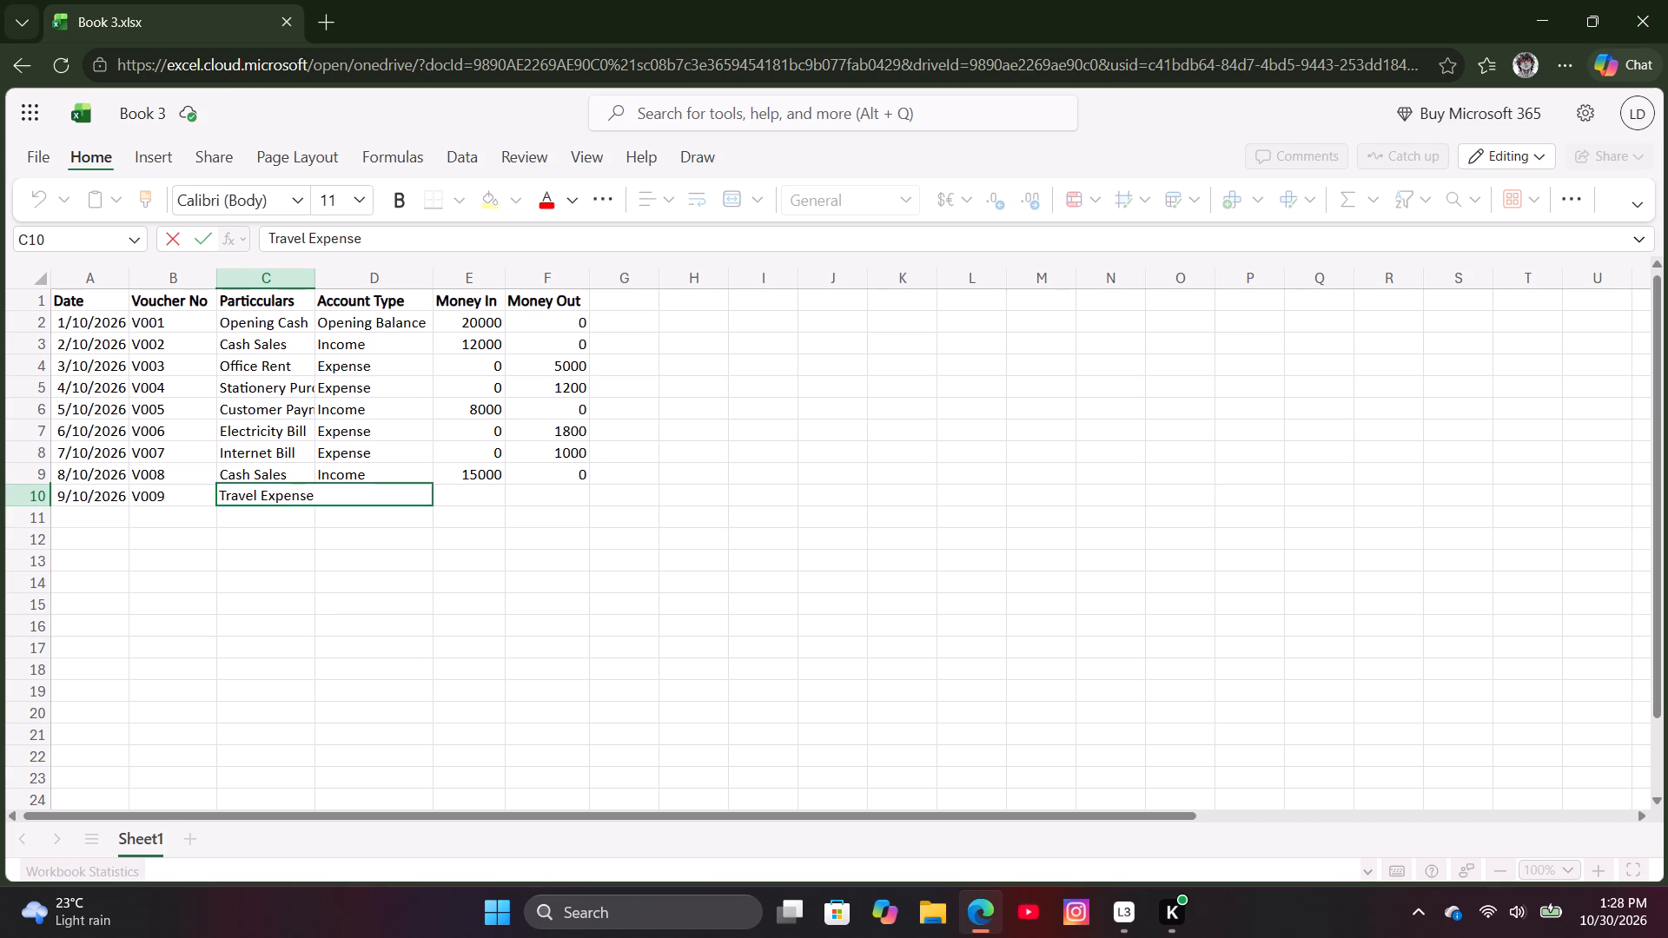
key("Right")
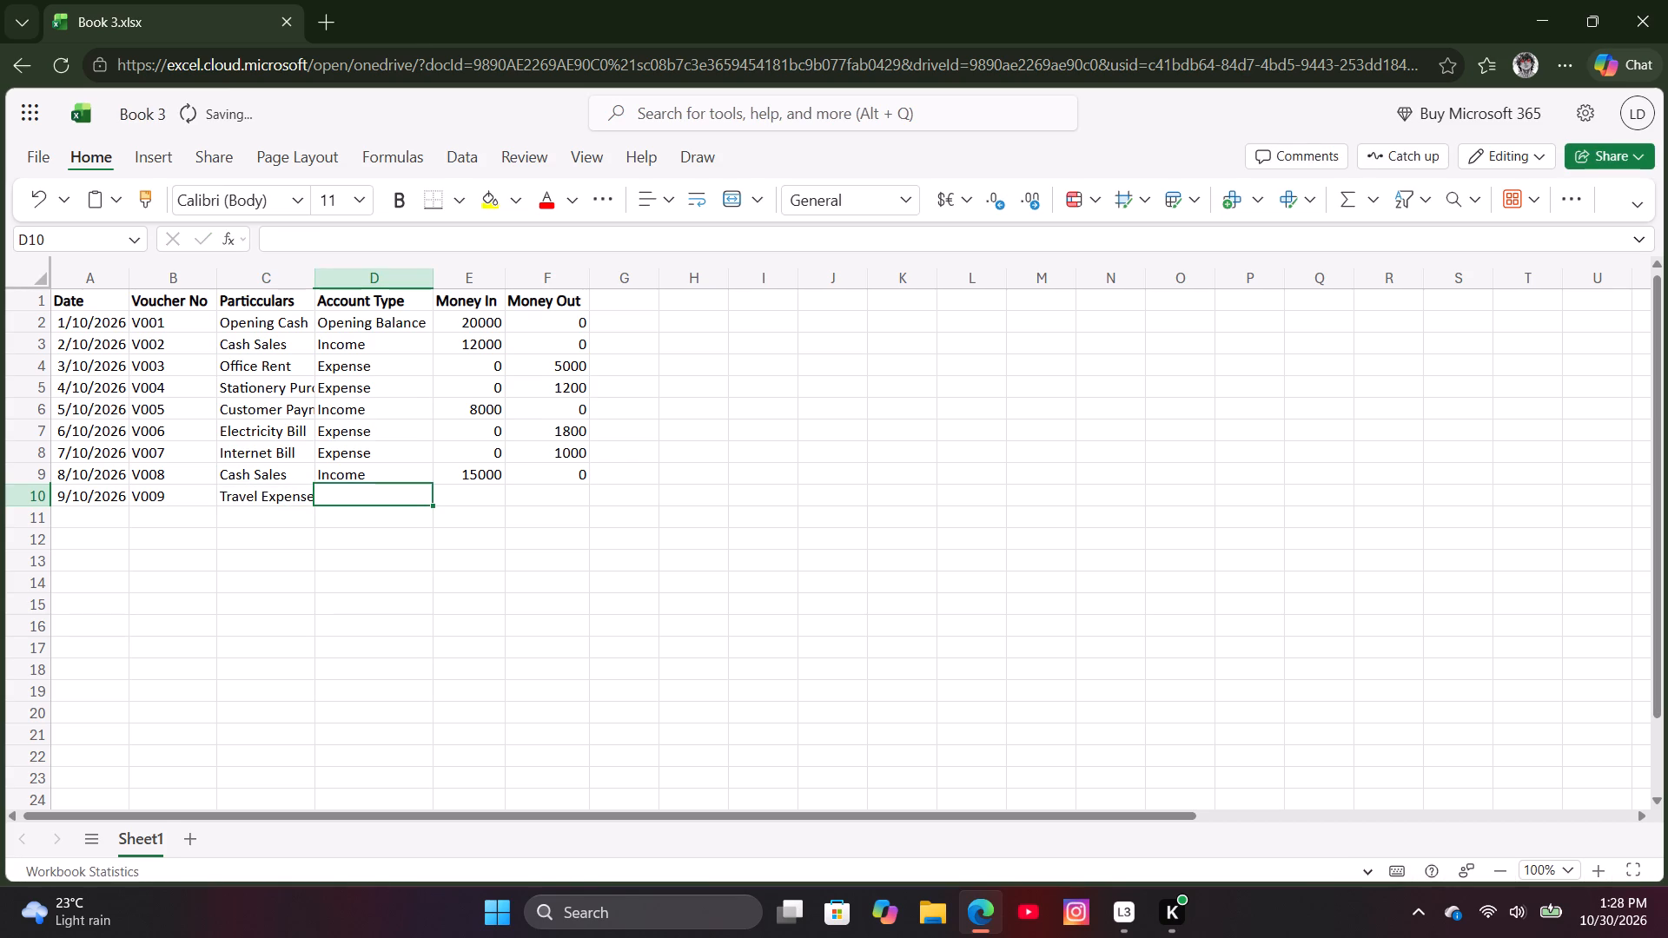
key("e")
key("Tab")
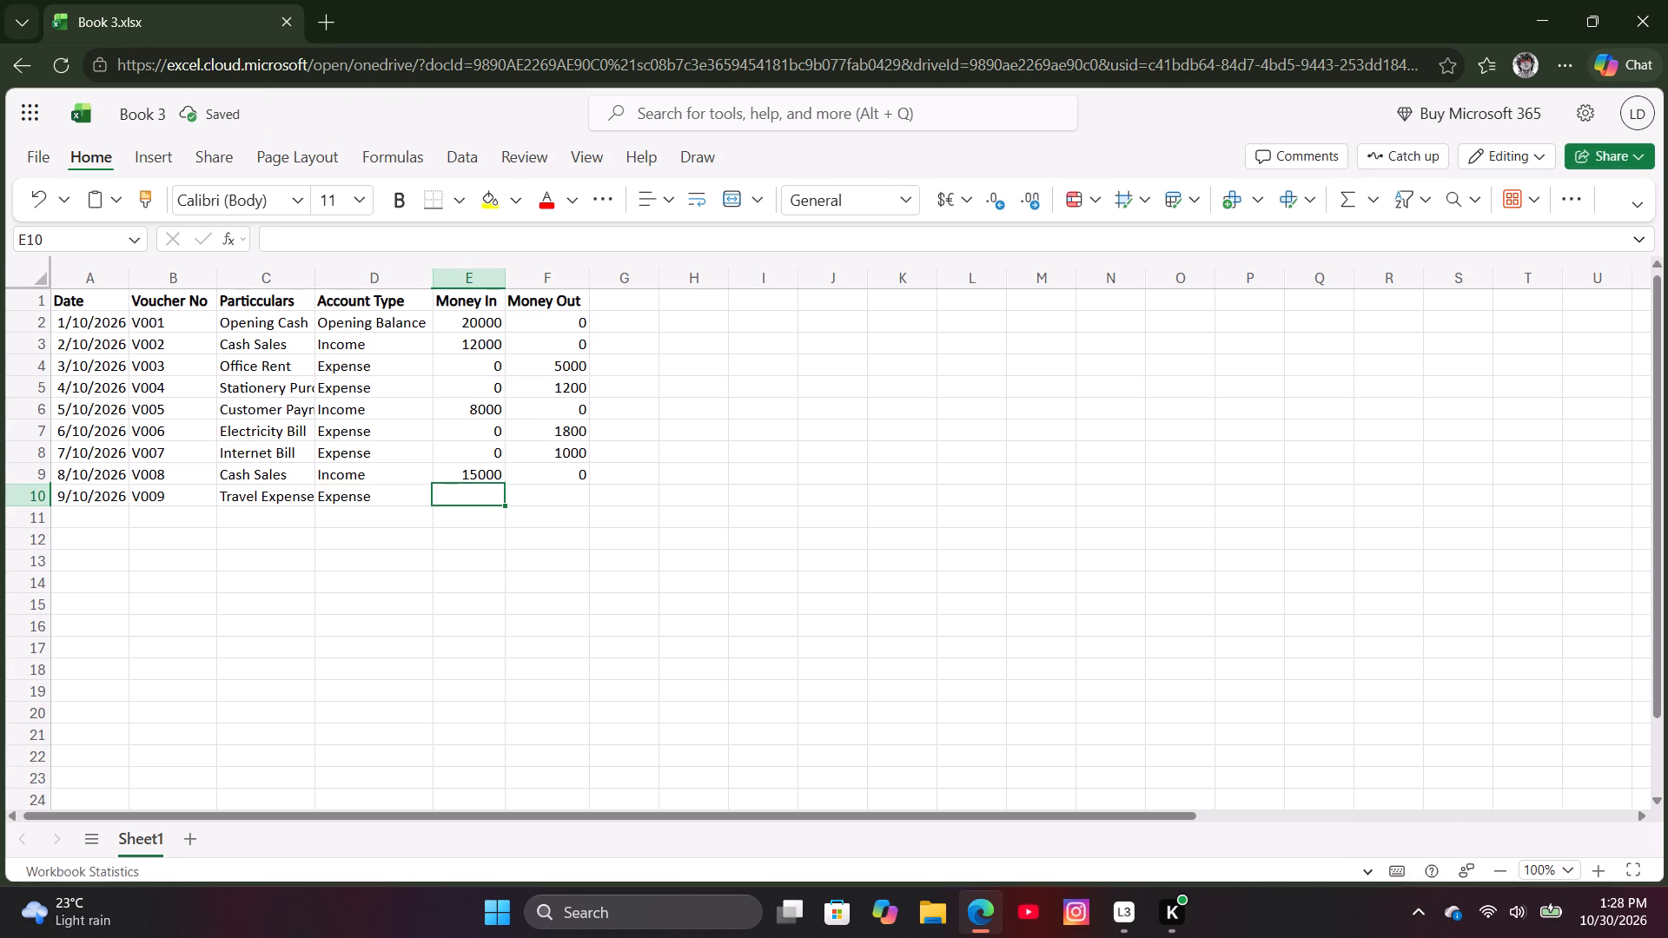
Enter 0 as money in in cell E10 and 700 as money out in cell F10 for voucher V009.
key("0")
key("Right")
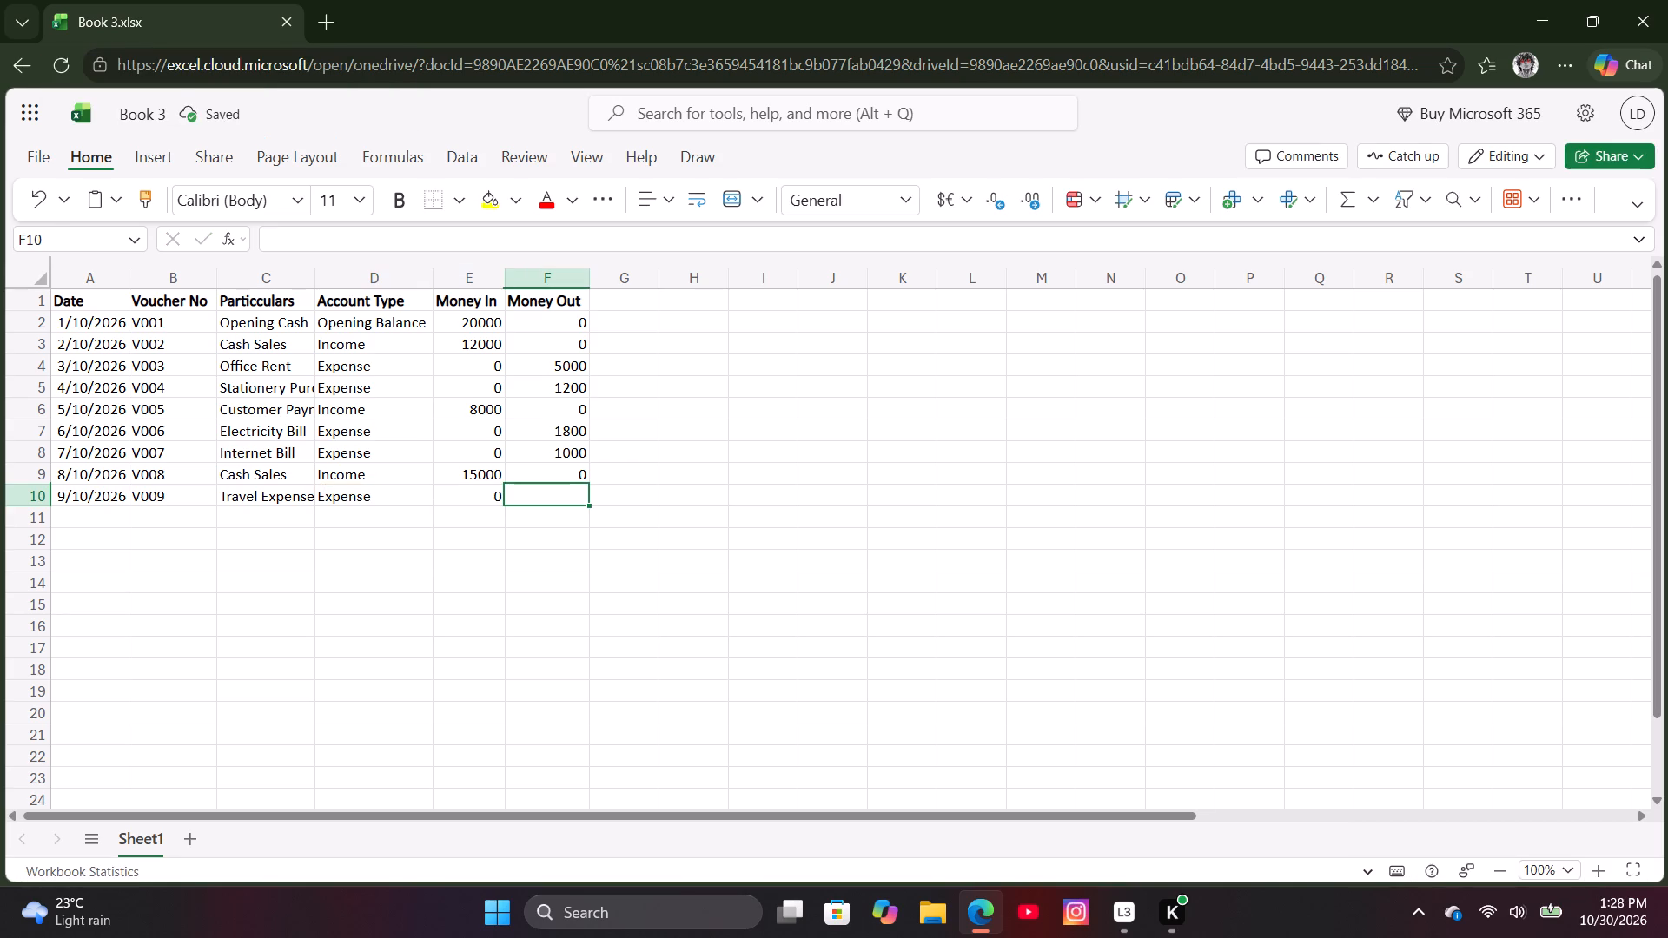
type("700")
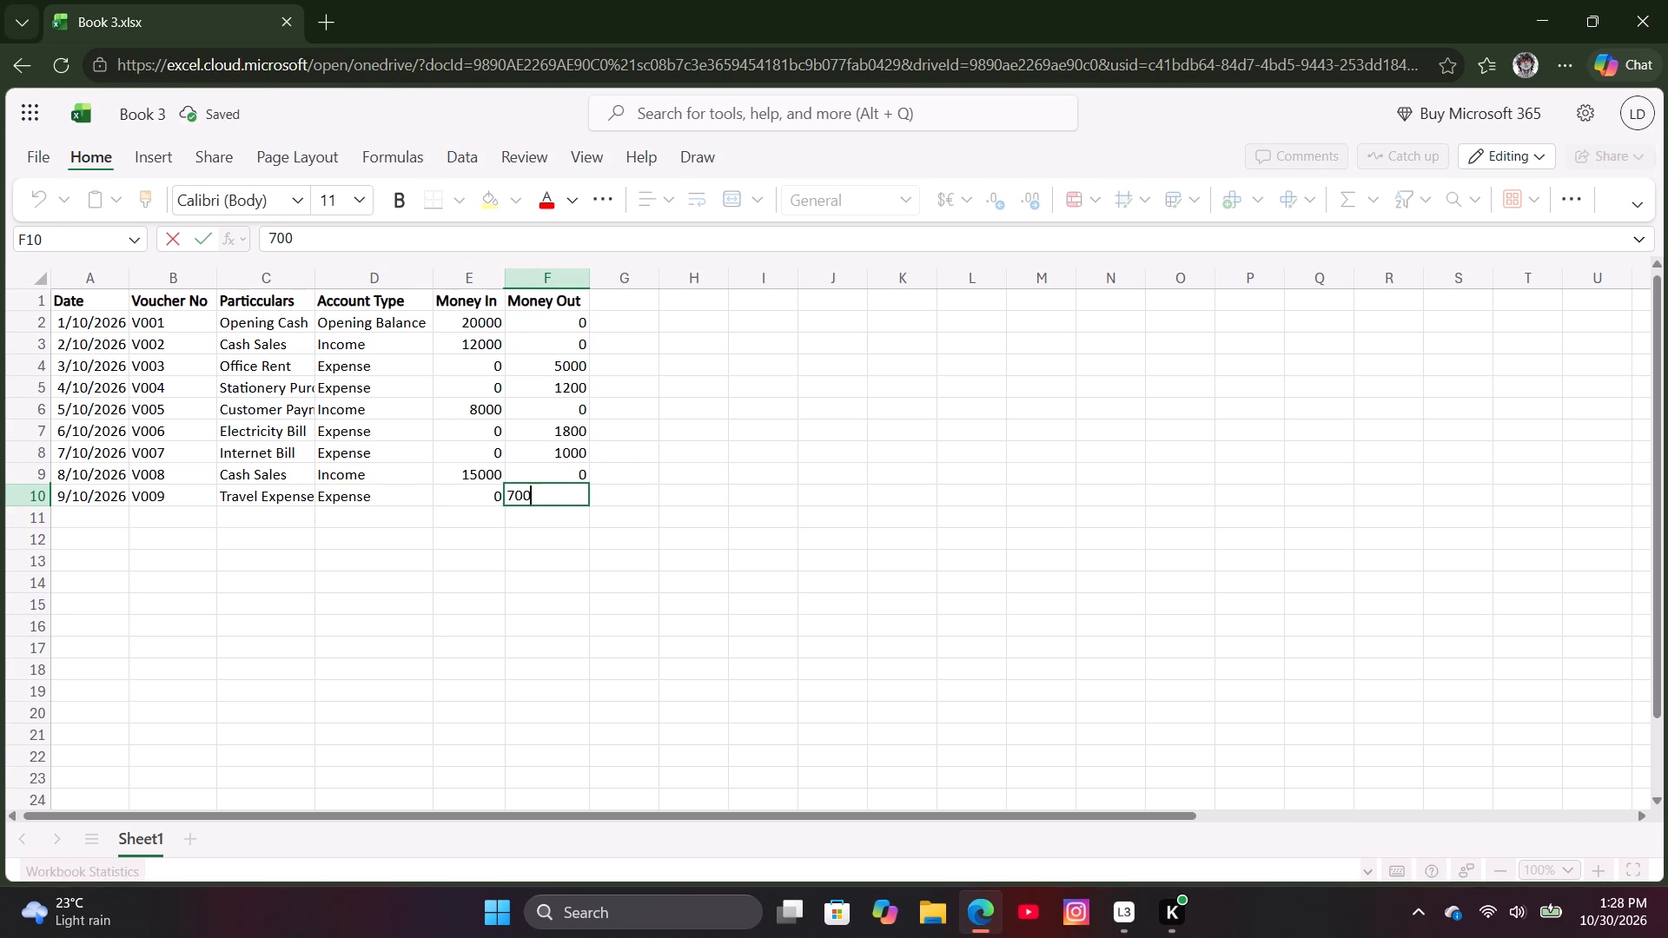
key("Down")
Enter the date 10/10/2026 in cell A11 and the voucher number V0010 in cell B11.
key("Left")
key("Left")
key("Left")
key("Left")
key("Left")
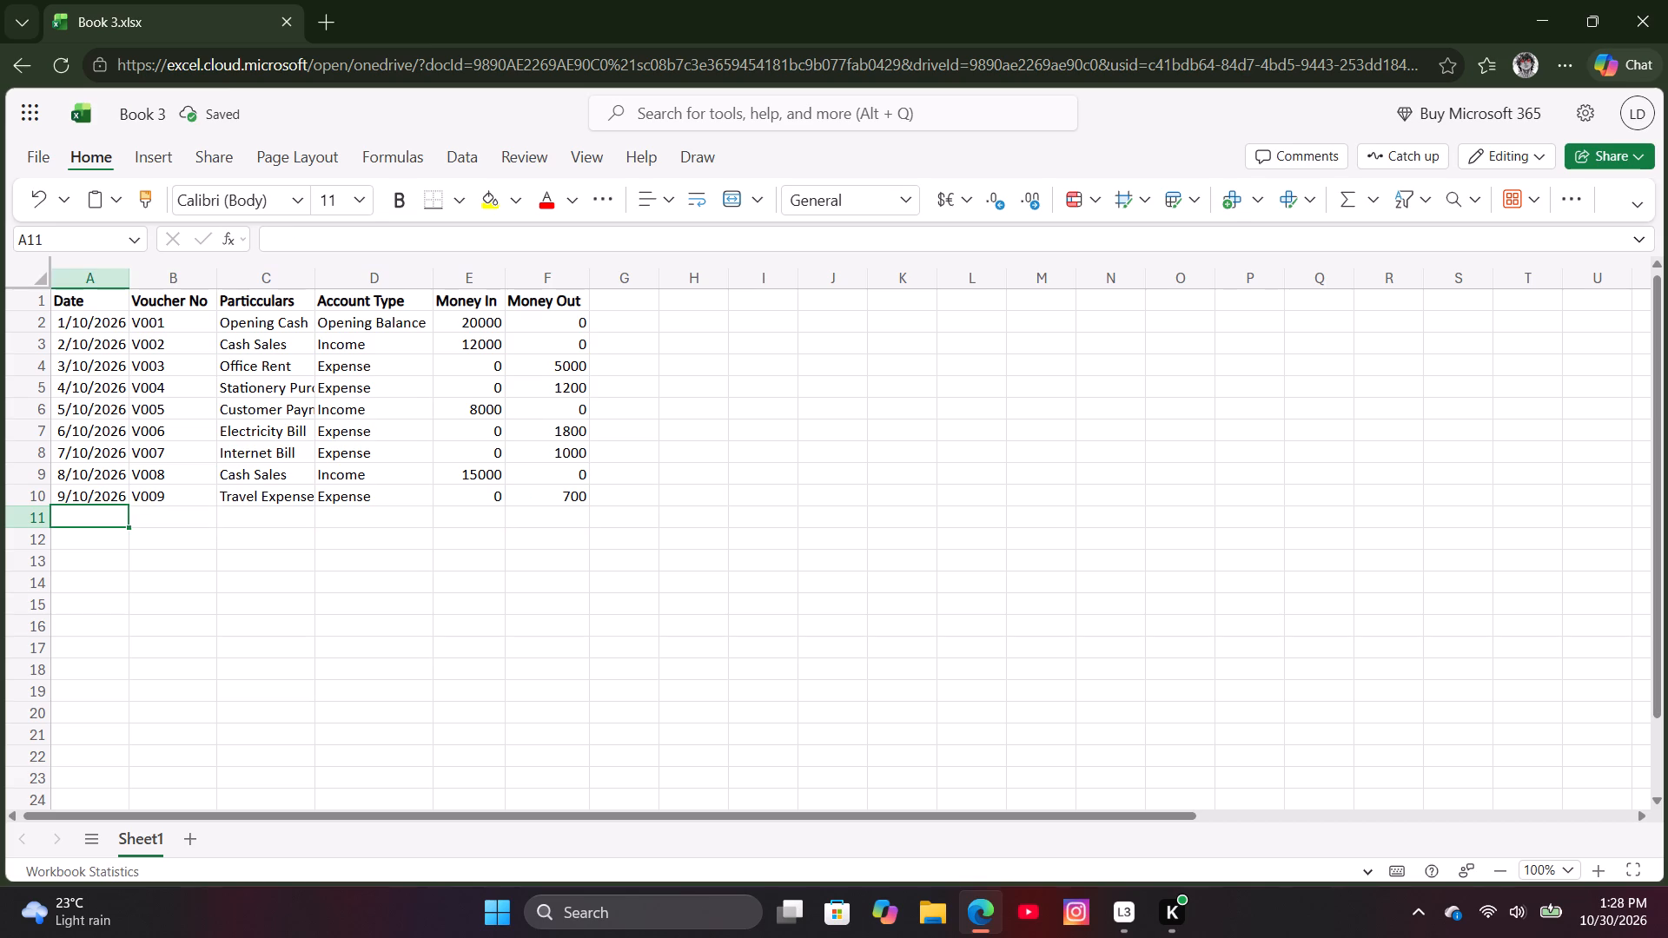
type("10/")
type("10")
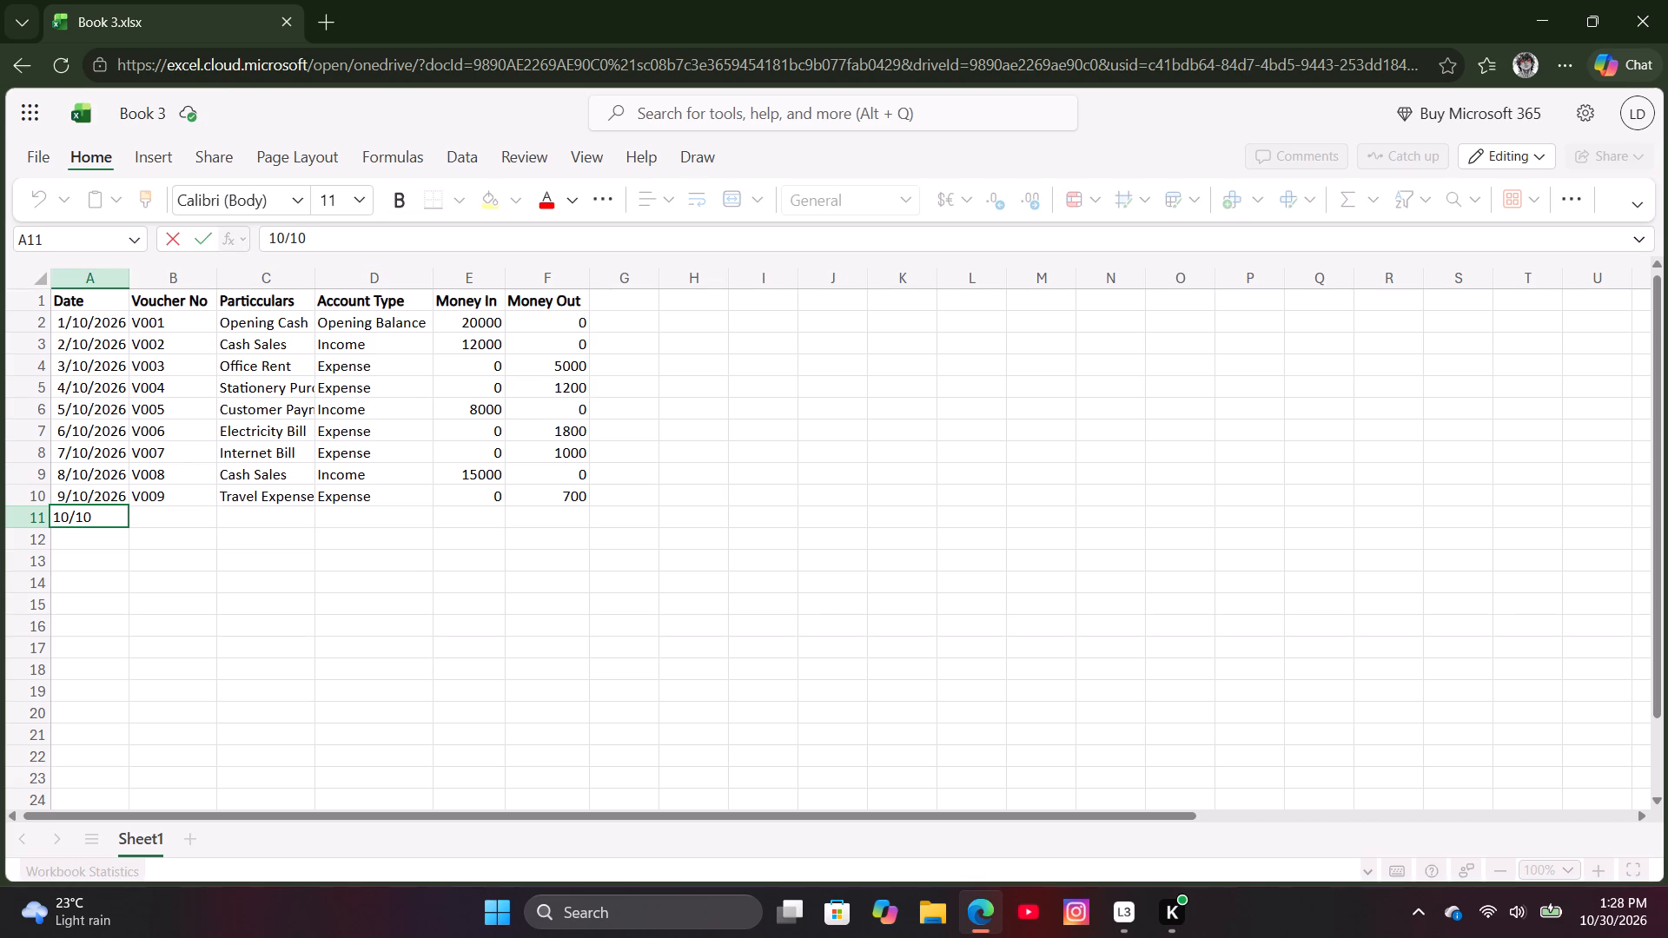
type("/20")
type("26")
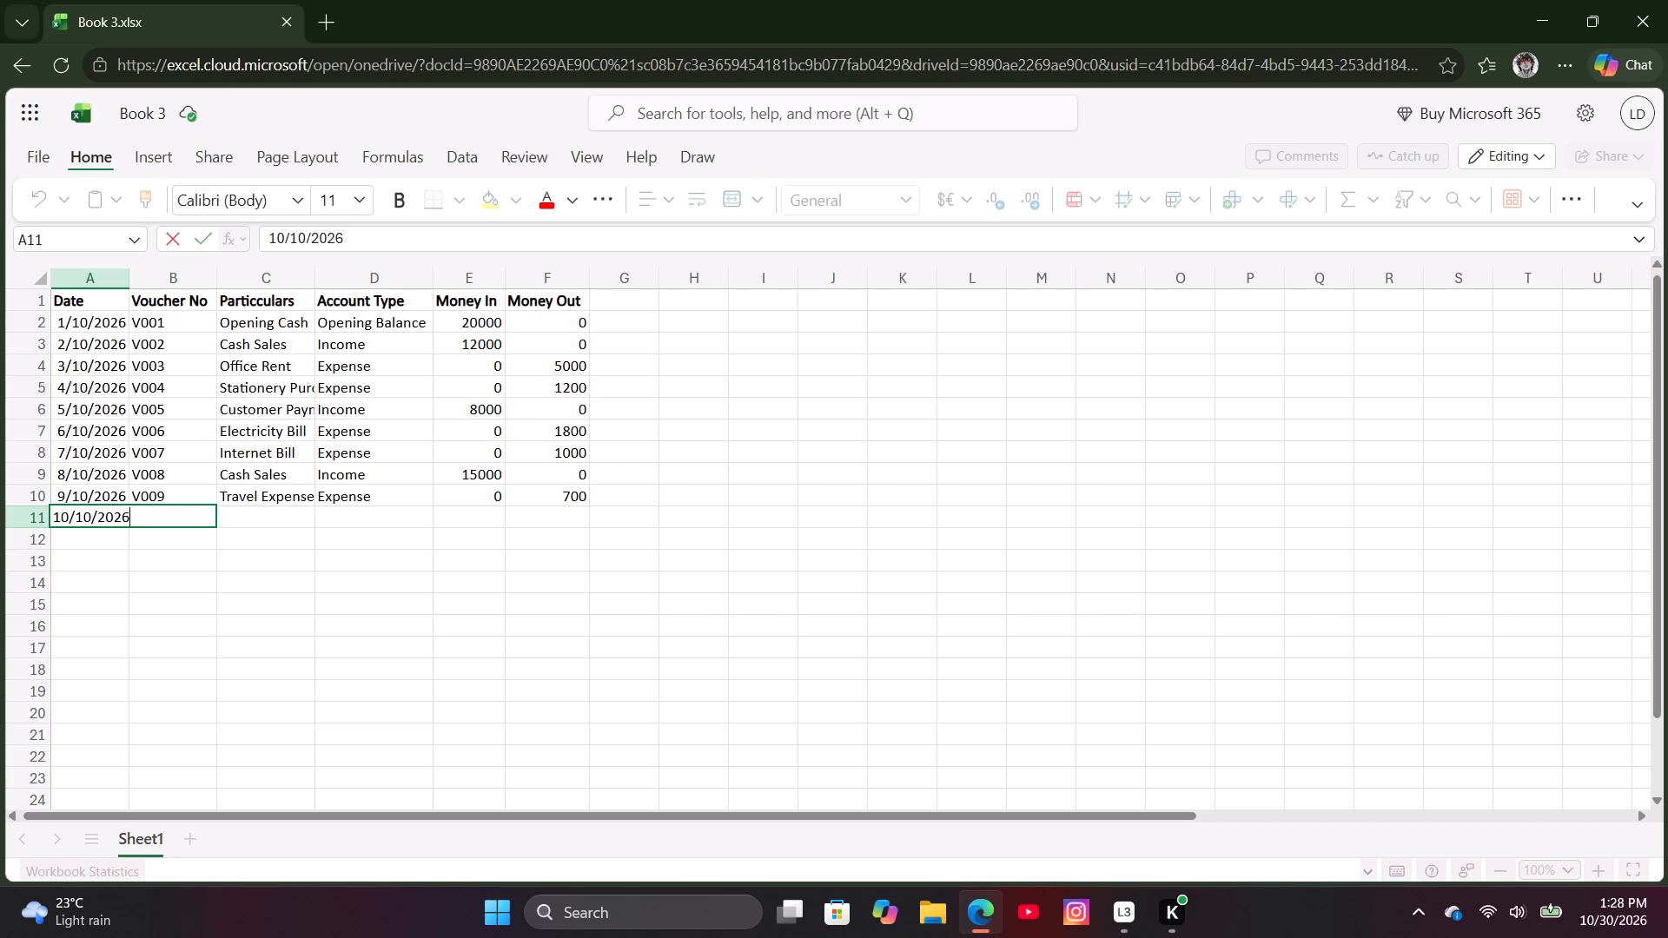
key("Right")
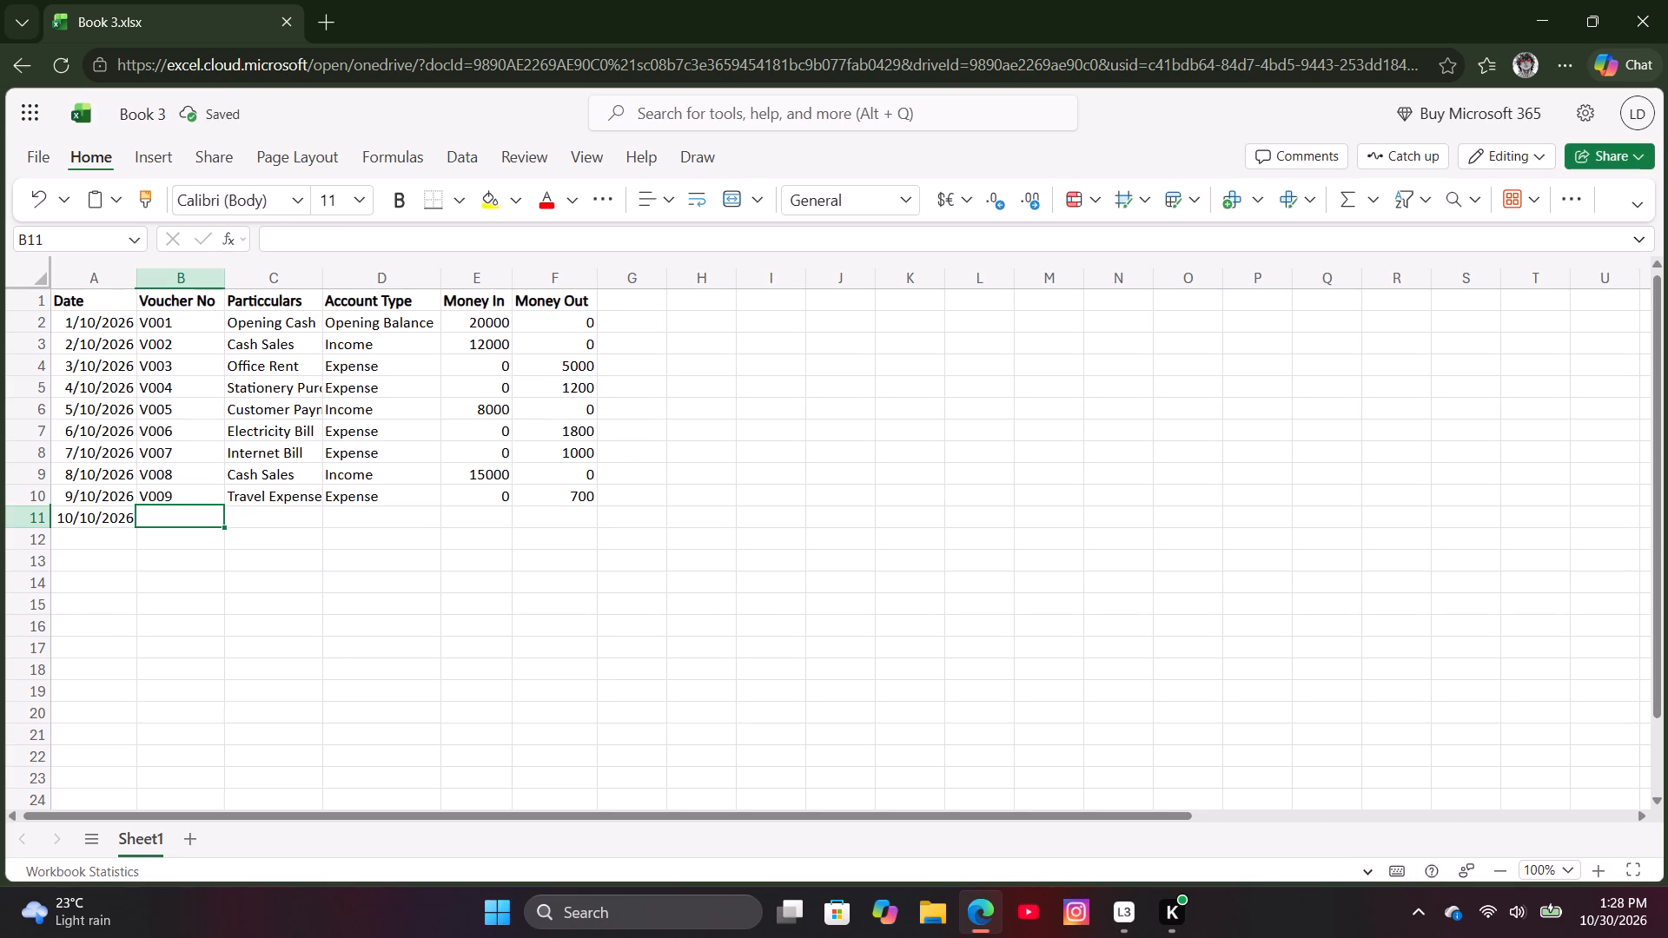
type("V00")
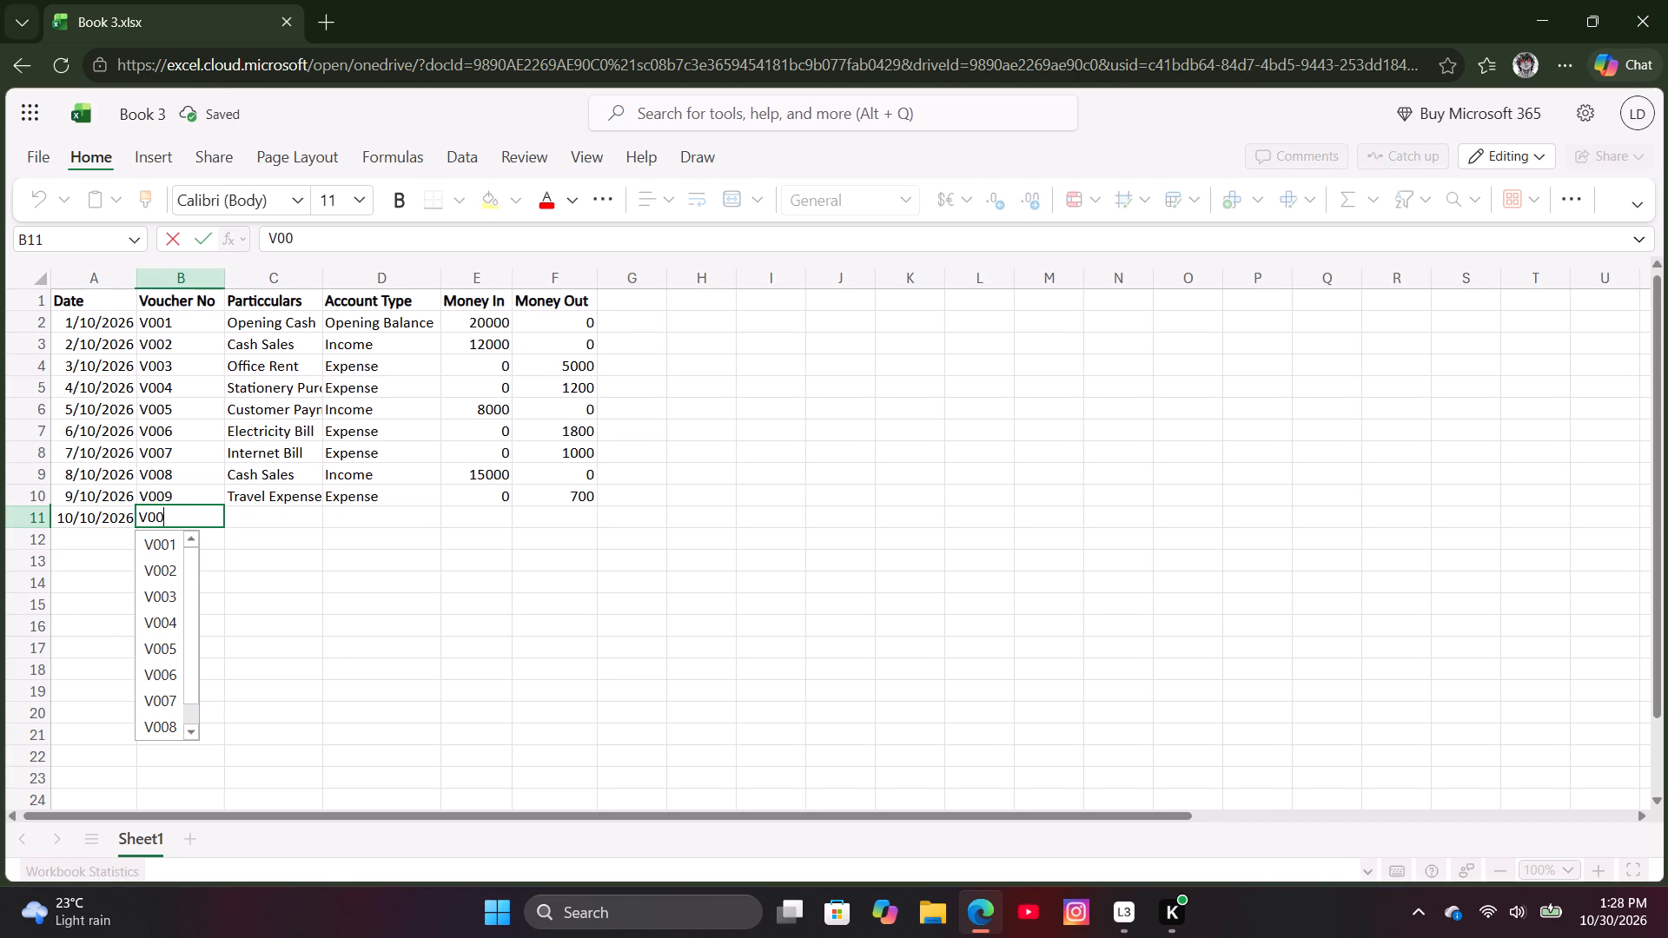
type("10")
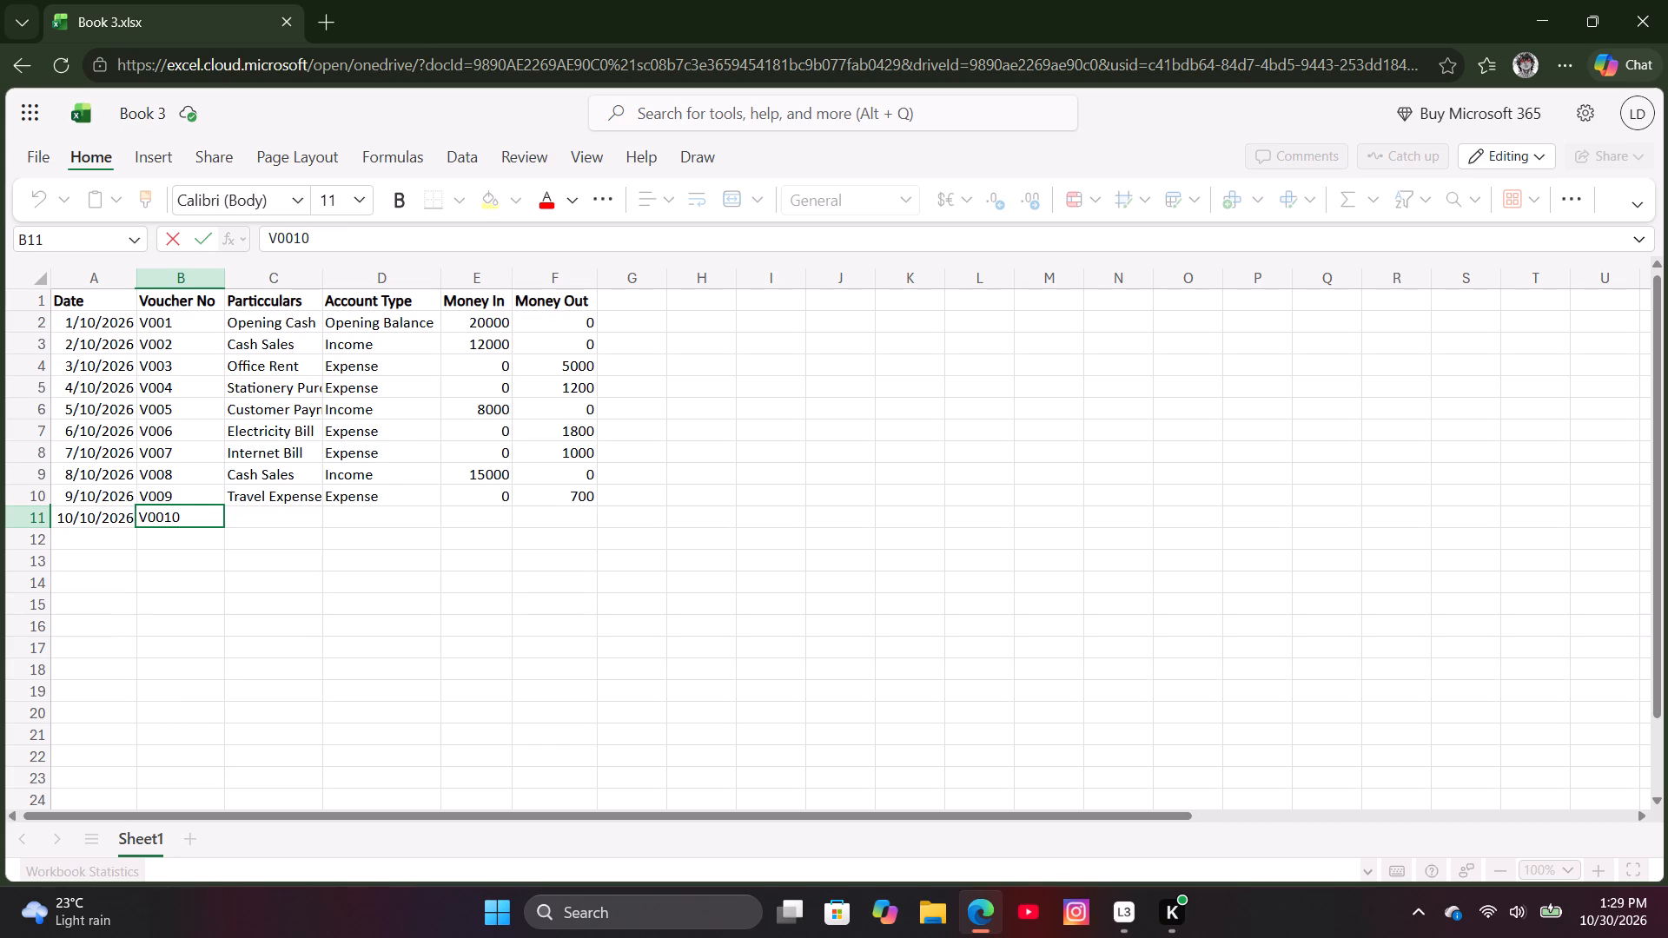
key("Right")
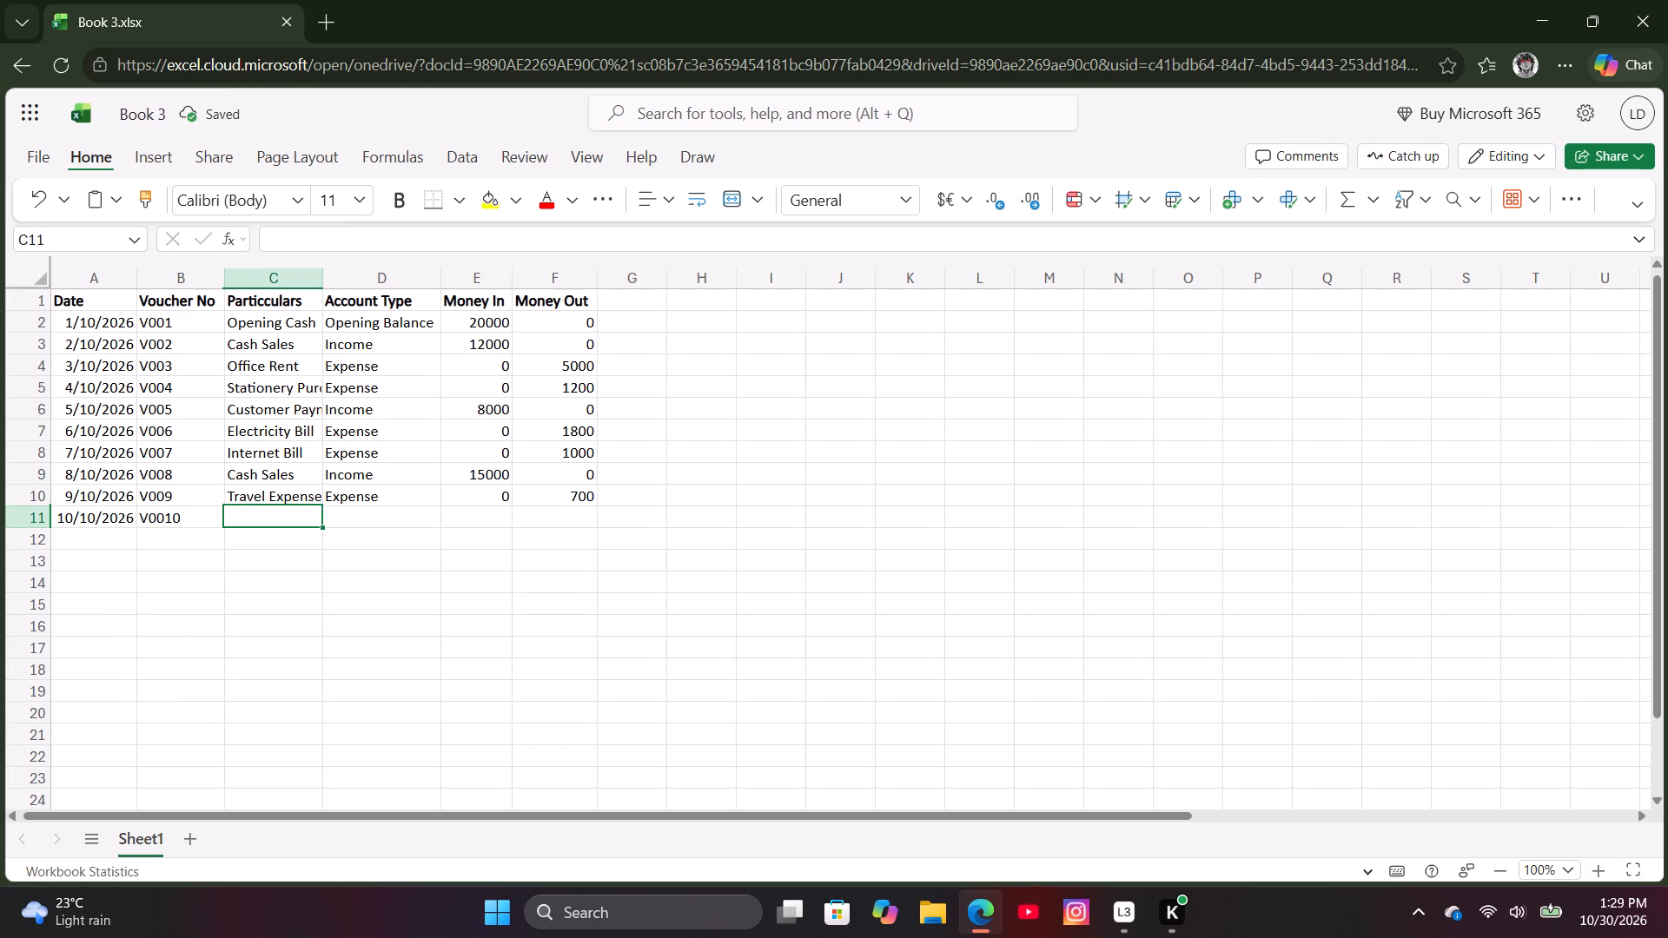
Enter "Office Supplies" as the particulars in cell C11 for voucher V0010.
type("ffice")
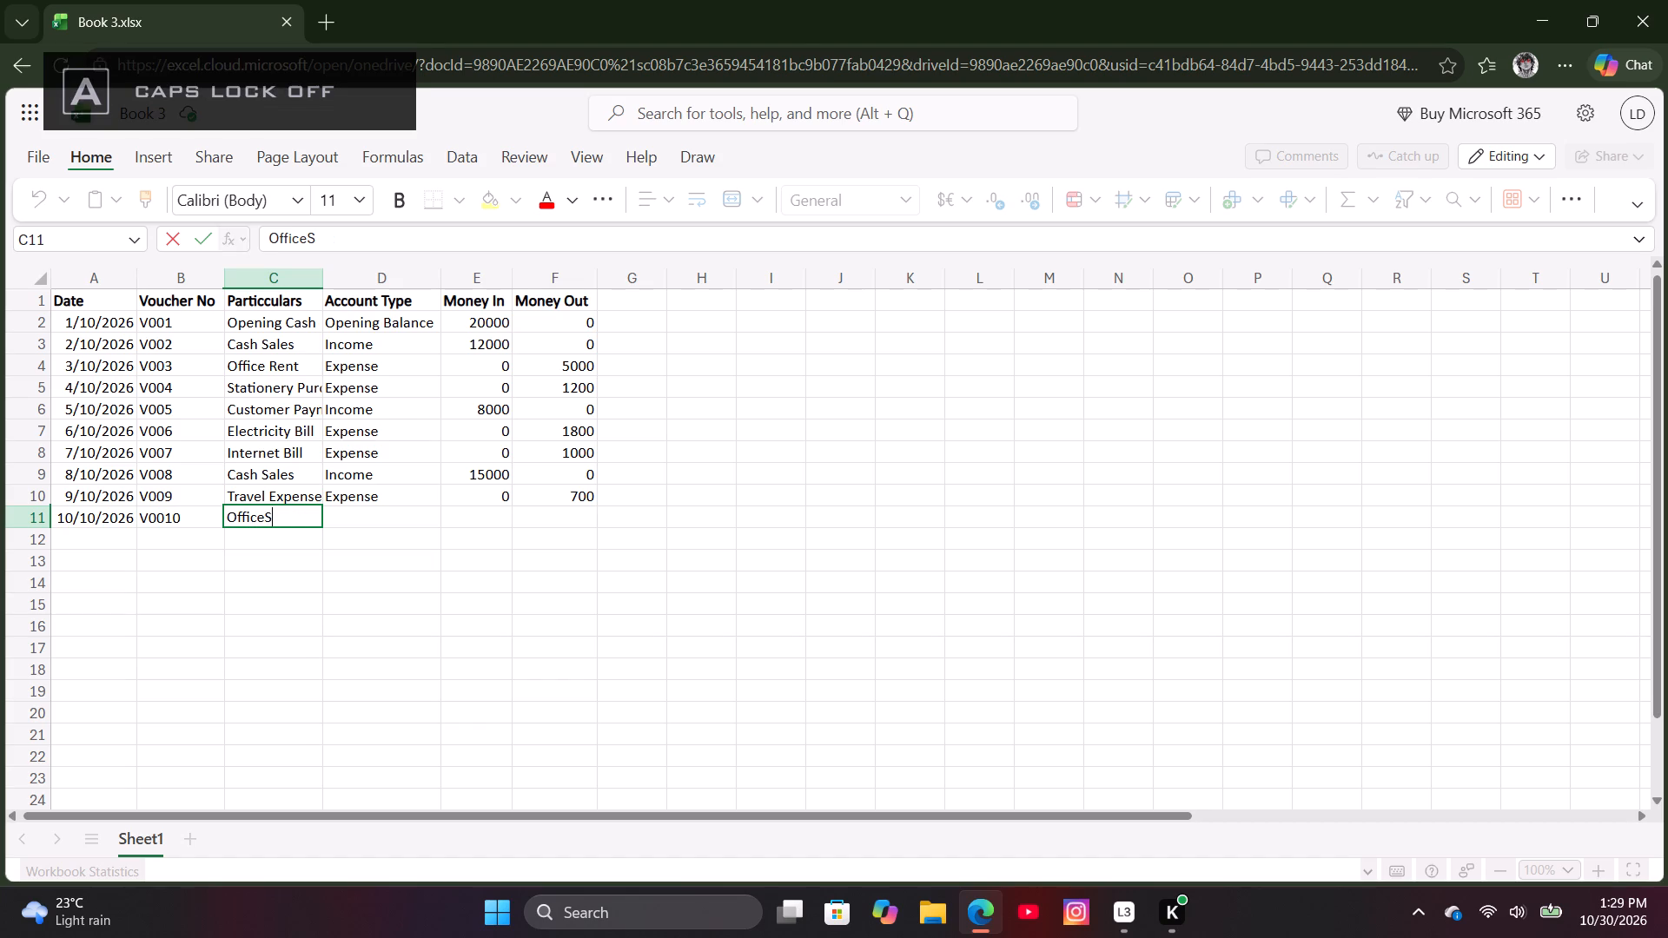
key("u")
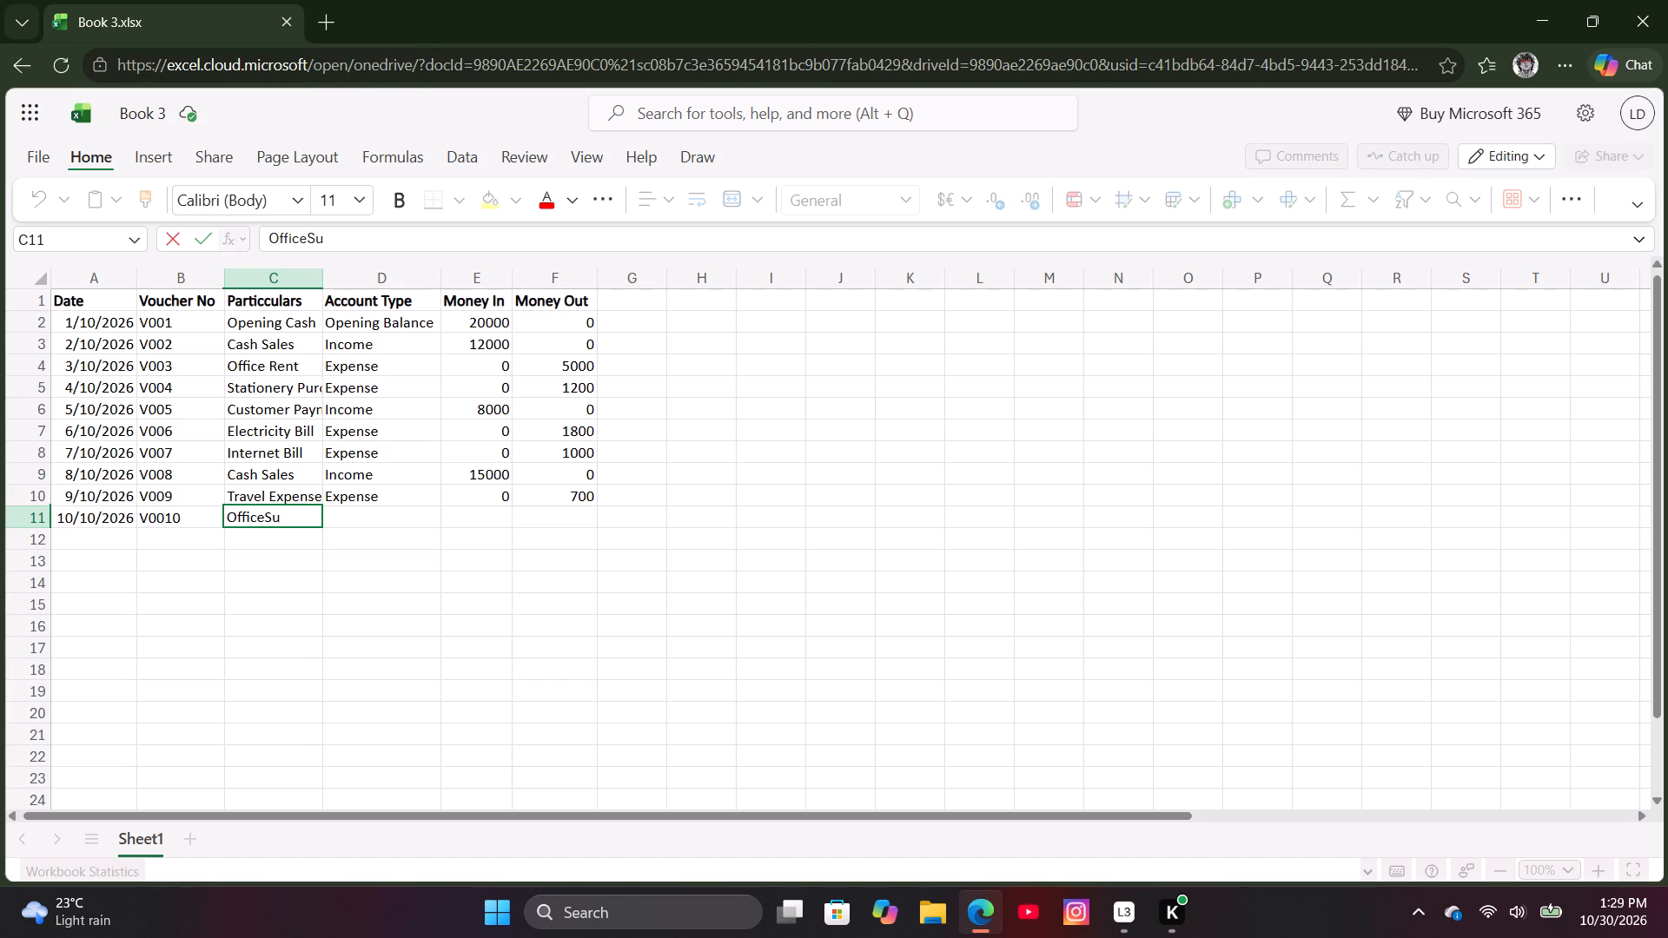
key("BackSpace")
key("BackSpace")
key("space")
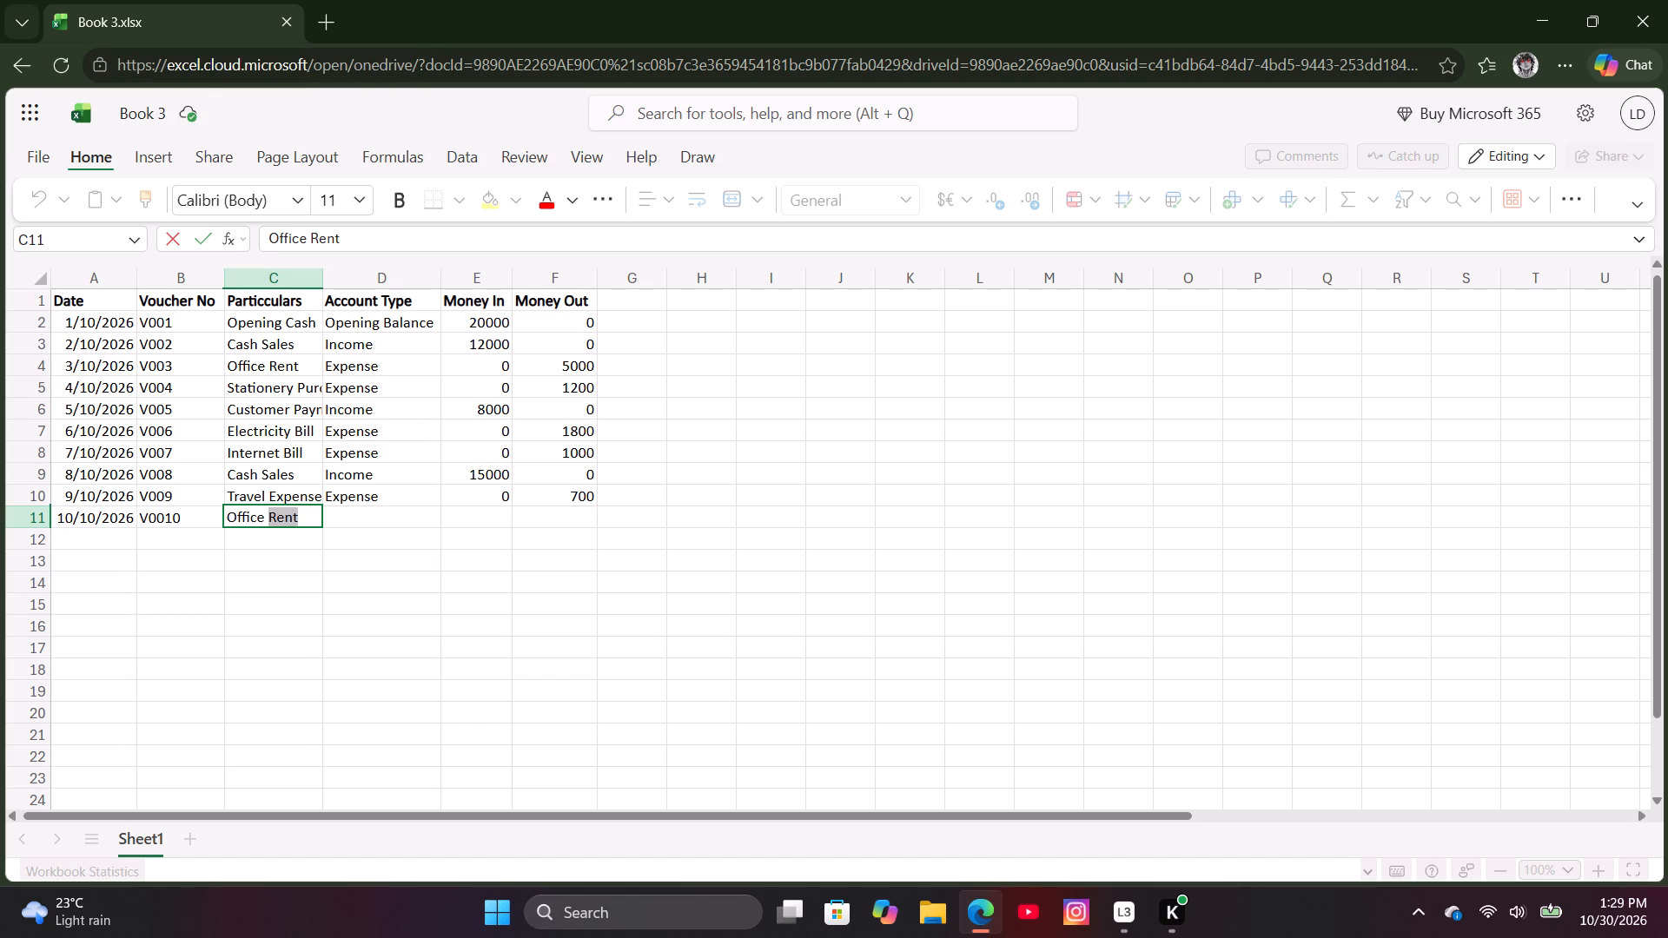
key("u")
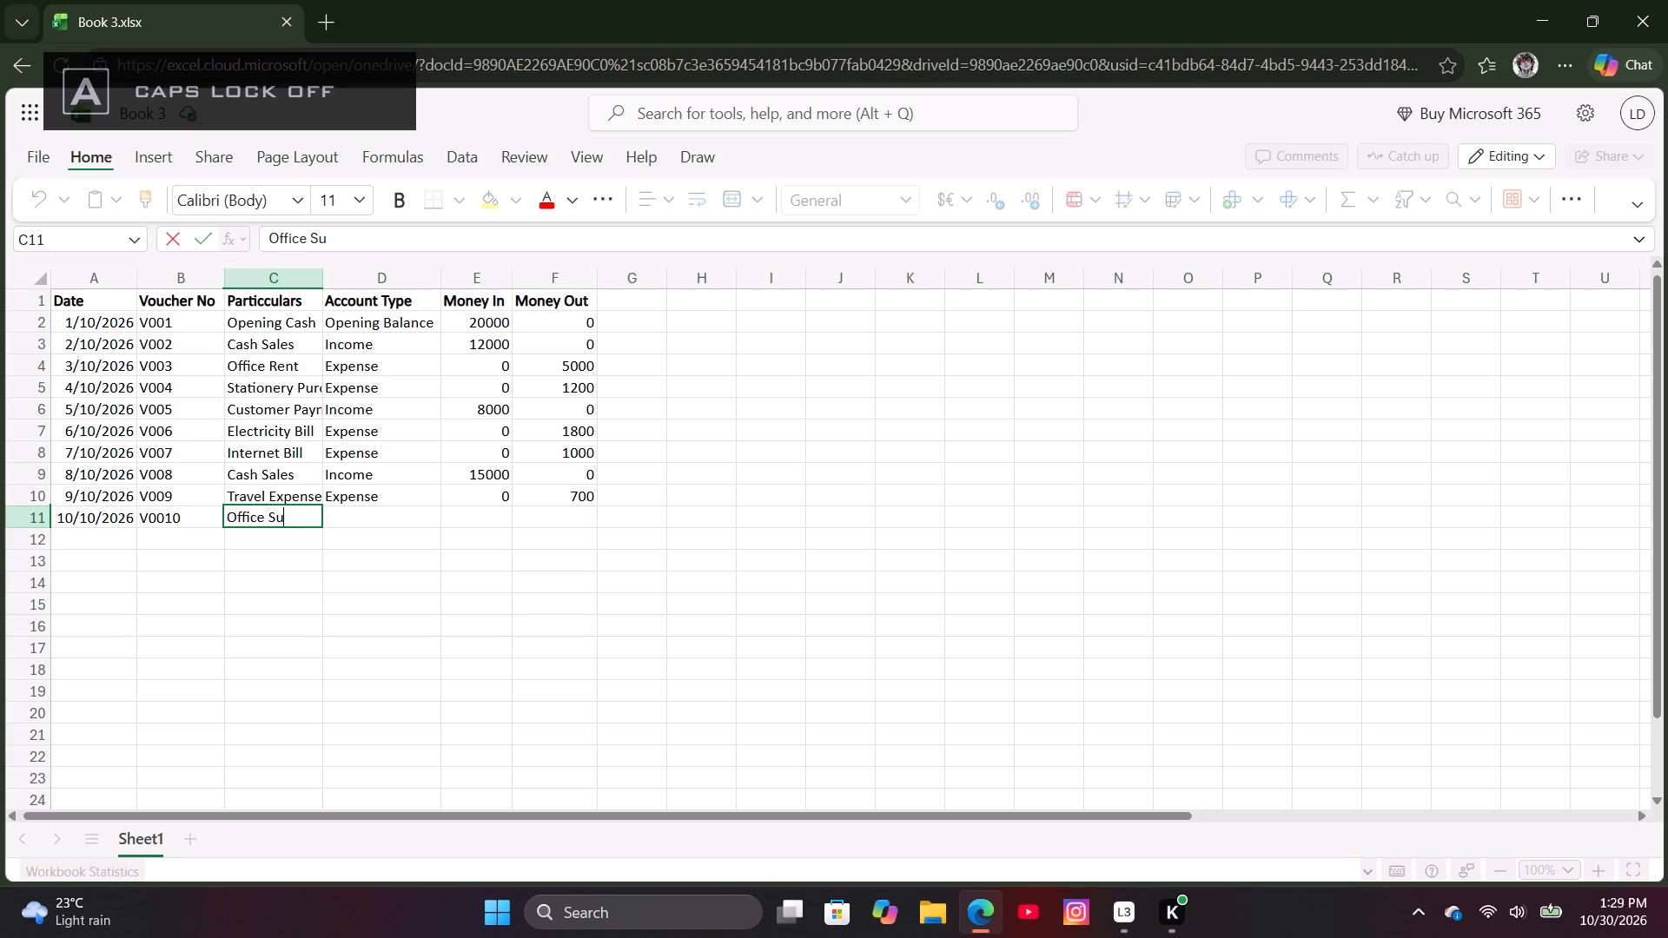
key("p")
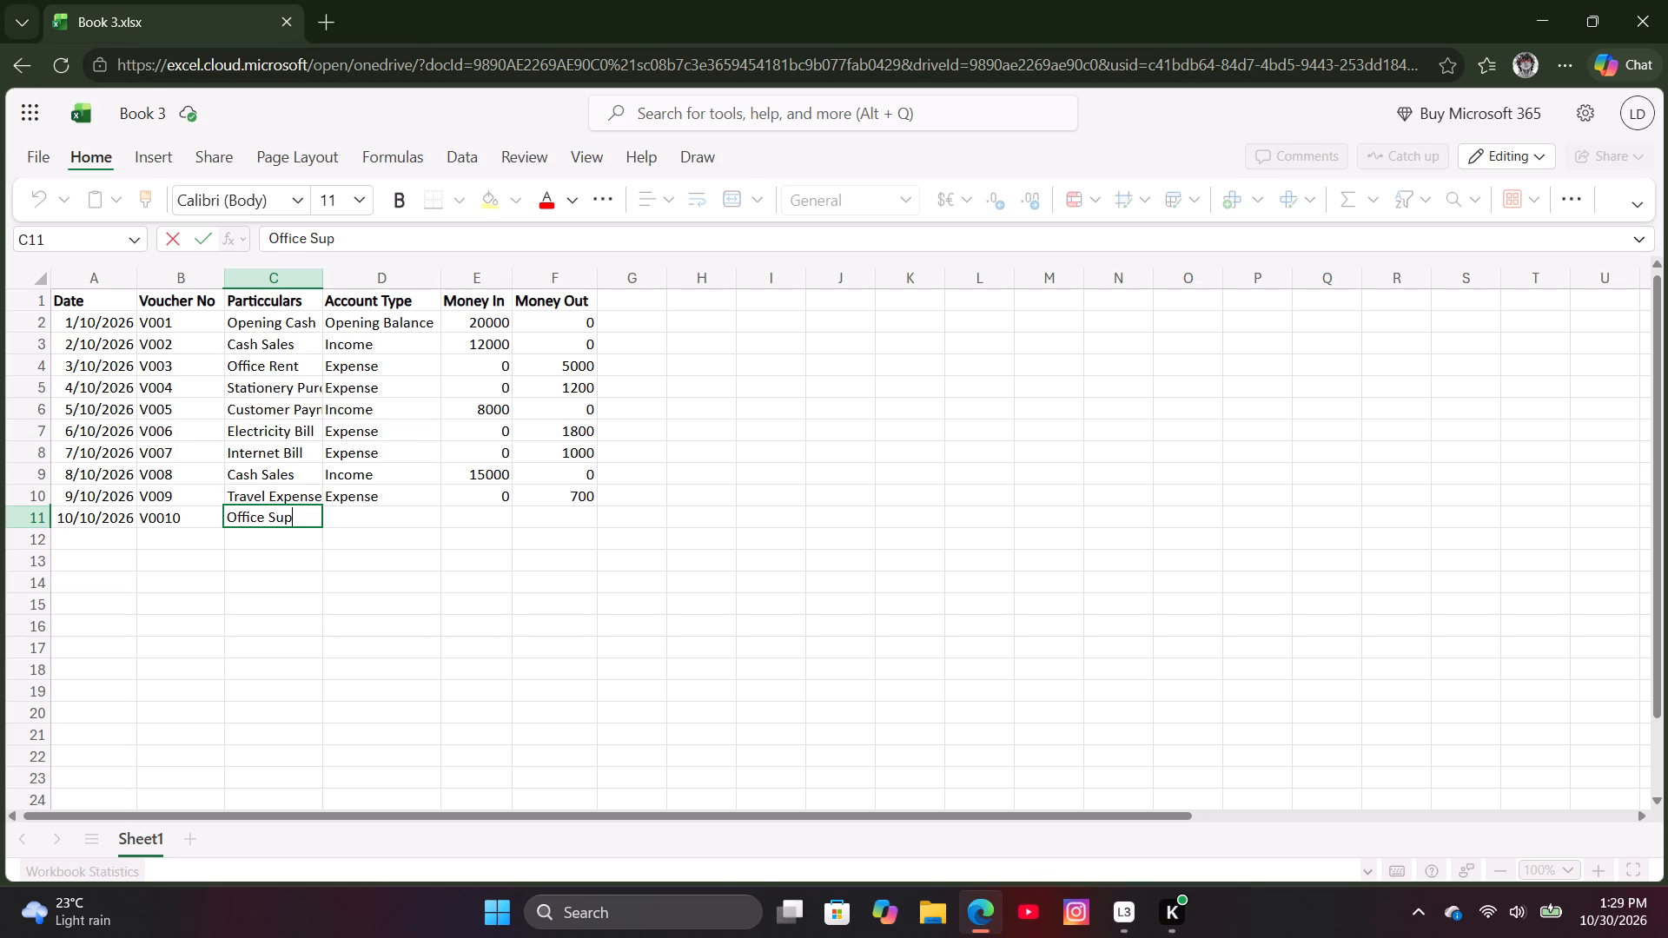
key("l")
key("BackSpace")
type("pl")
type("ies")
key("Right")
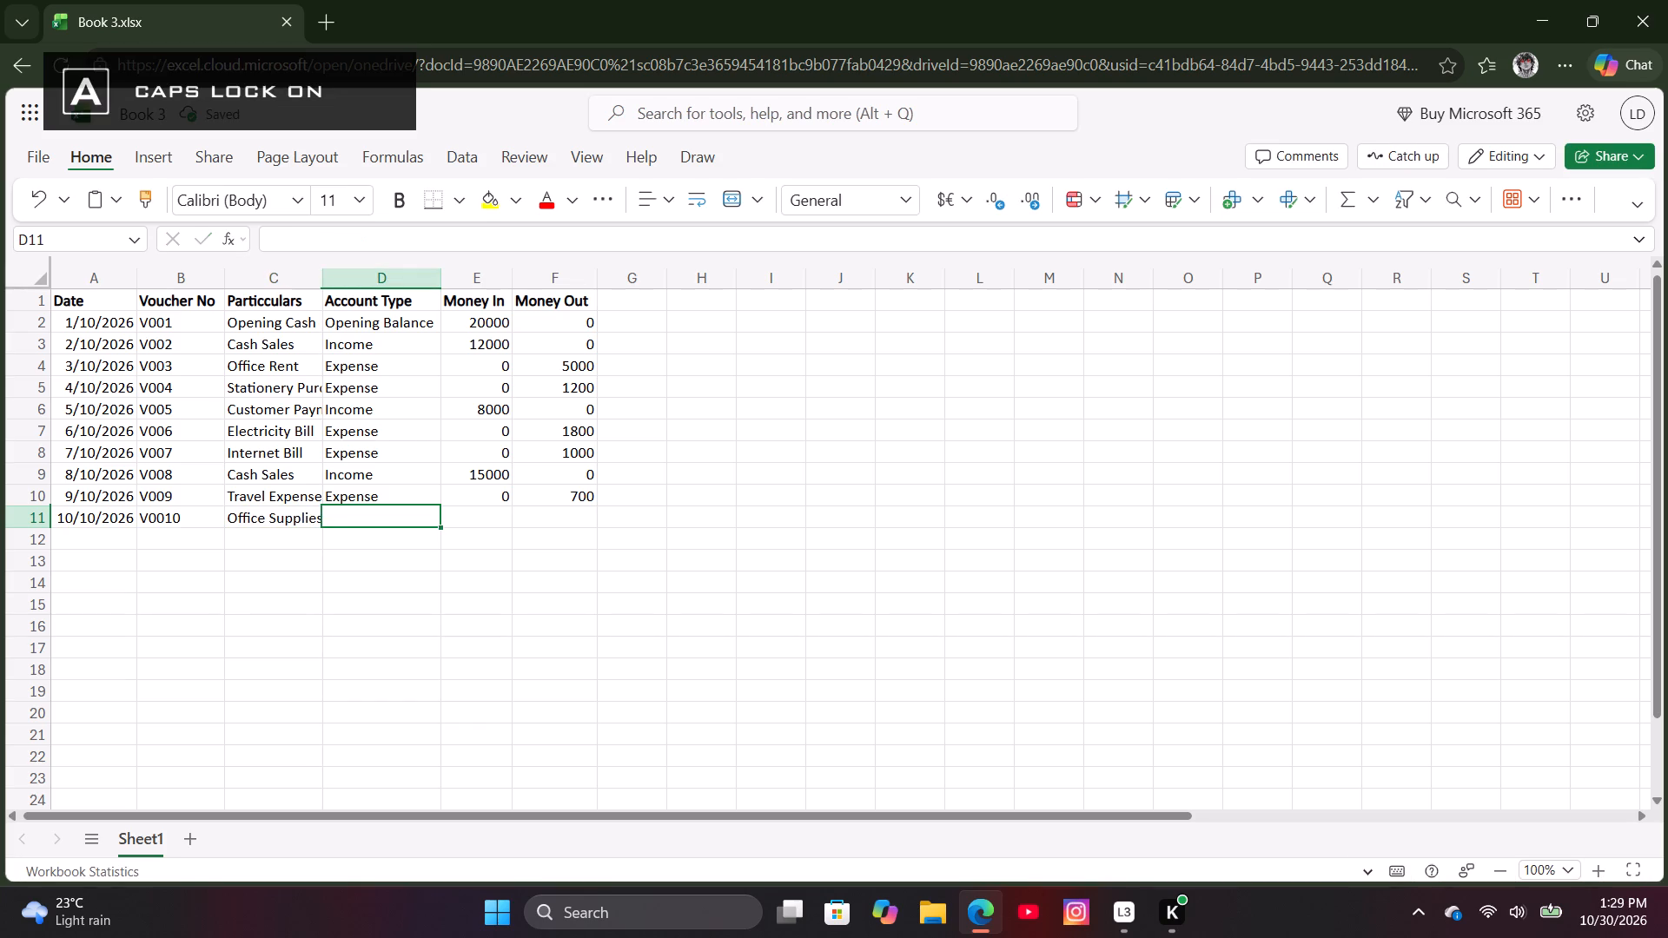
Complete the voucher V0010 row with account type "Expense" in D11, money in 0 in E11 and money out 900 in F11.
key("Tab")
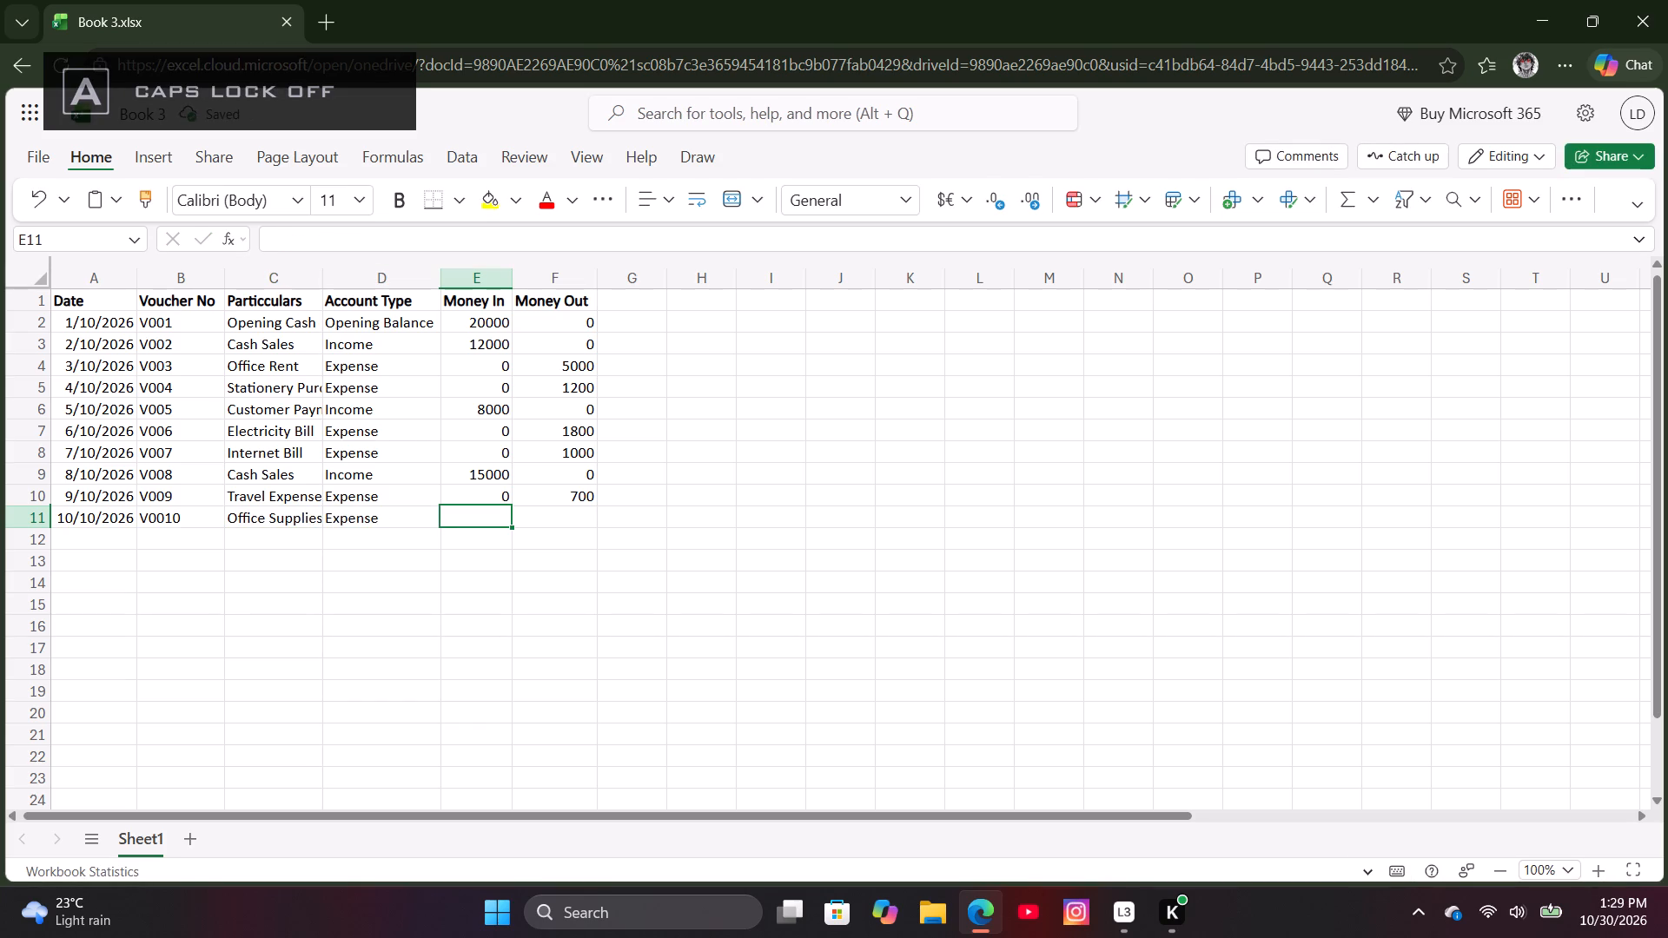
key("0")
key("Right")
type("900")
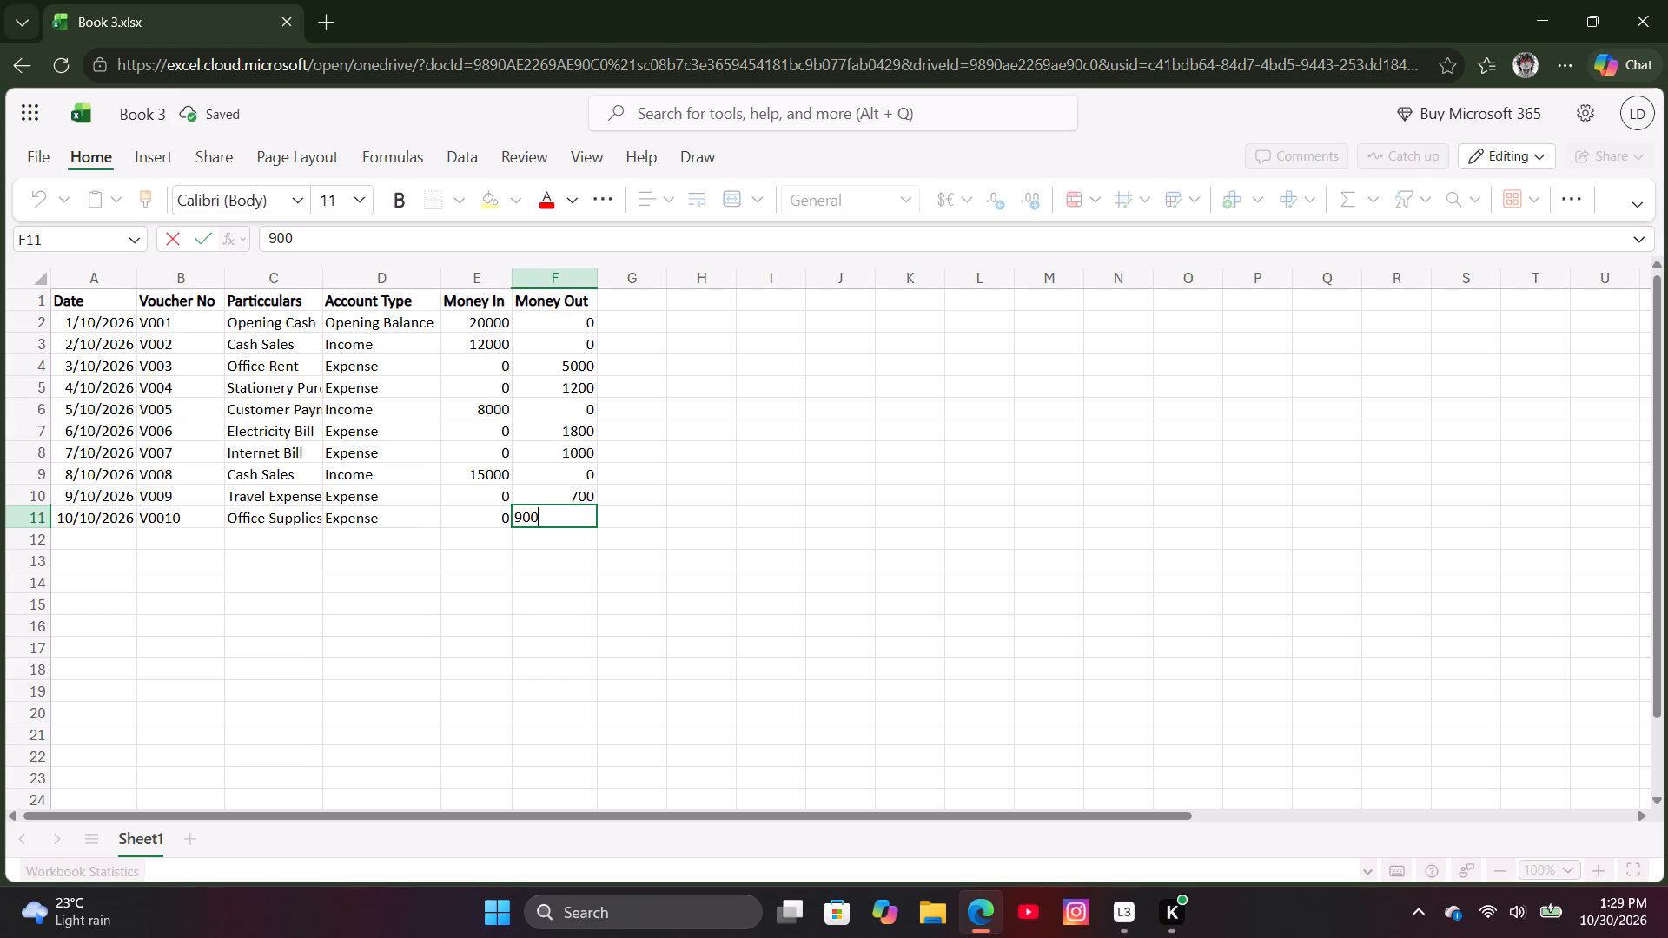
key("Down")
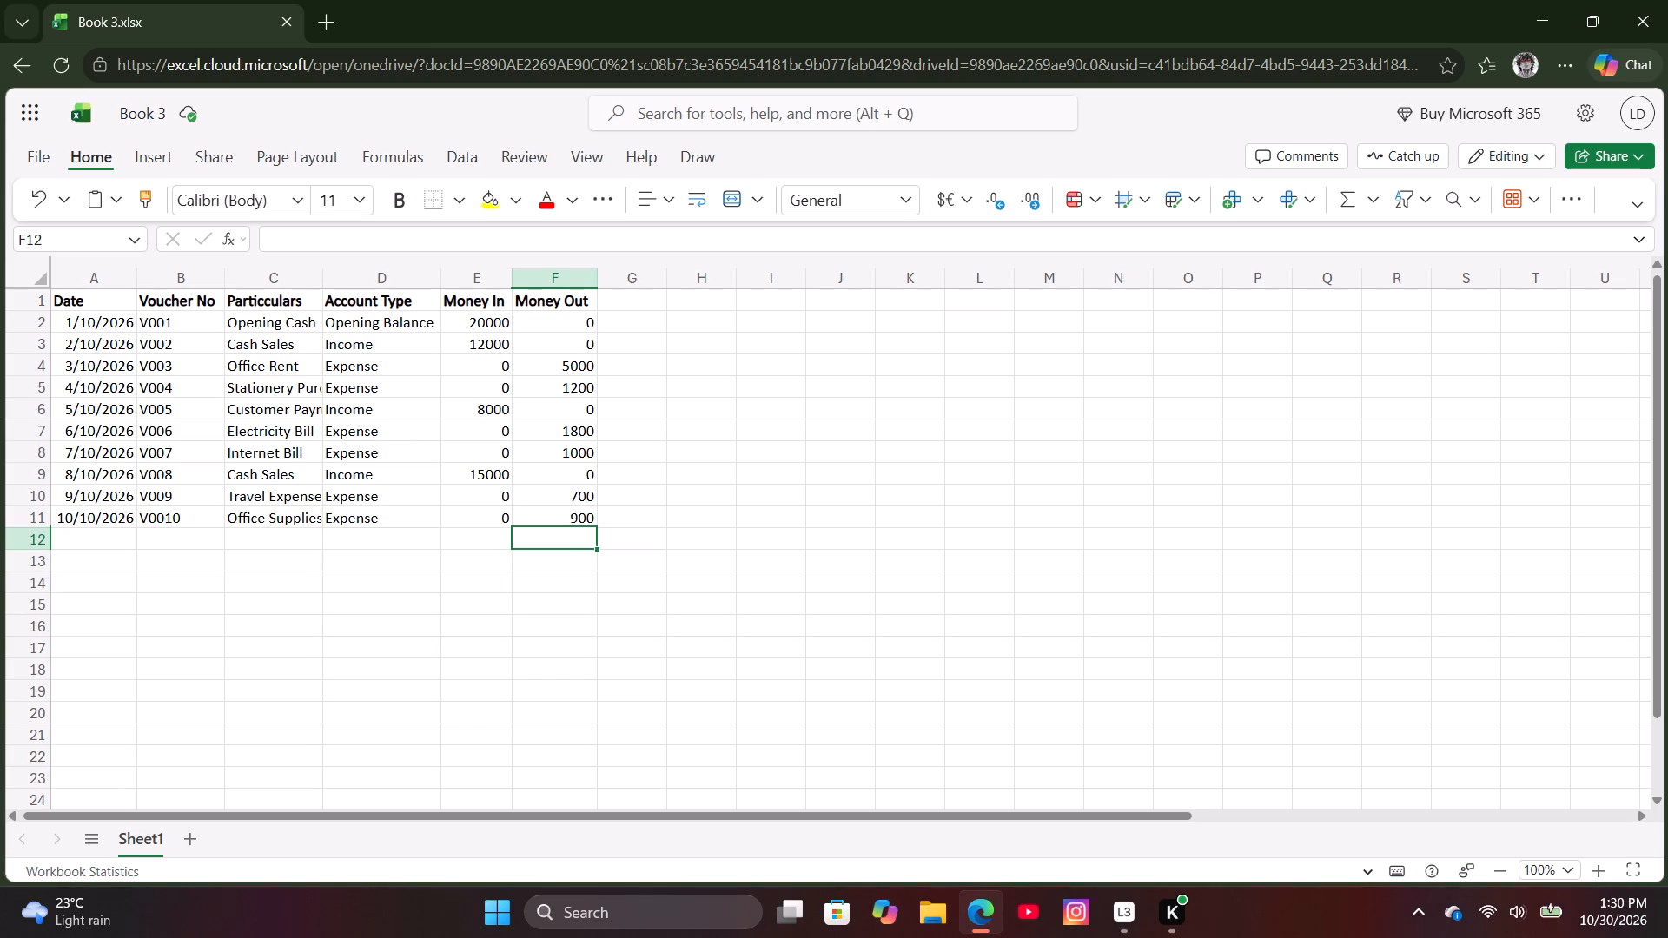
Enter the header "Closing Cash Balance" in cell G1.
left_click(631, 304)
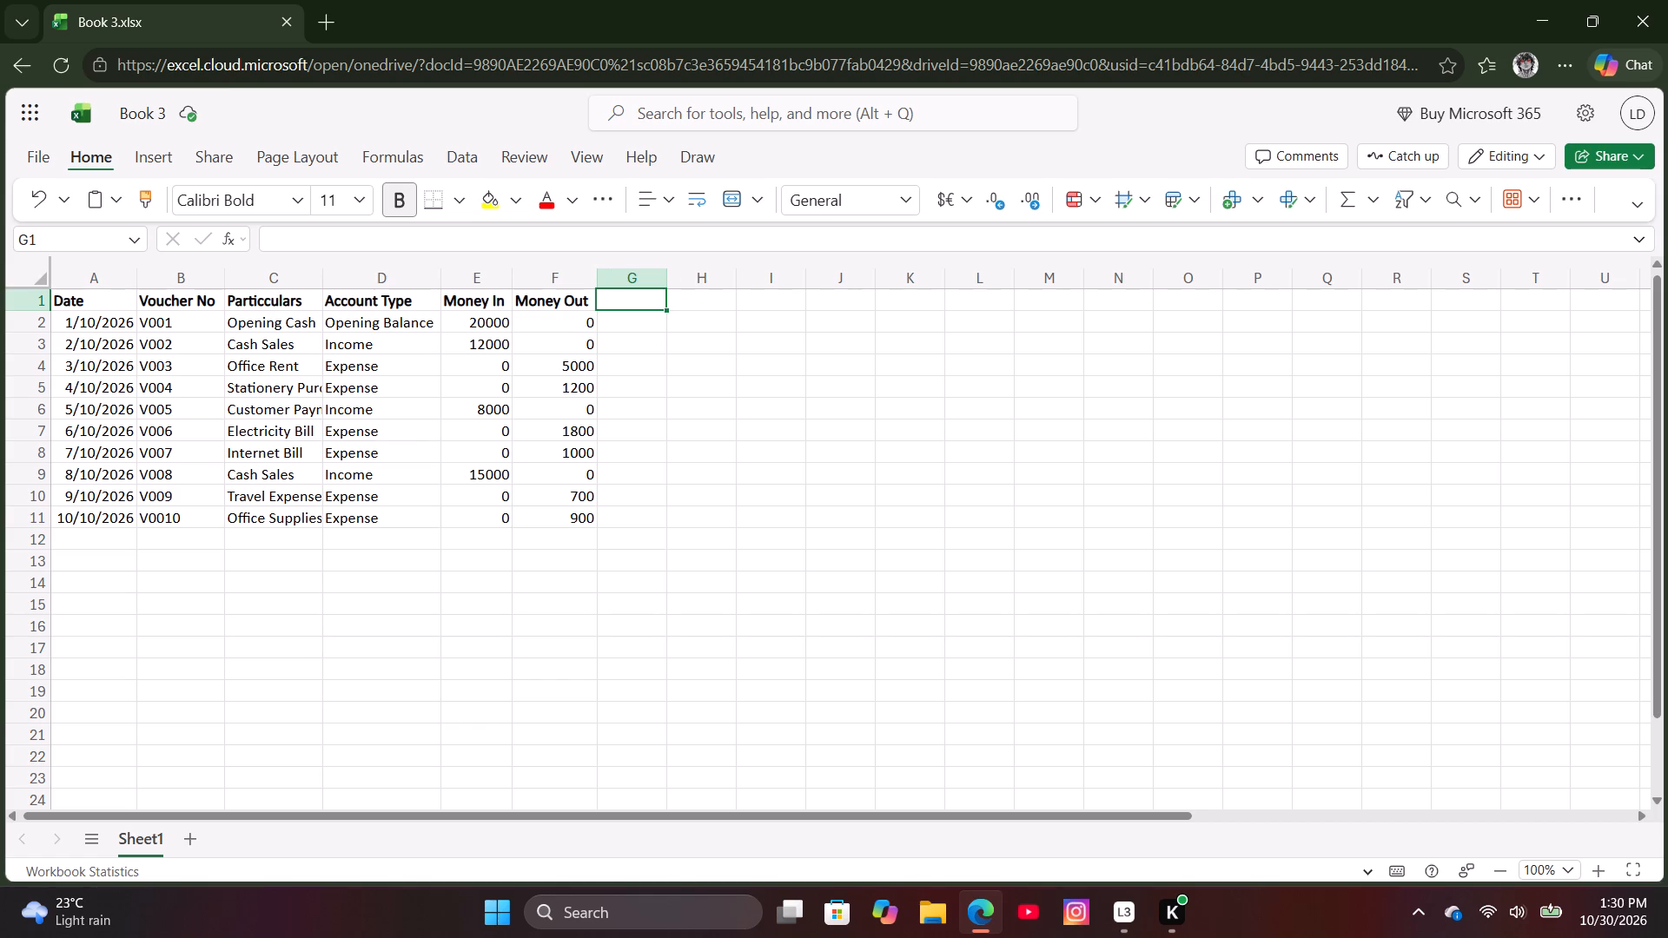
key("c")
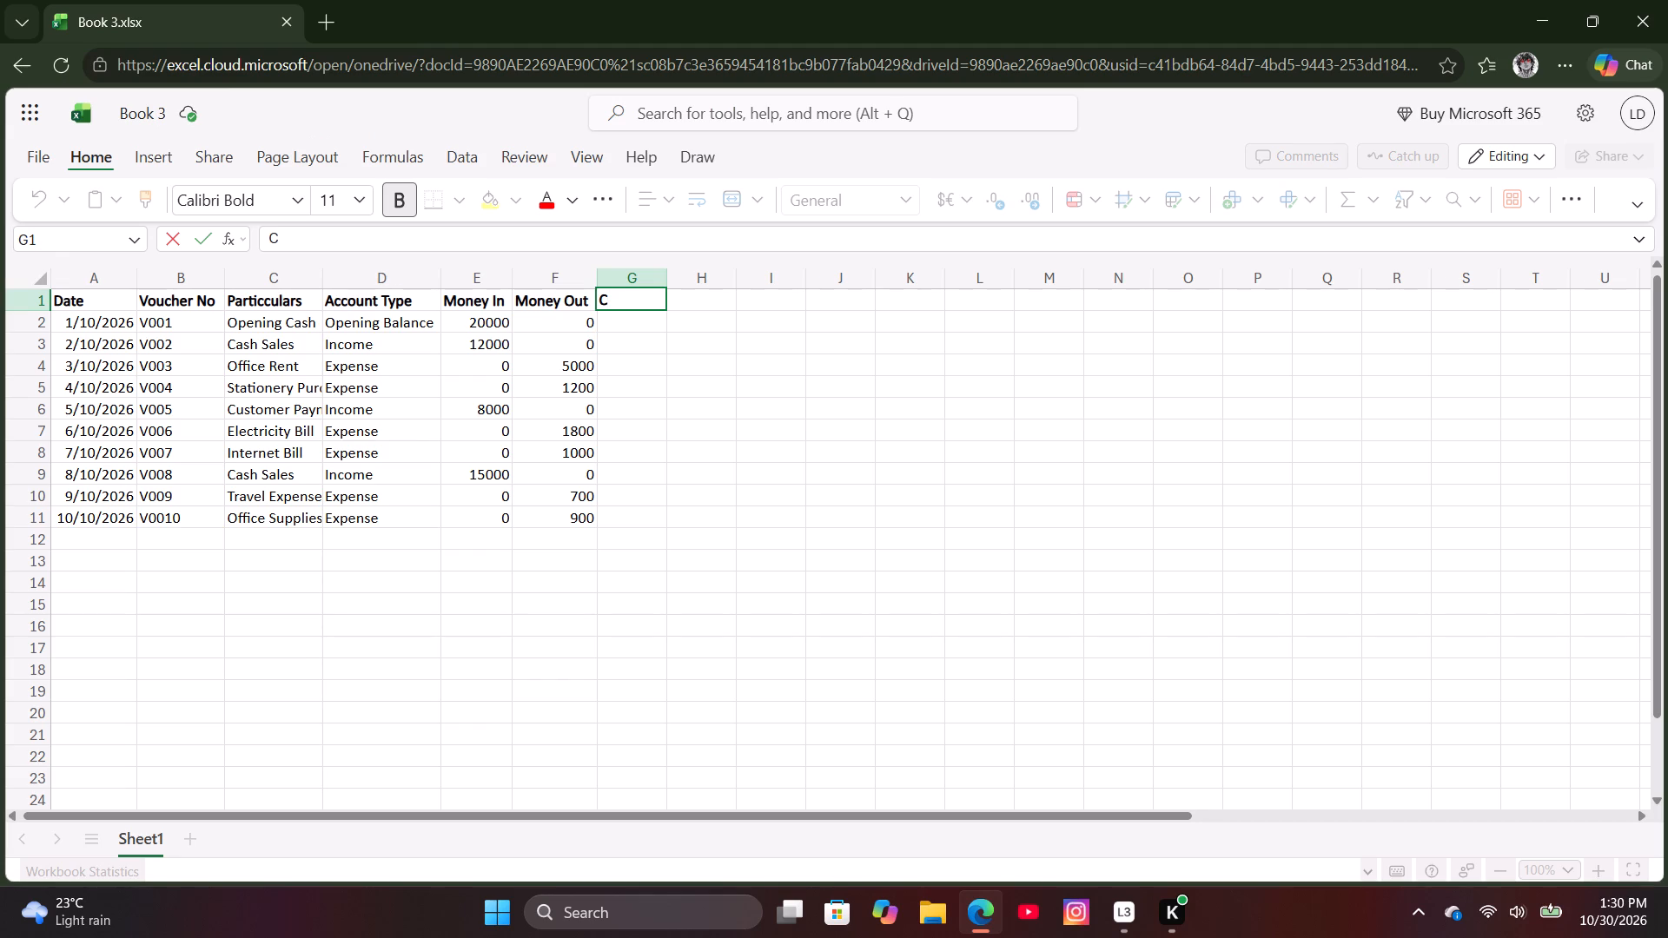
type("losing")
key("space")
type("ash")
key("space")
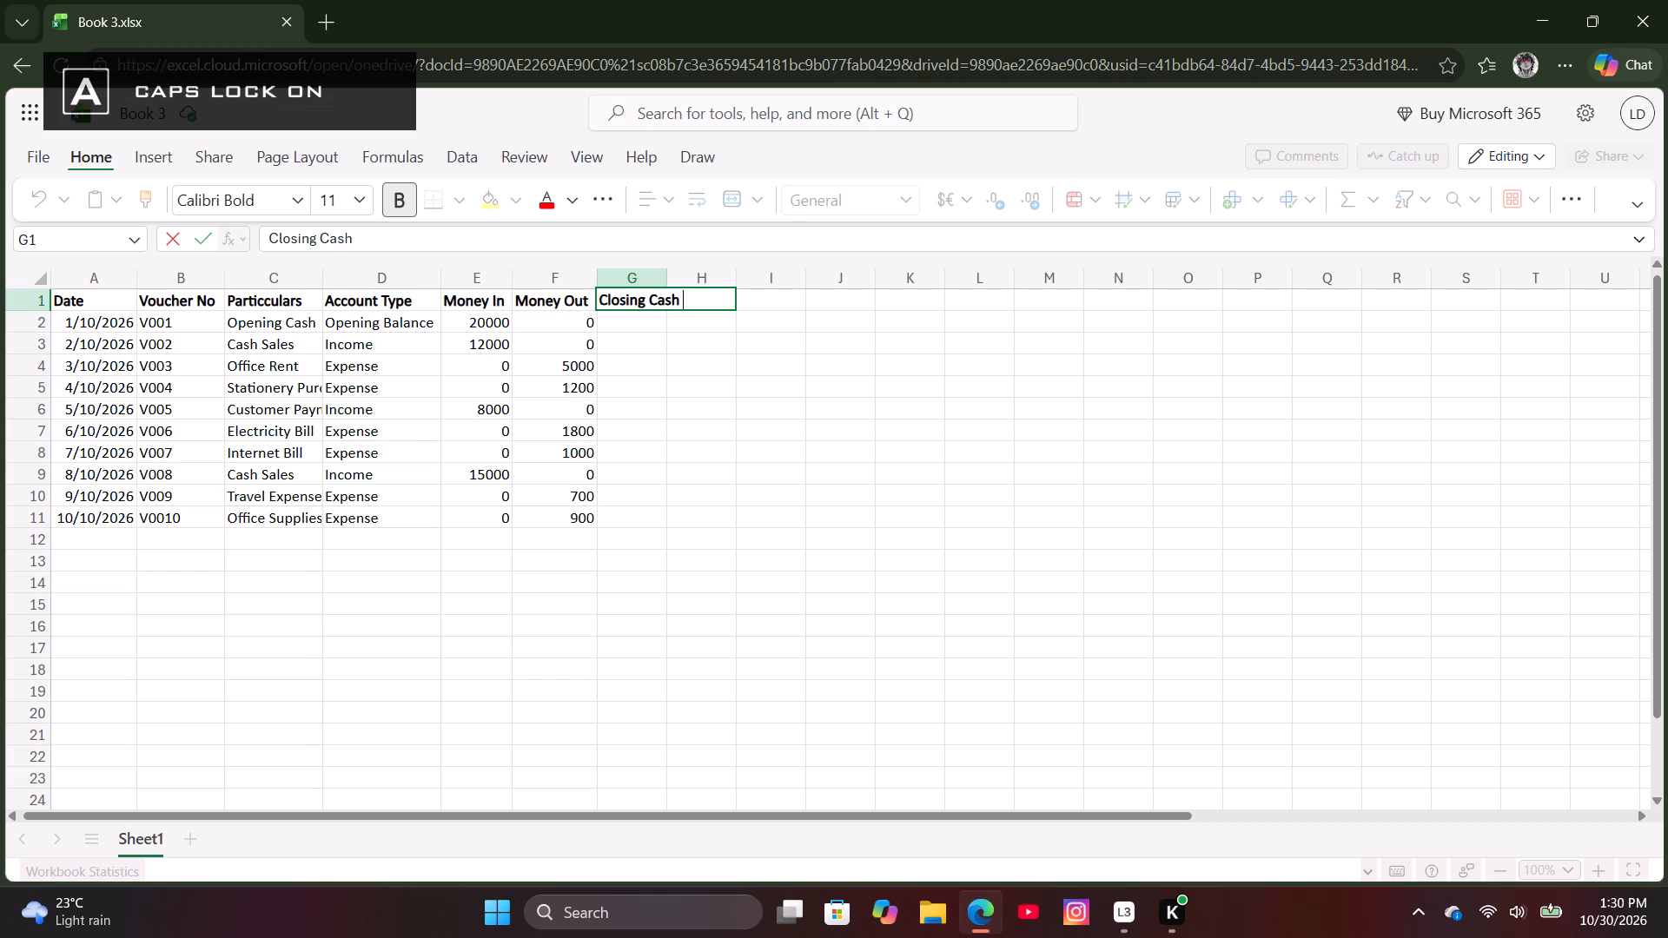
type("ala")
key("n")
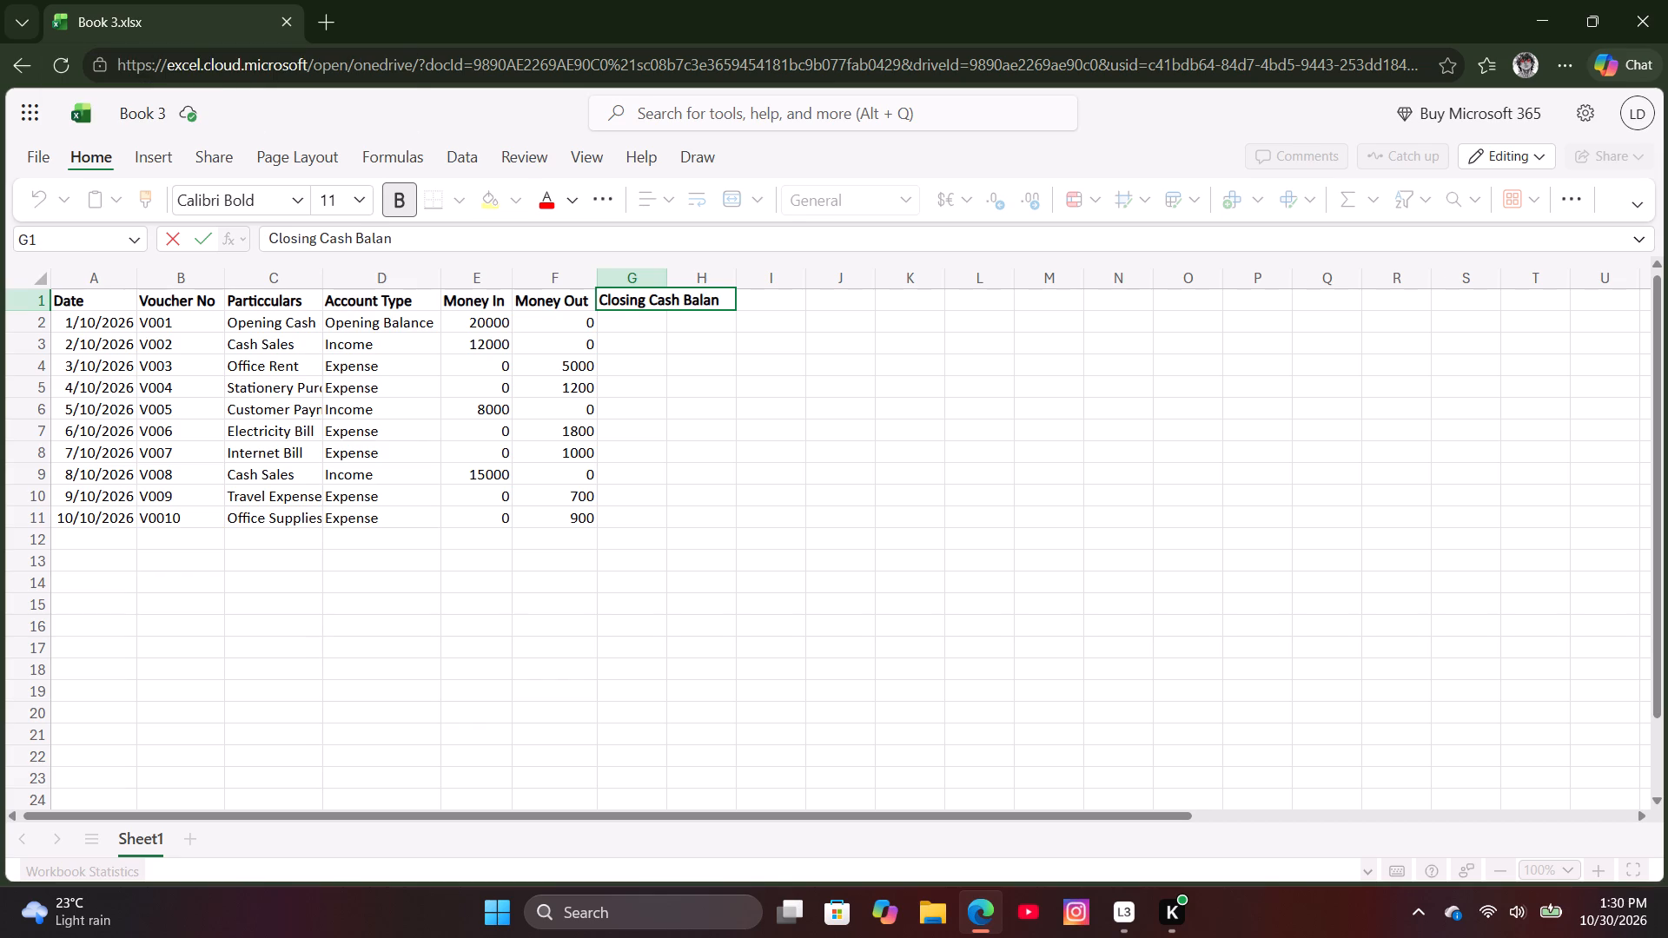
type("ce")
key("period")
key("BackSpace")
left_click(631, 318)
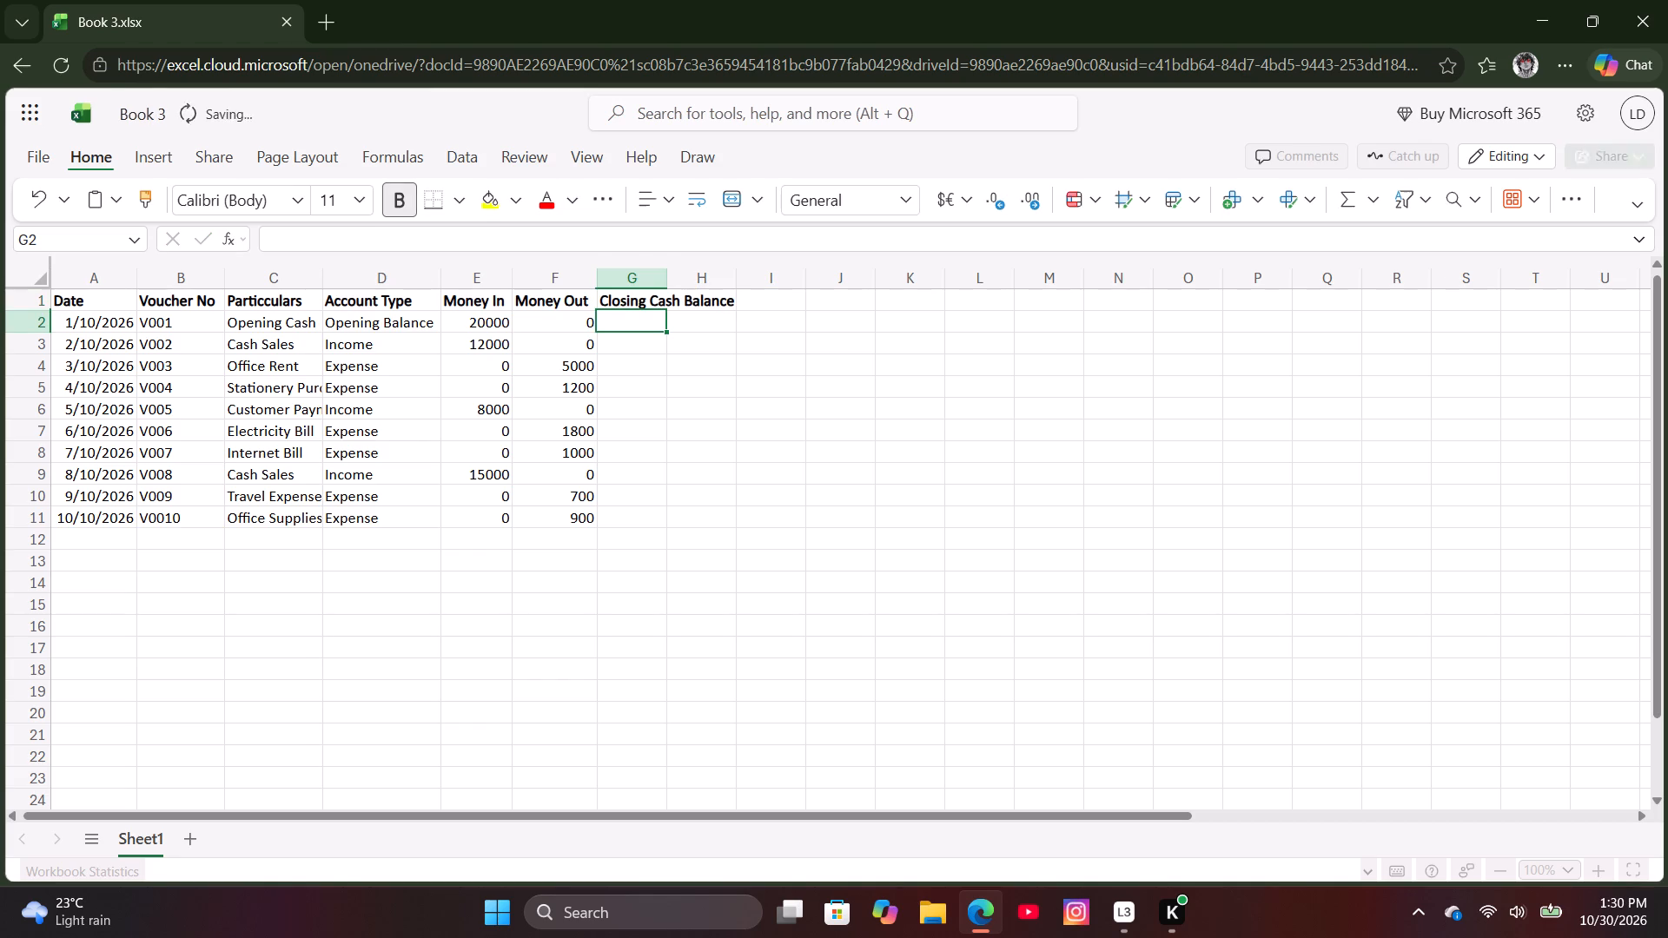
Autofit the widths of the Closing Cash Balance column G and the particulars column C to their contents.
double_click(598, 280)
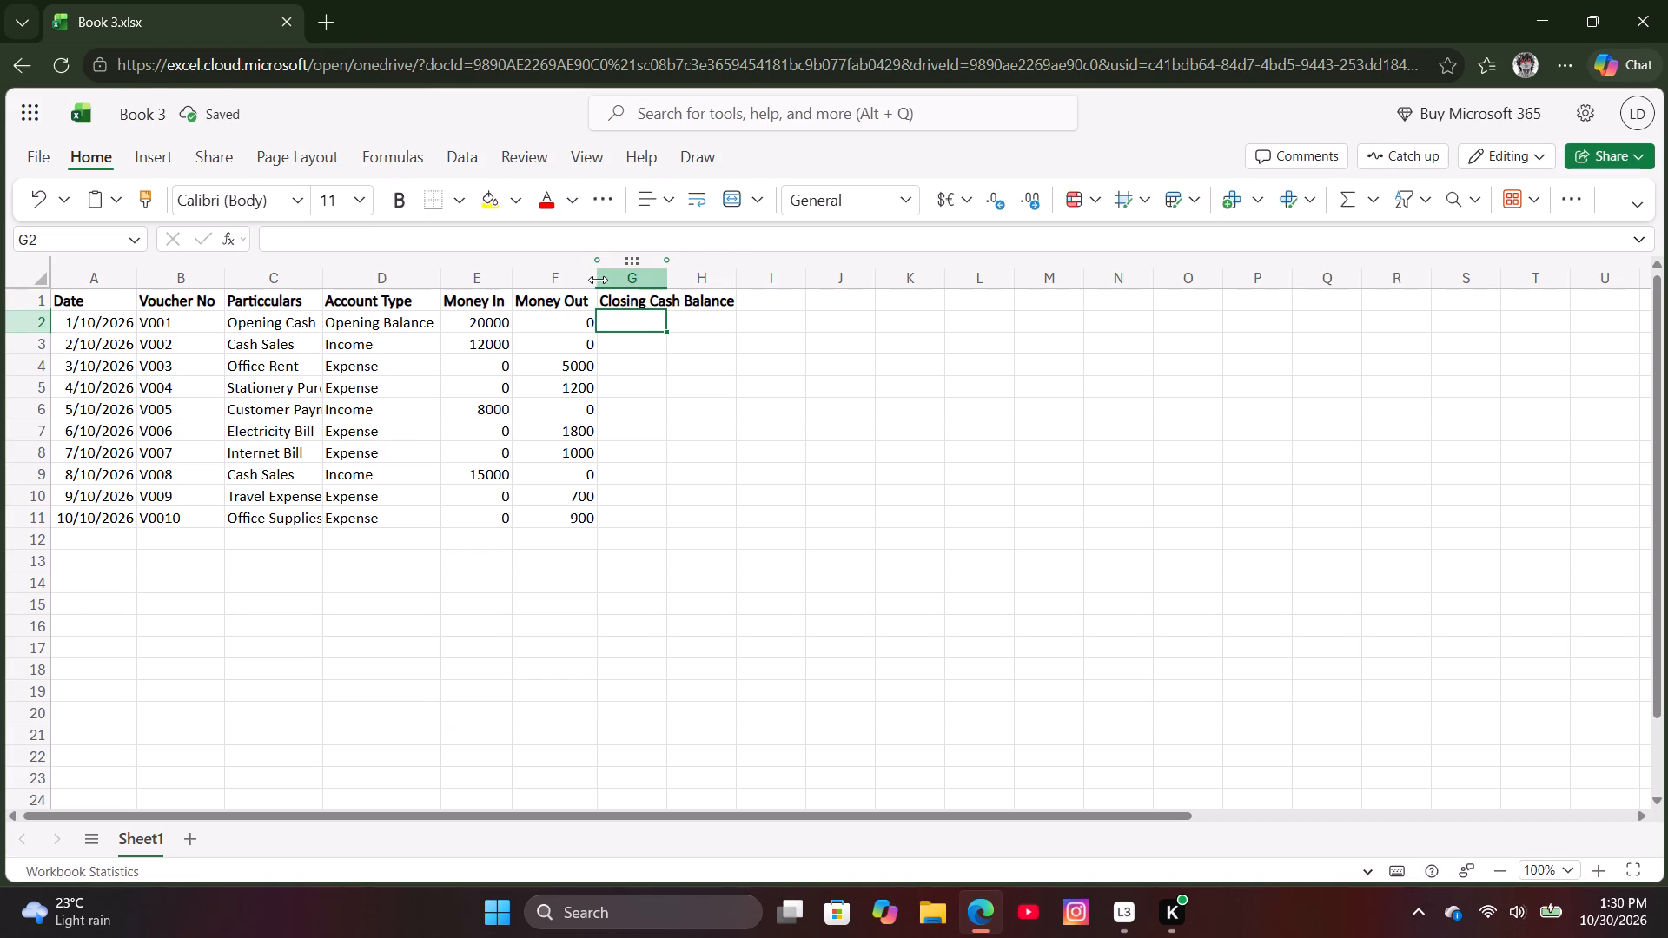
left_click(721, 439)
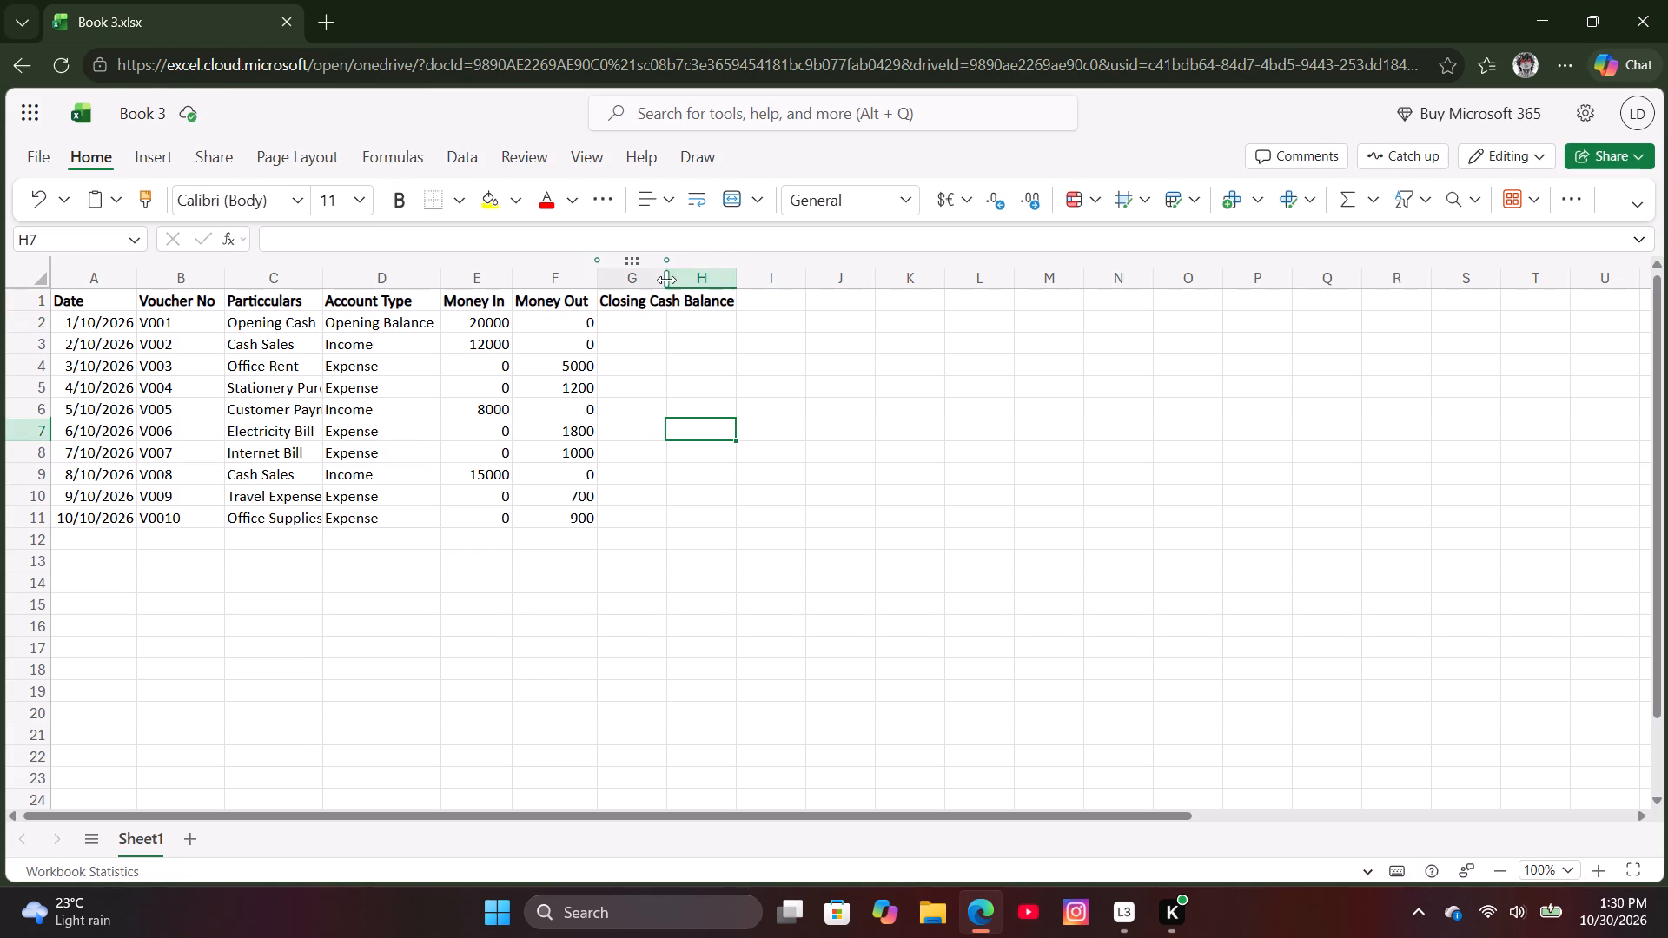
double_click(666, 279)
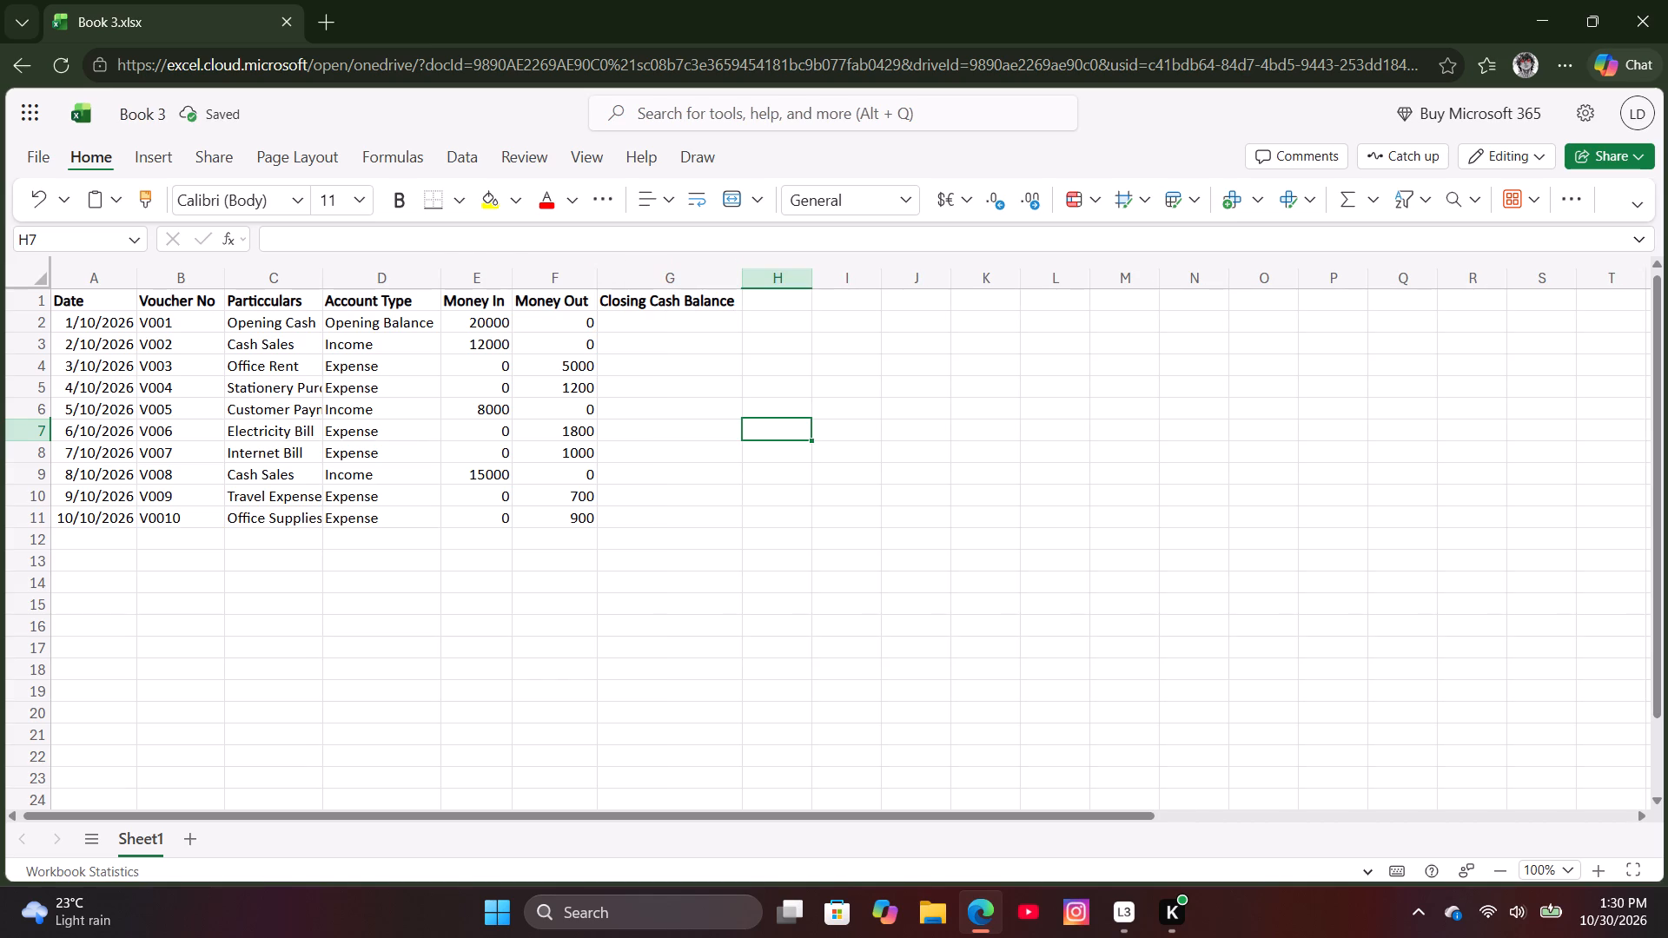
double_click(224, 283)
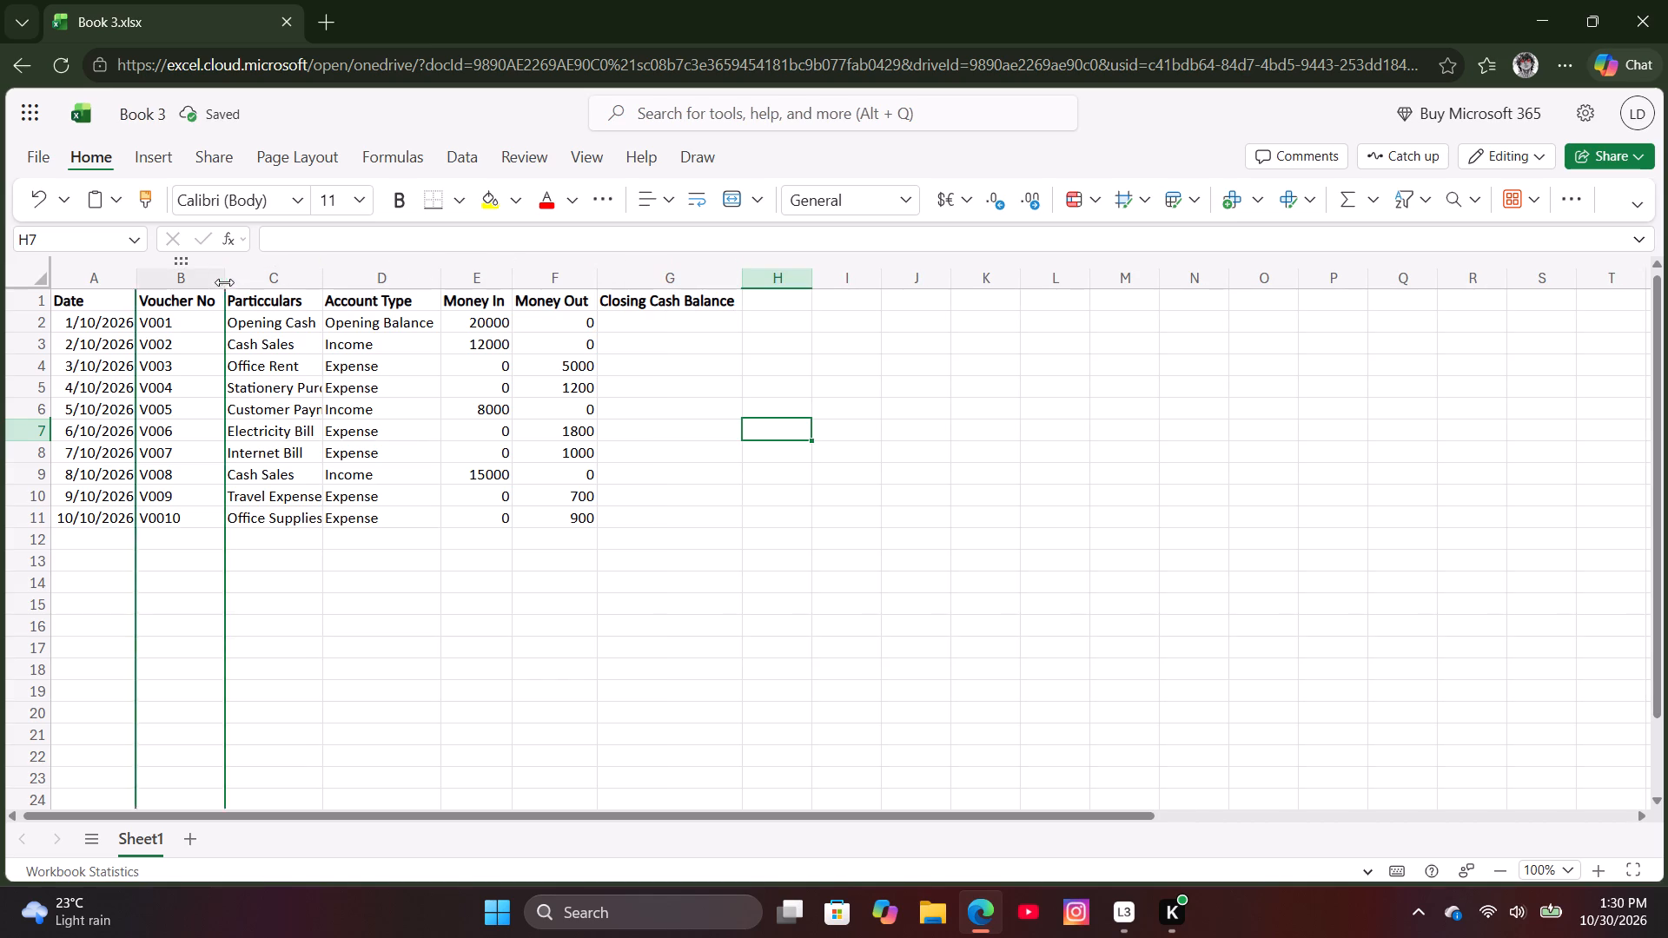
double_click(321, 282)
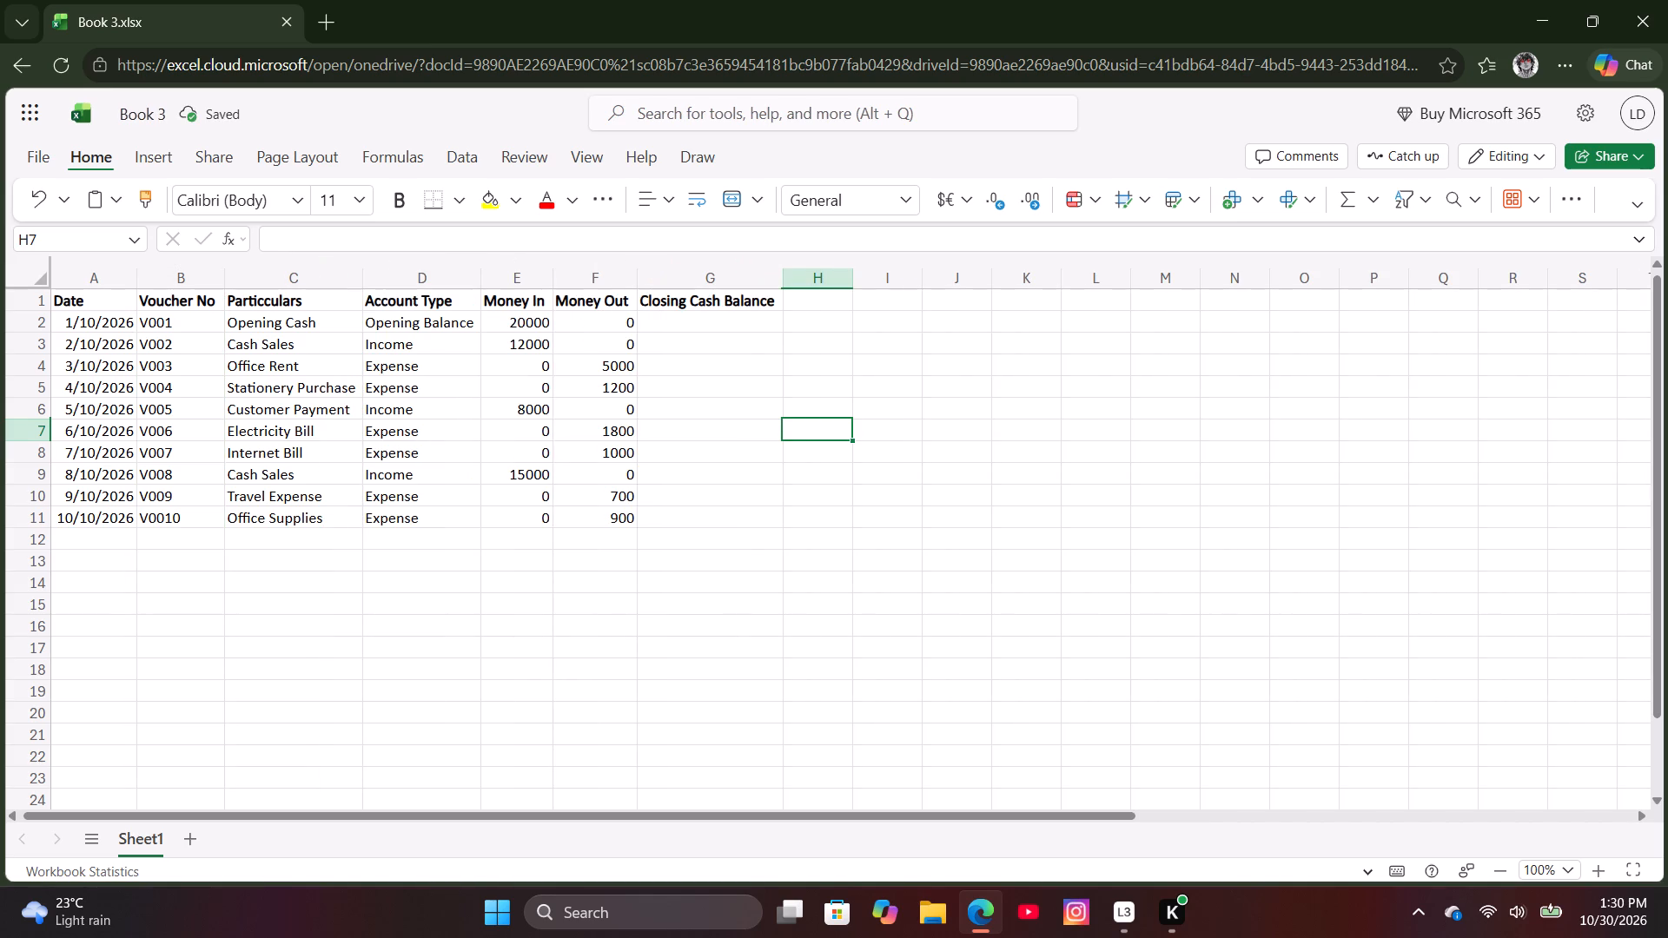
Enter the formula =E2-F2 in cell G2 for the opening row's closing cash balance.
left_click(712, 318)
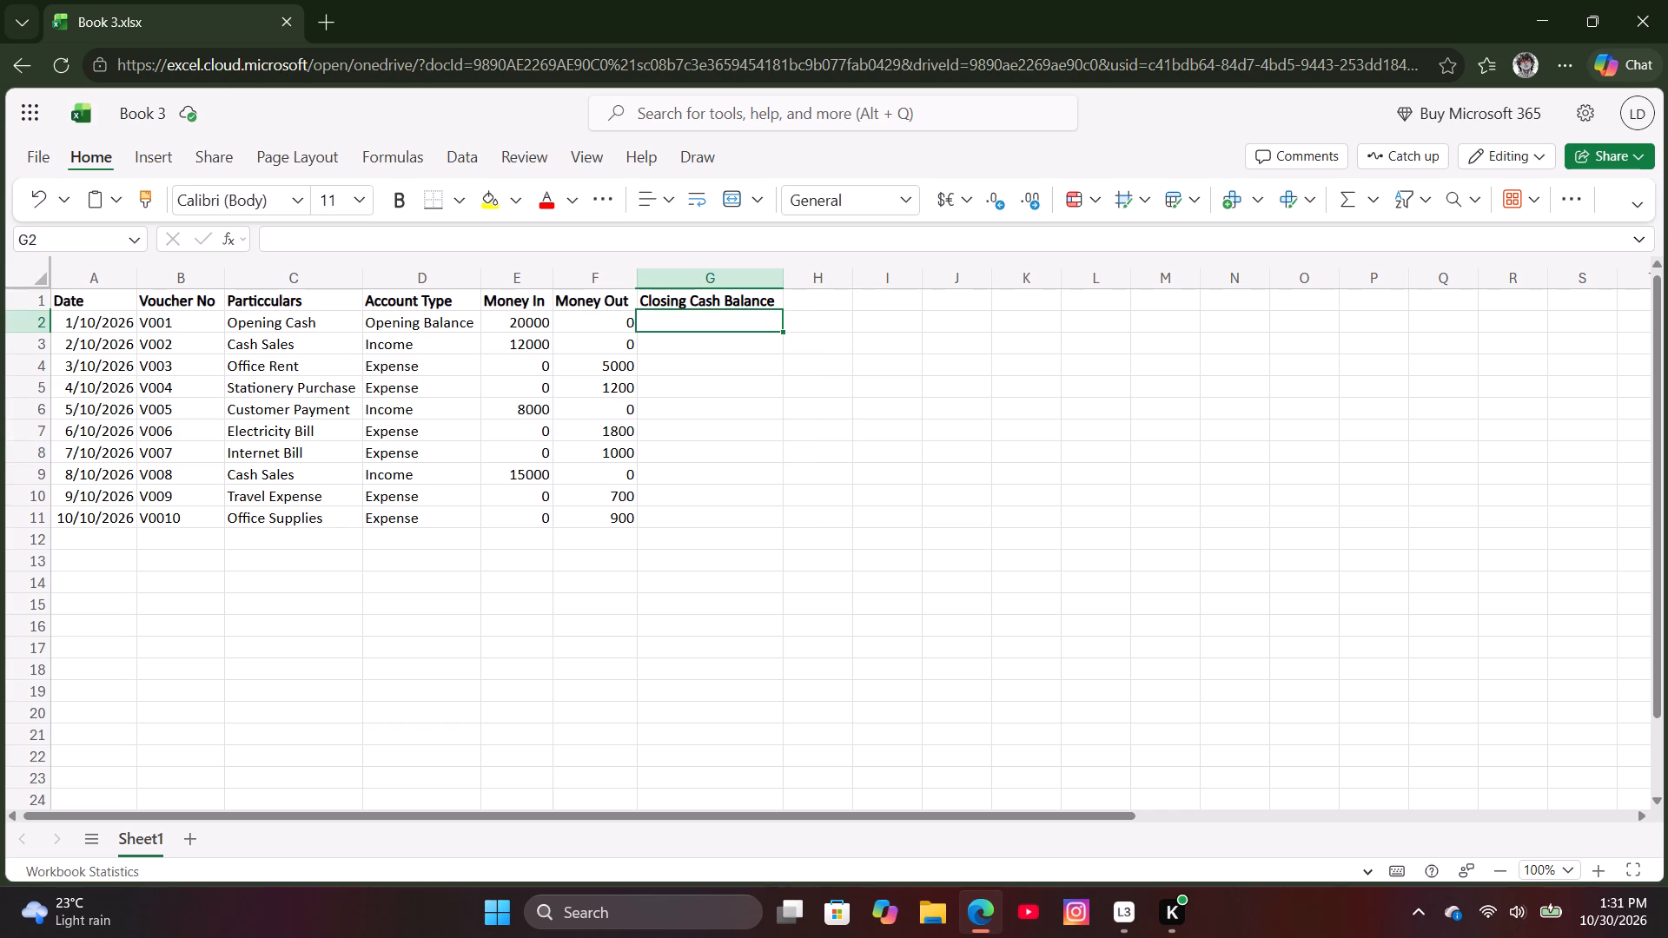
key("equal")
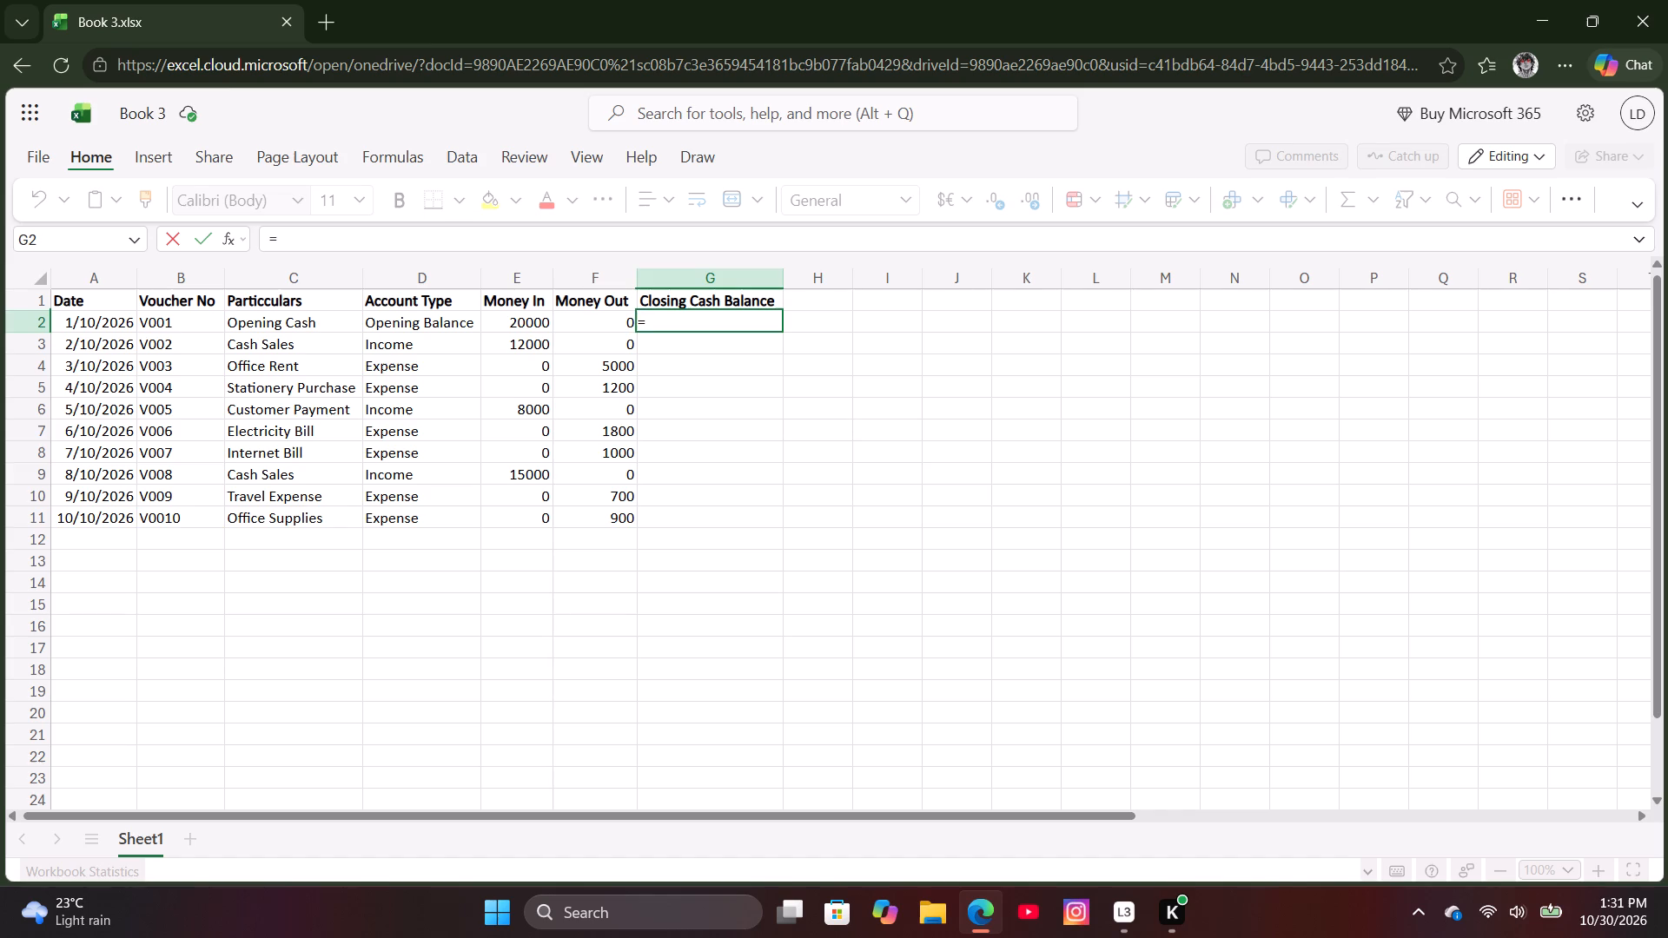
key("e")
key("2")
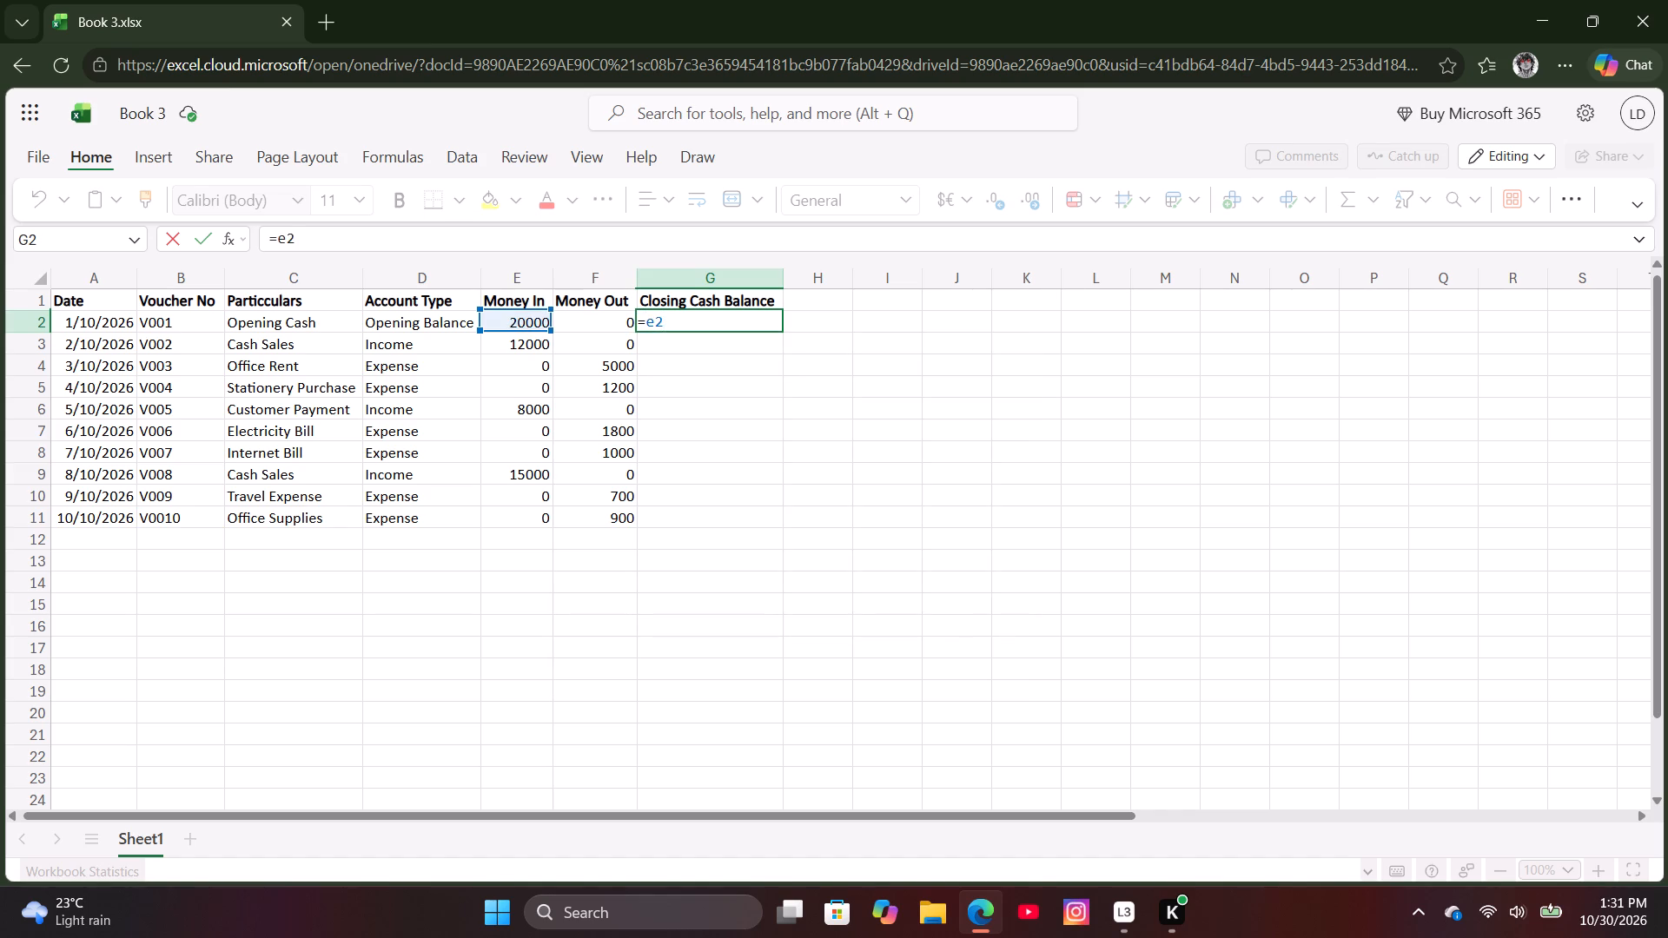
key("minus")
key("f")
key("2")
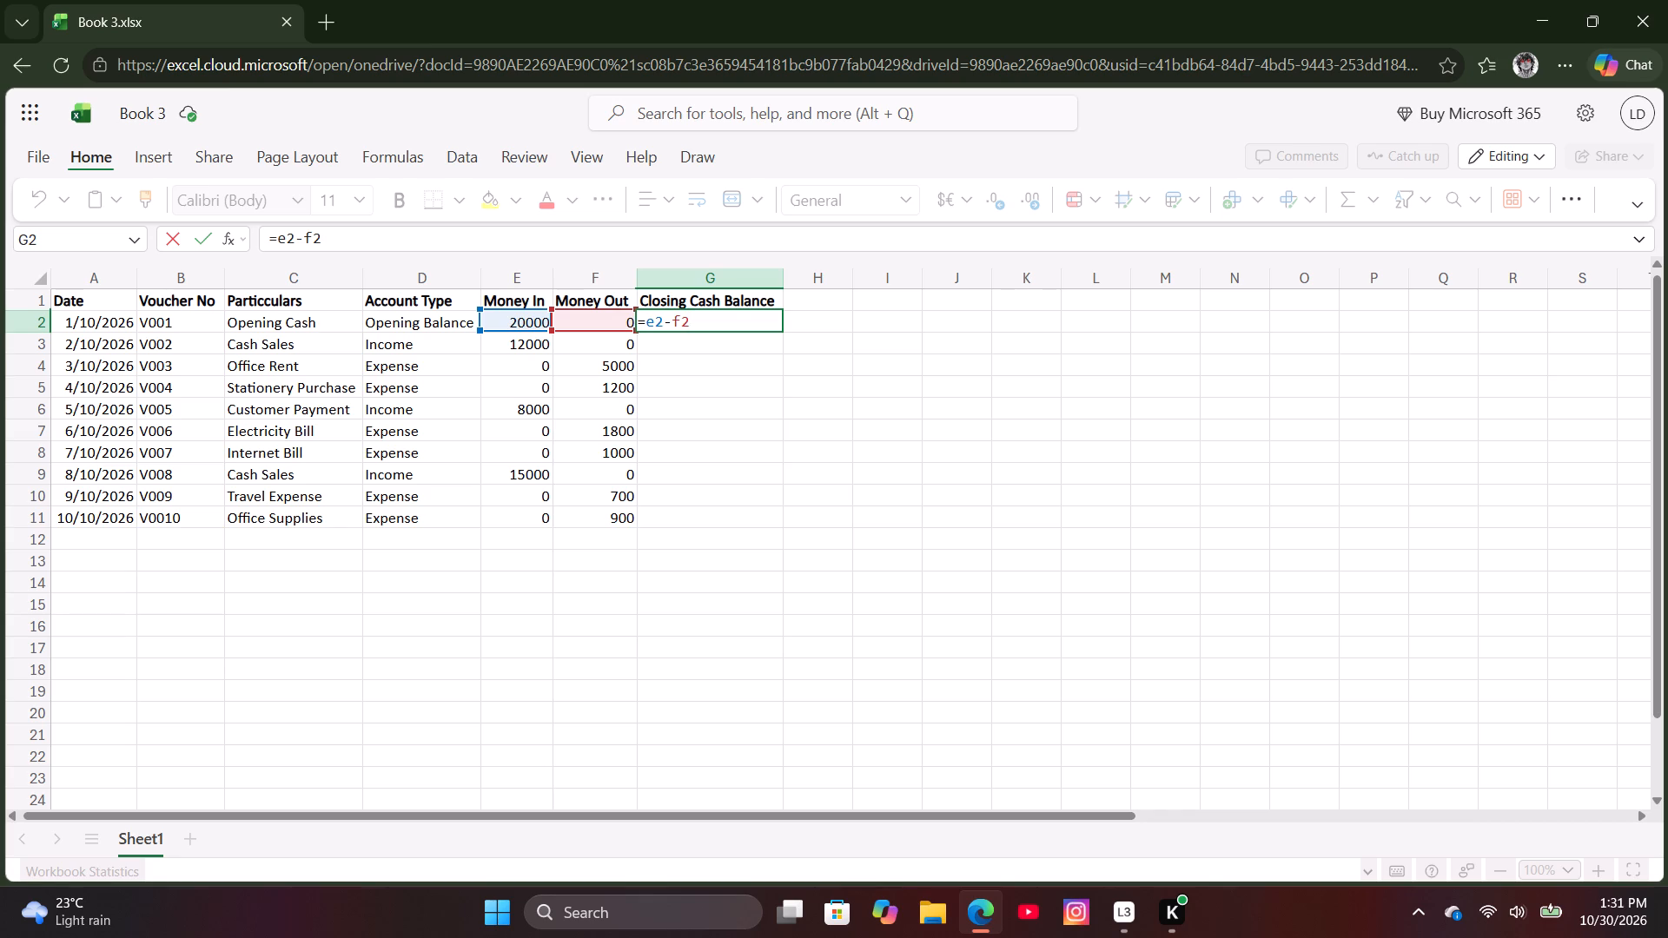
left_click(705, 341)
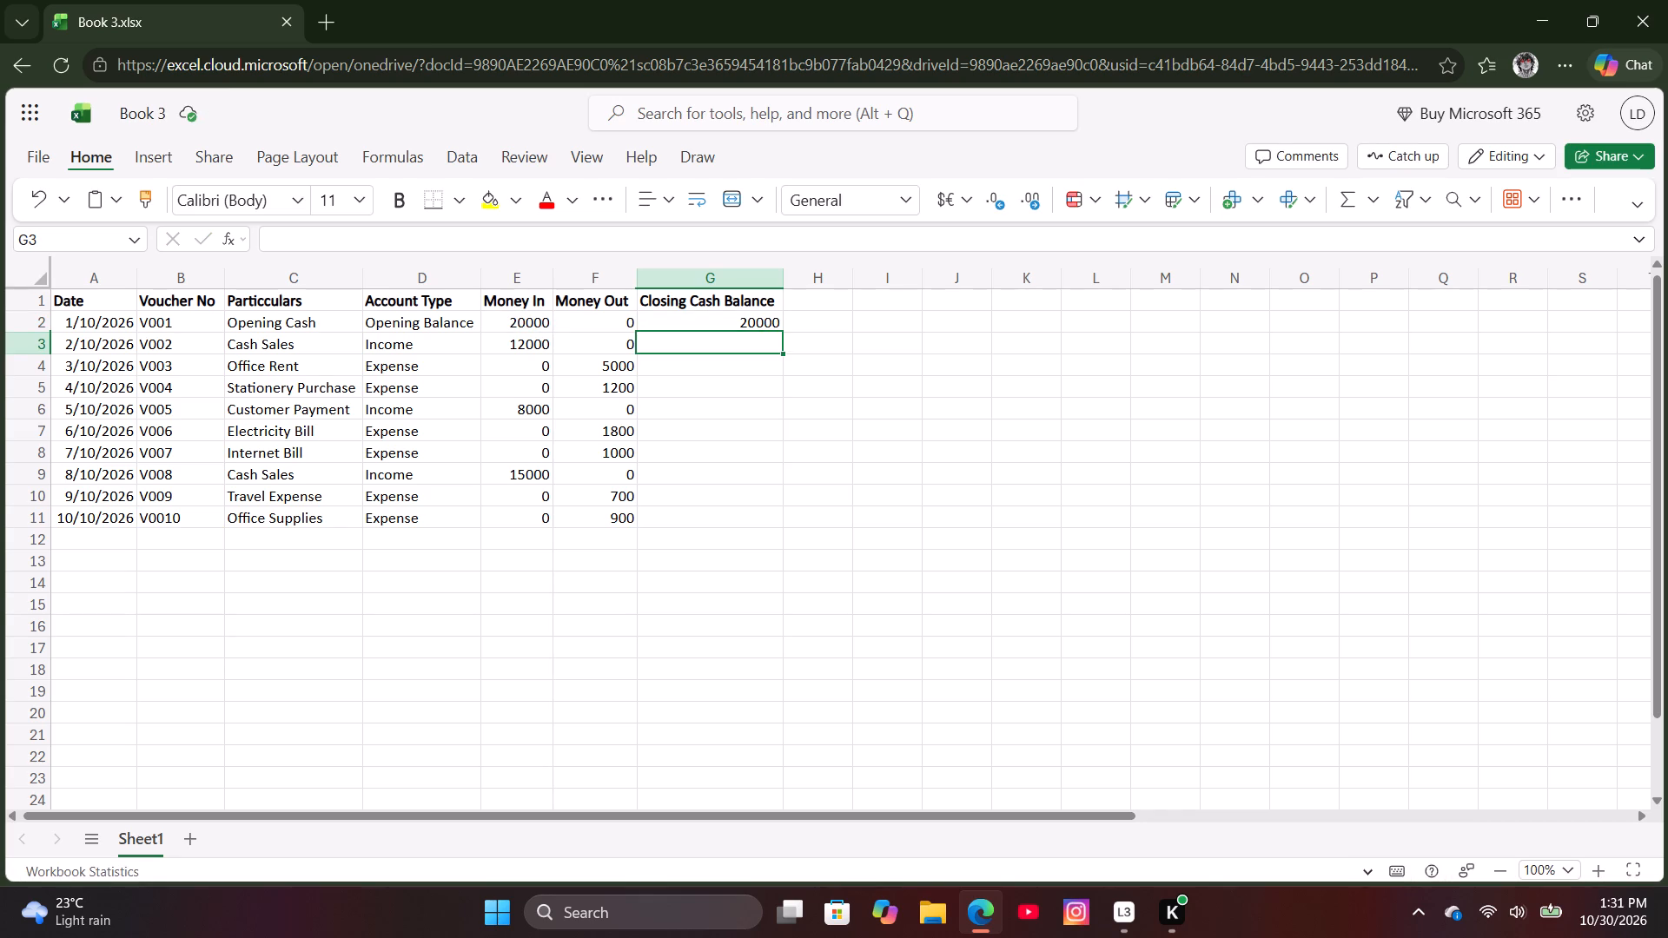
Enter the running balance formula =G2+E3-F3 in cell G3.
key("equal")
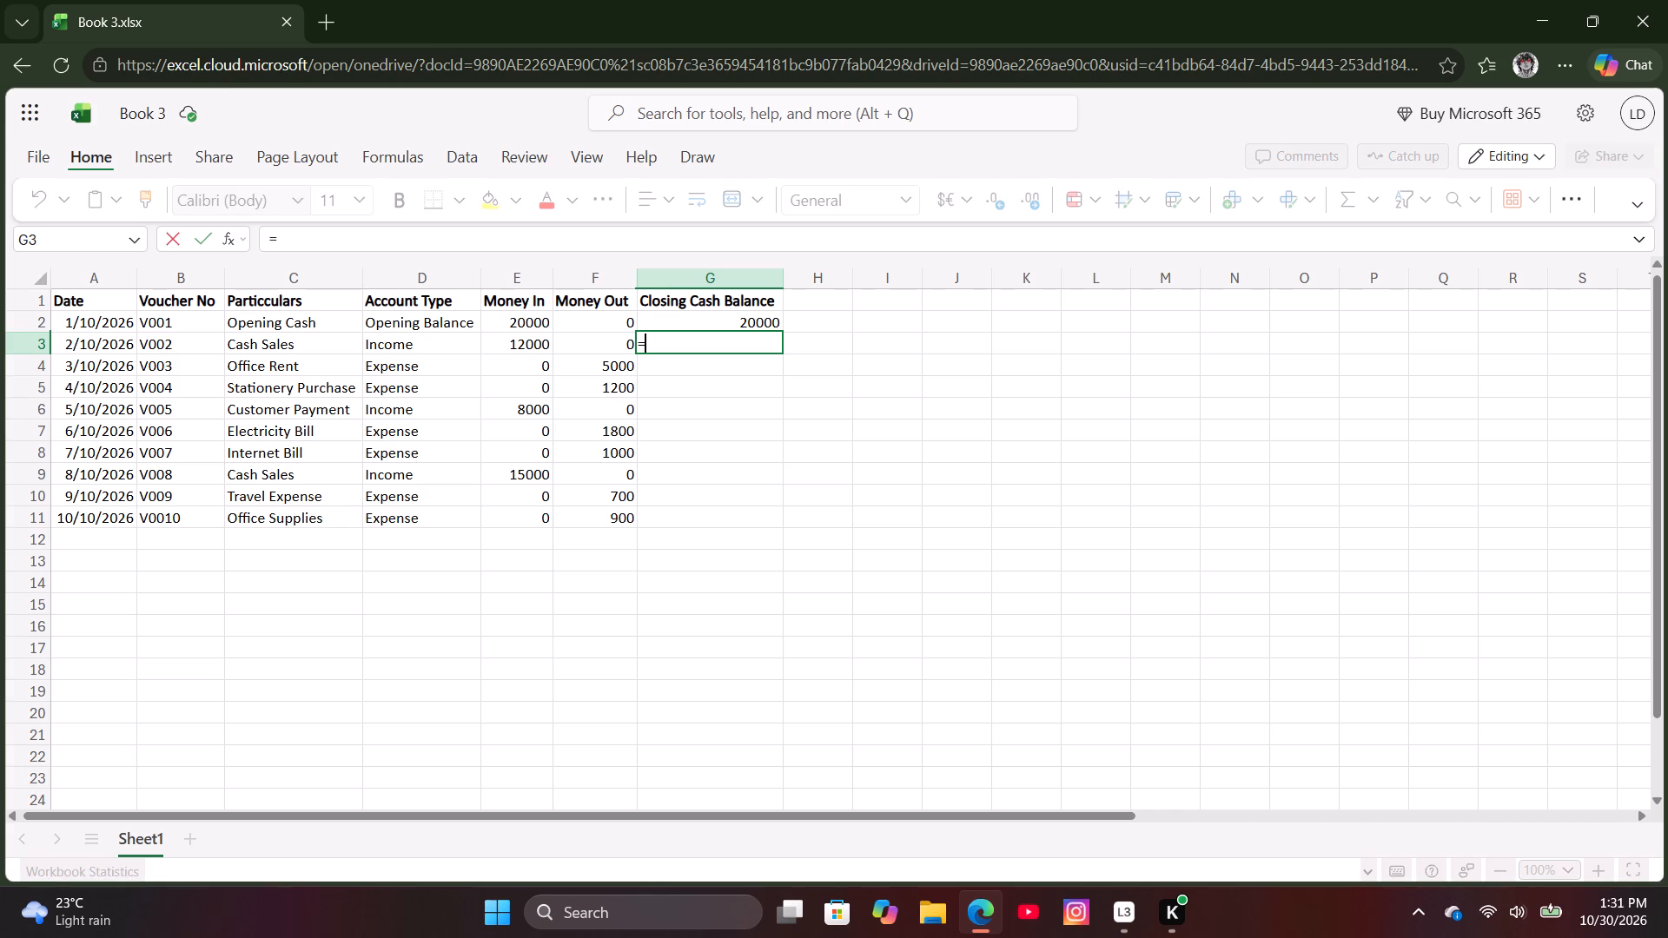
type("g2")
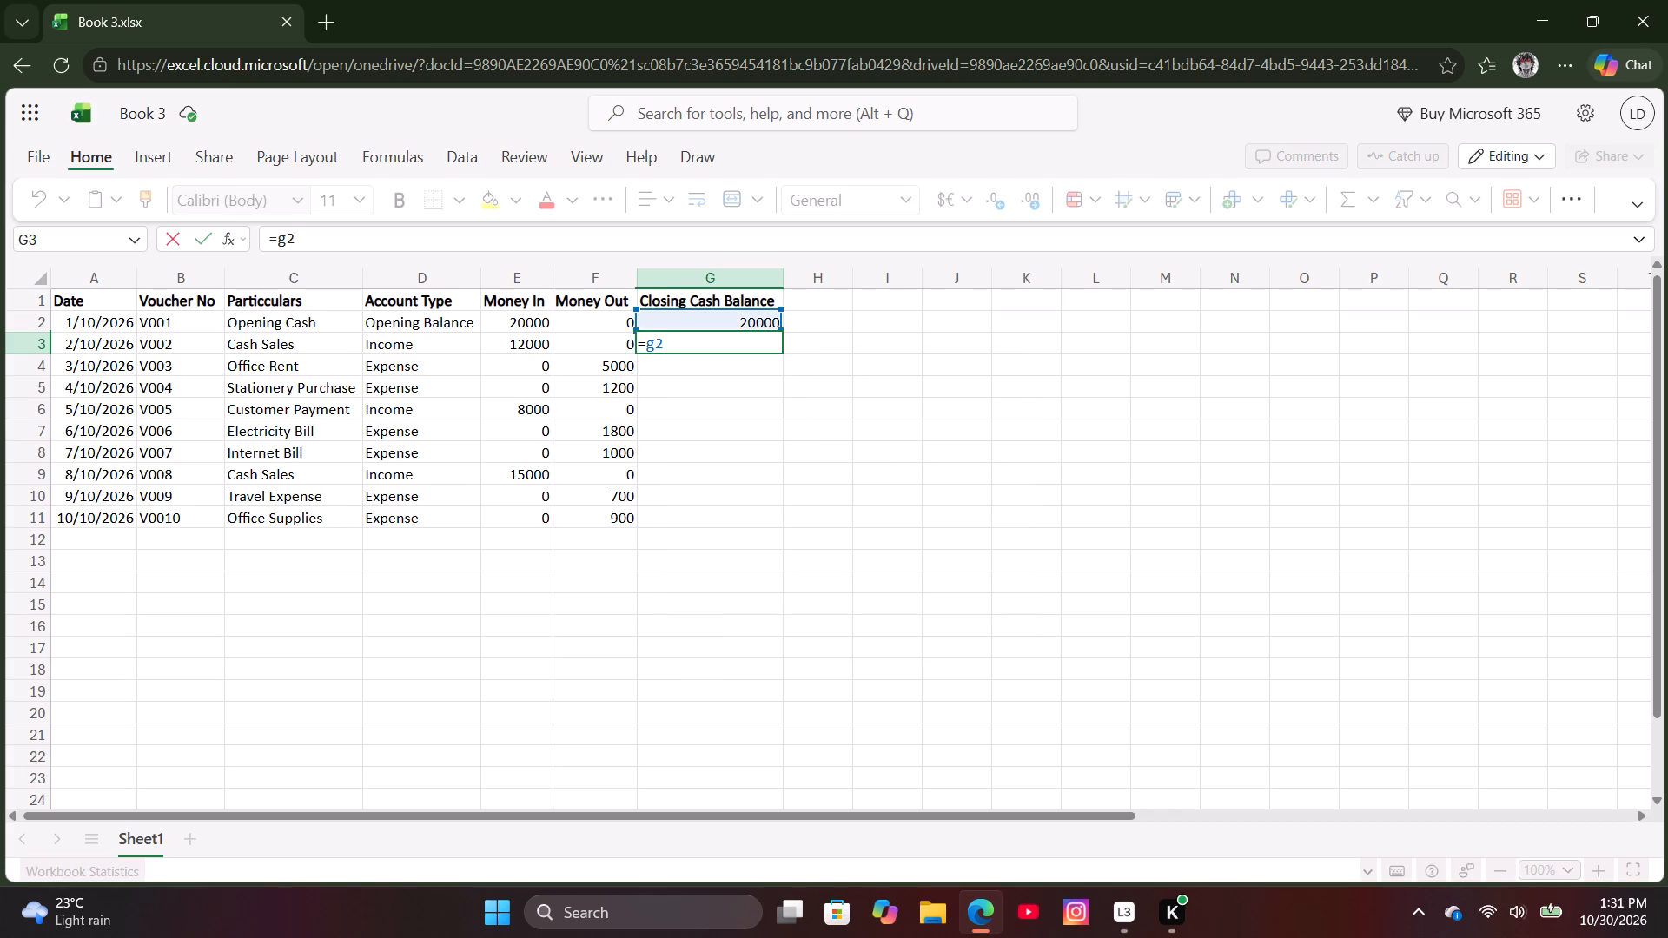
key("plus")
type("e3")
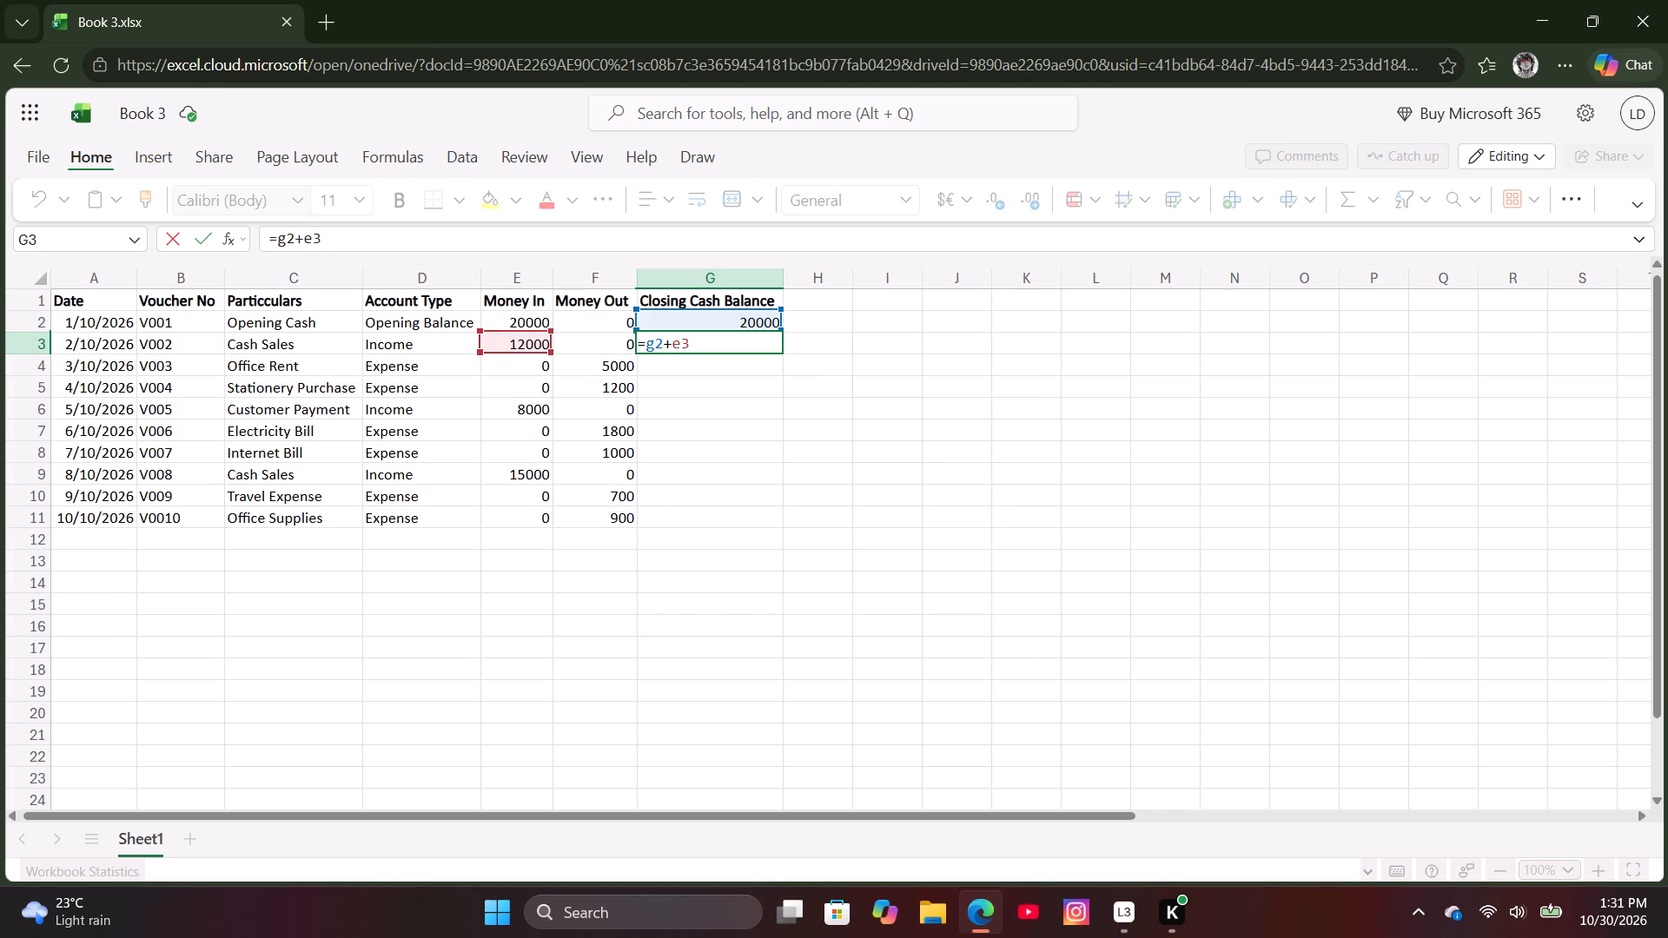
key("minus")
key("f")
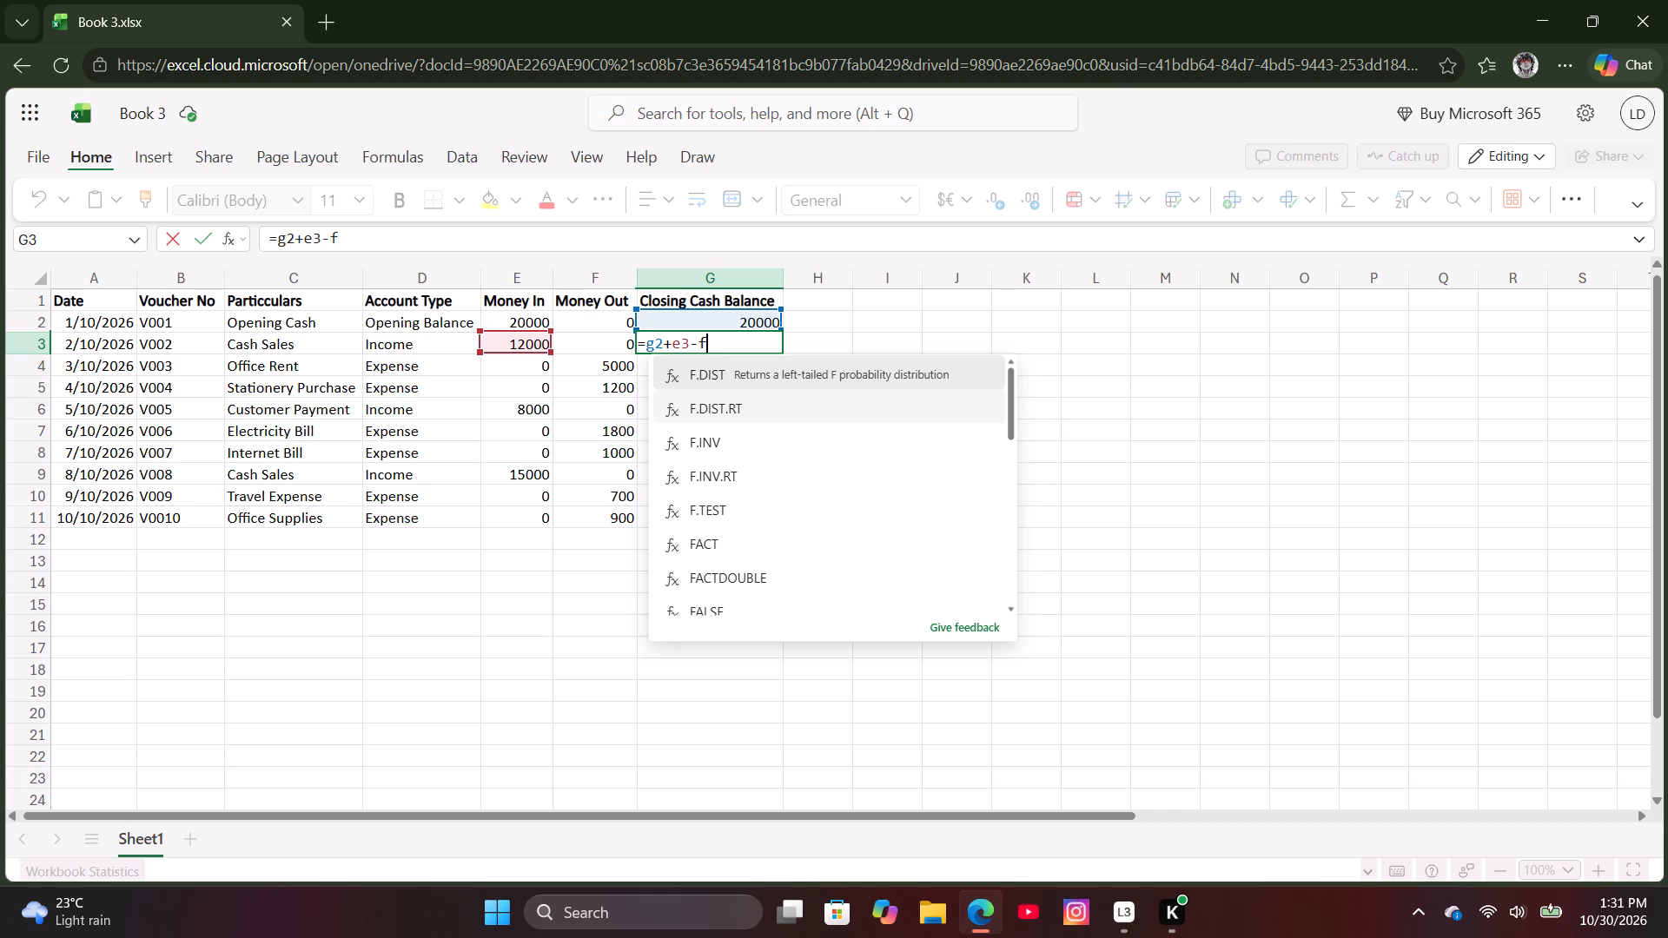
key("3")
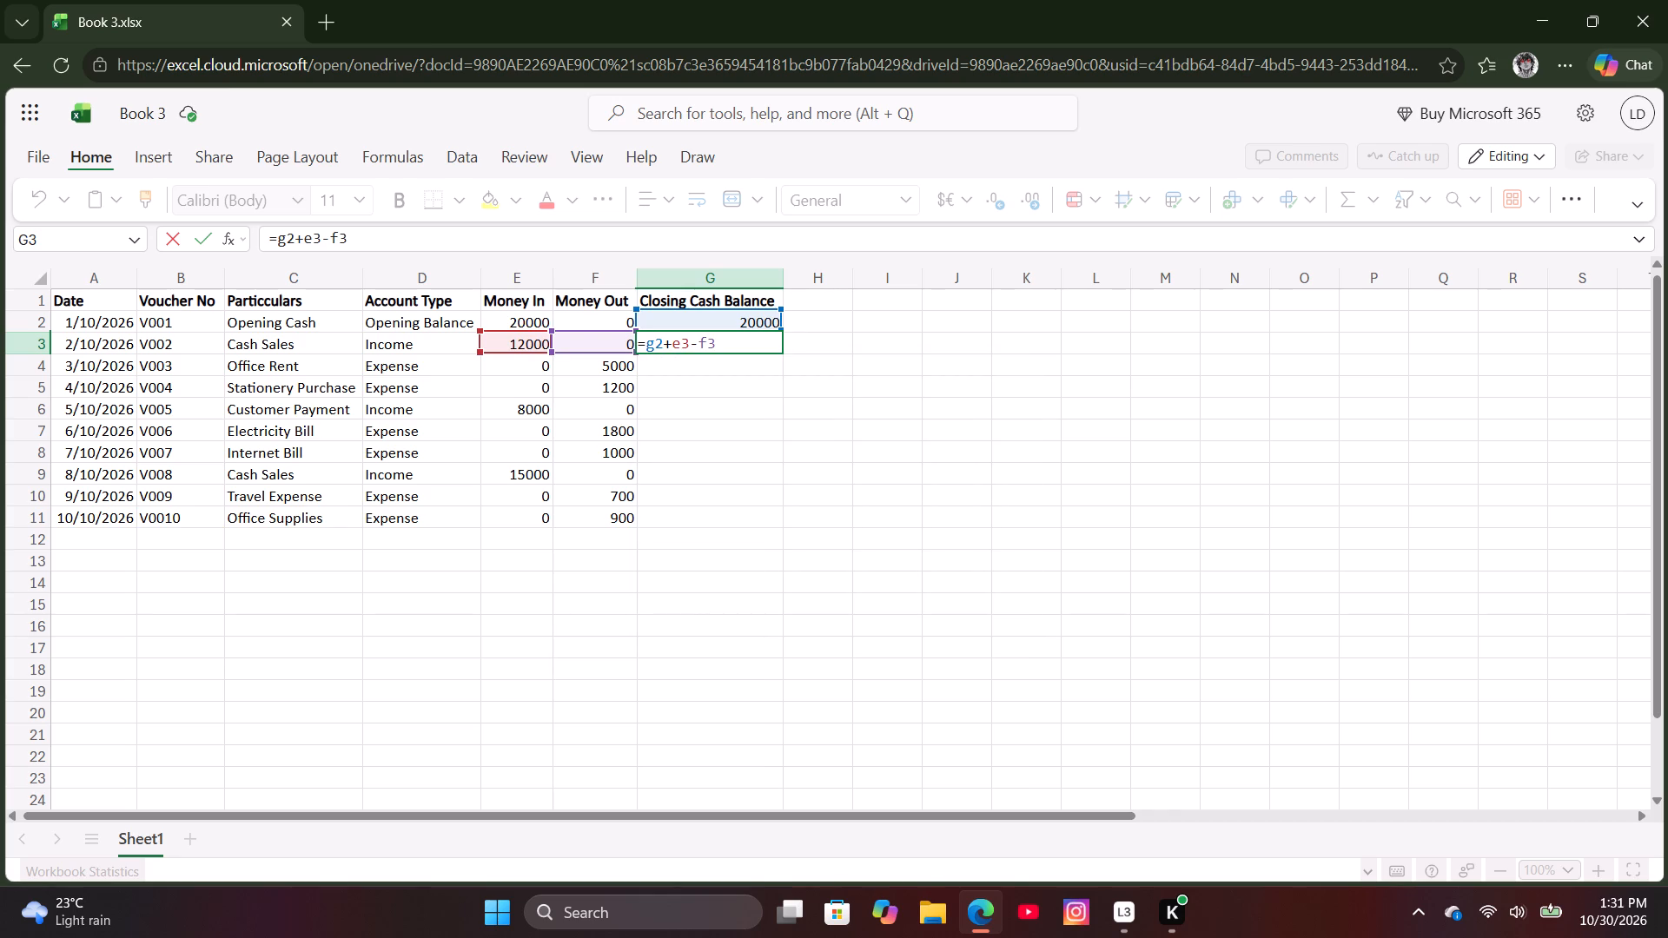
key("Return")
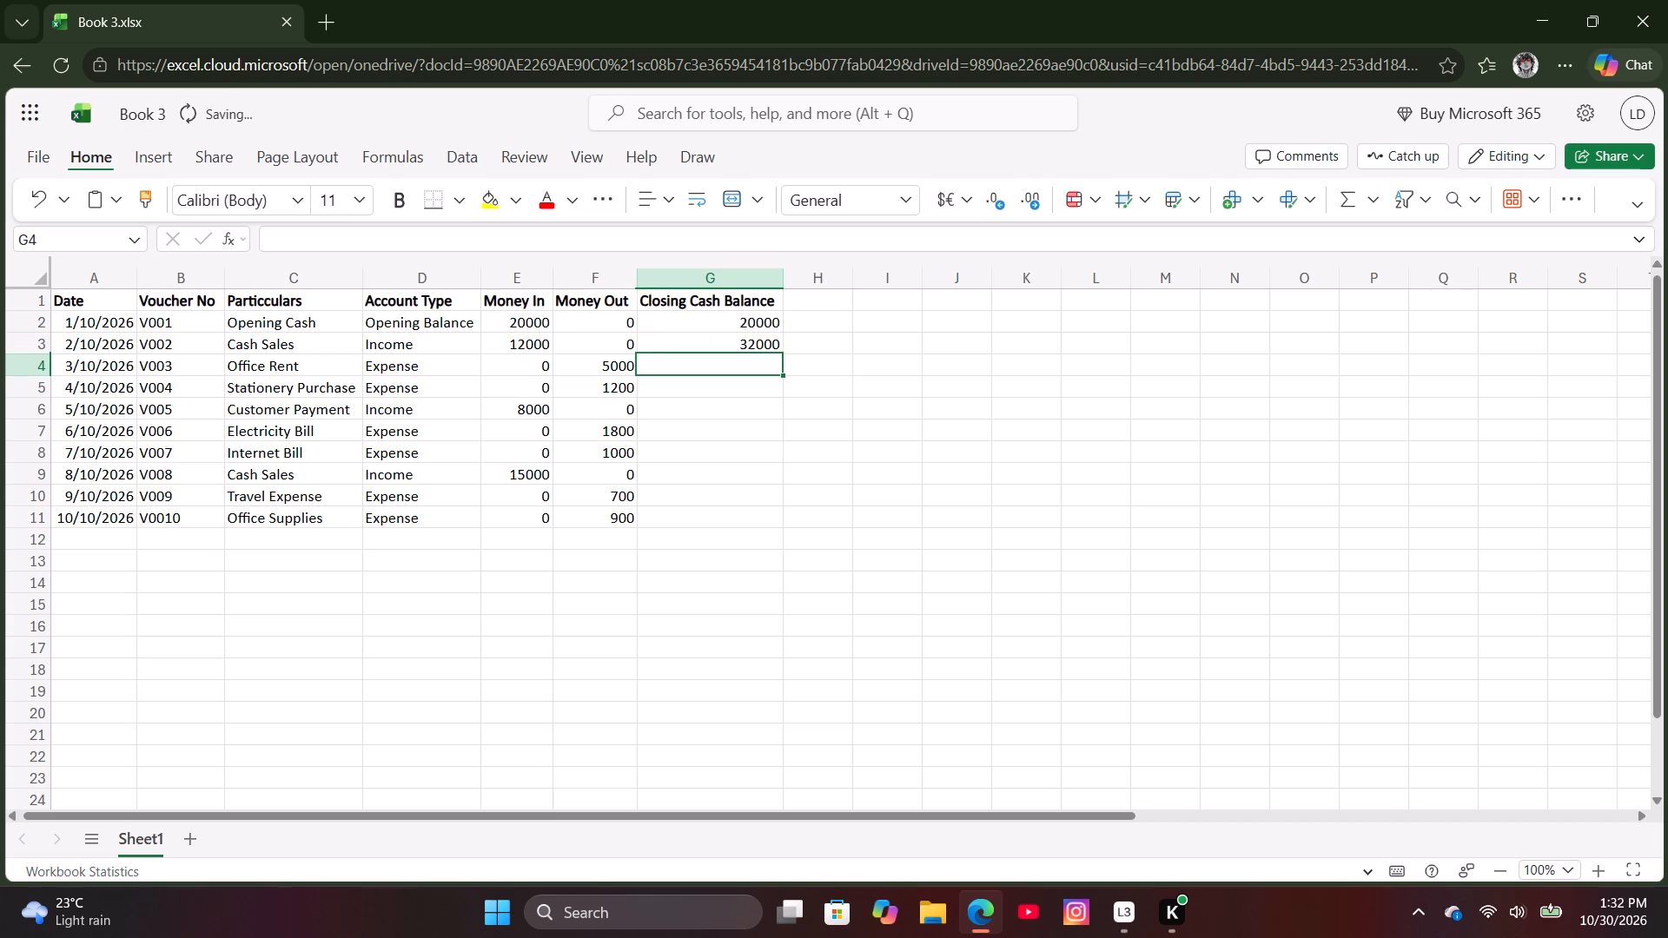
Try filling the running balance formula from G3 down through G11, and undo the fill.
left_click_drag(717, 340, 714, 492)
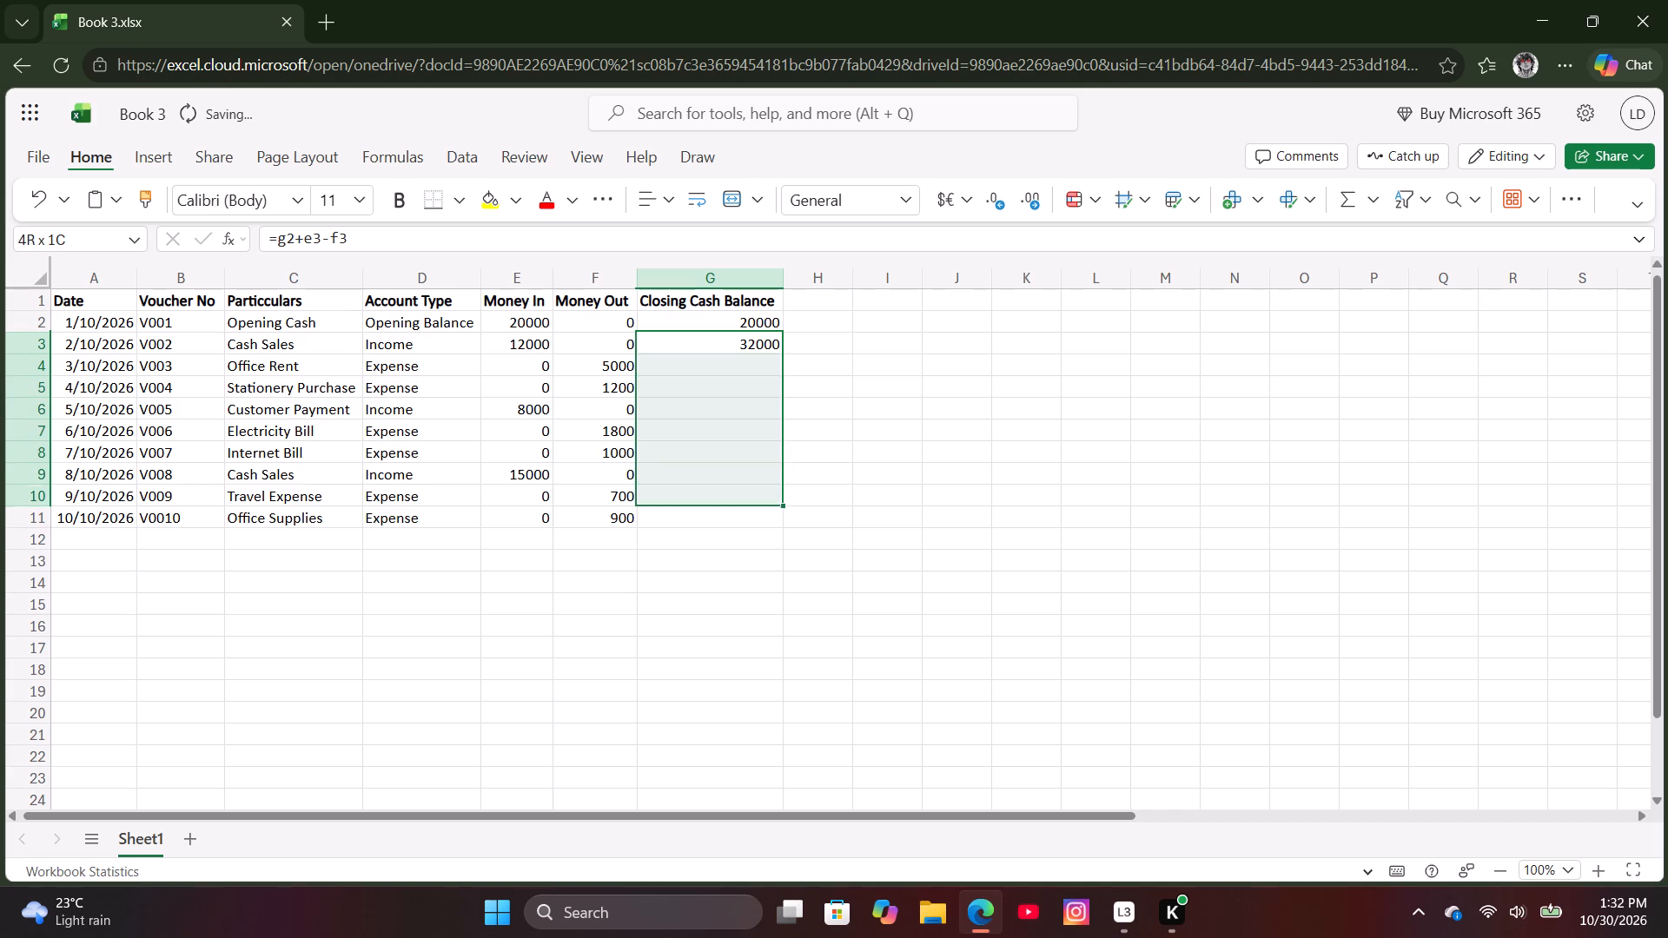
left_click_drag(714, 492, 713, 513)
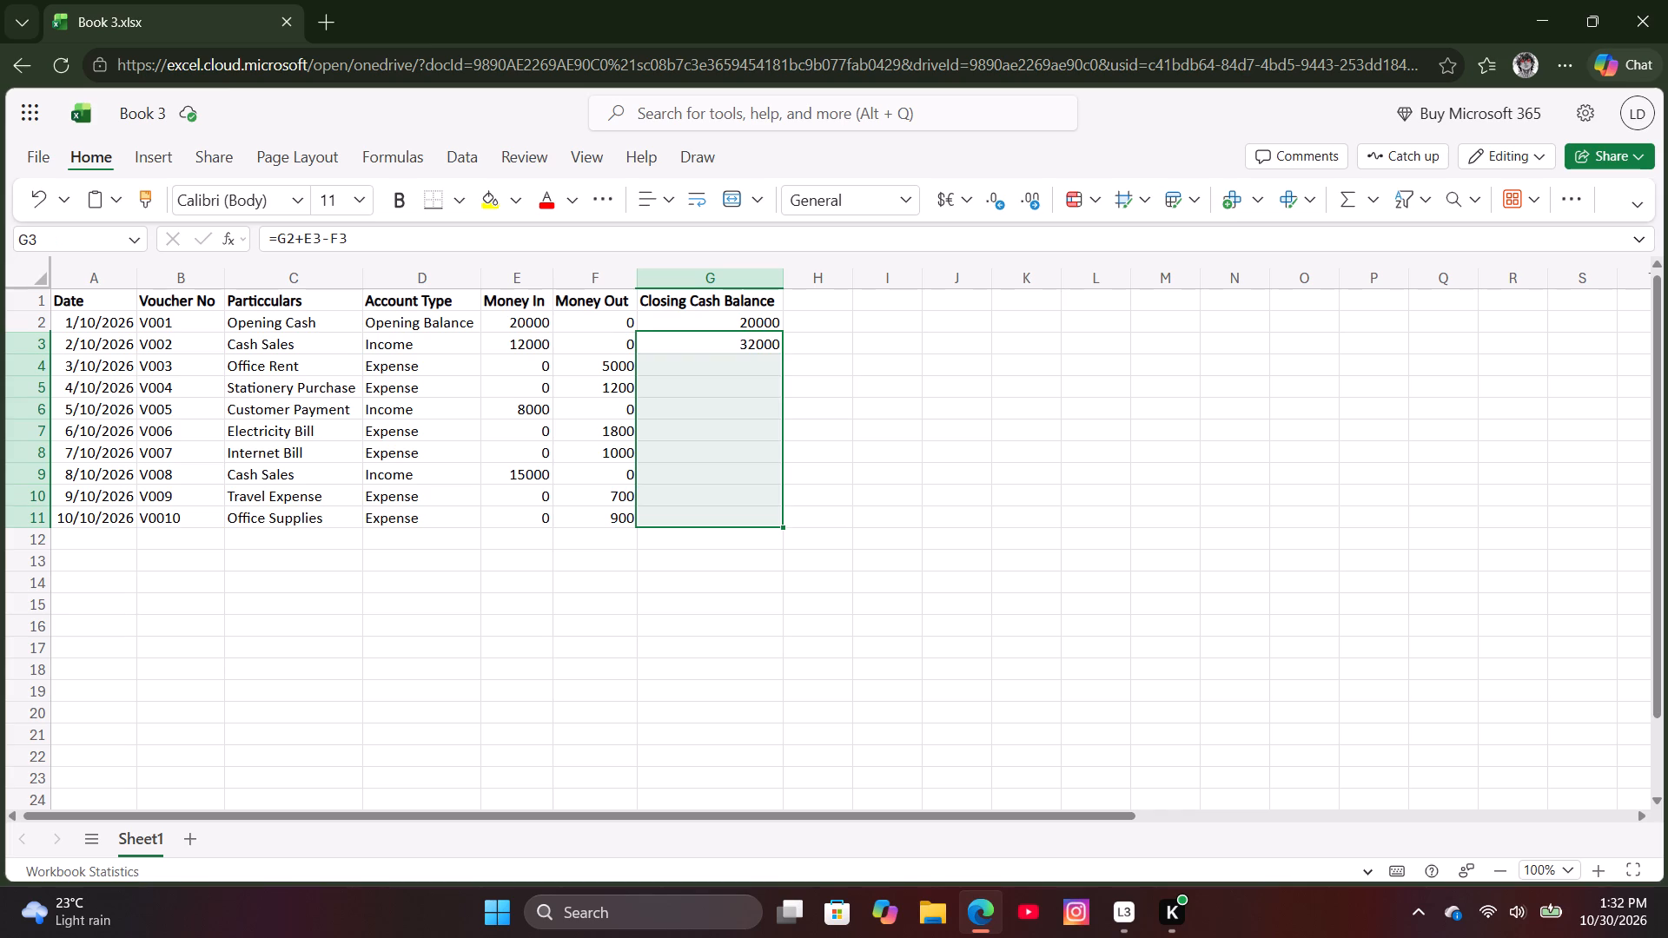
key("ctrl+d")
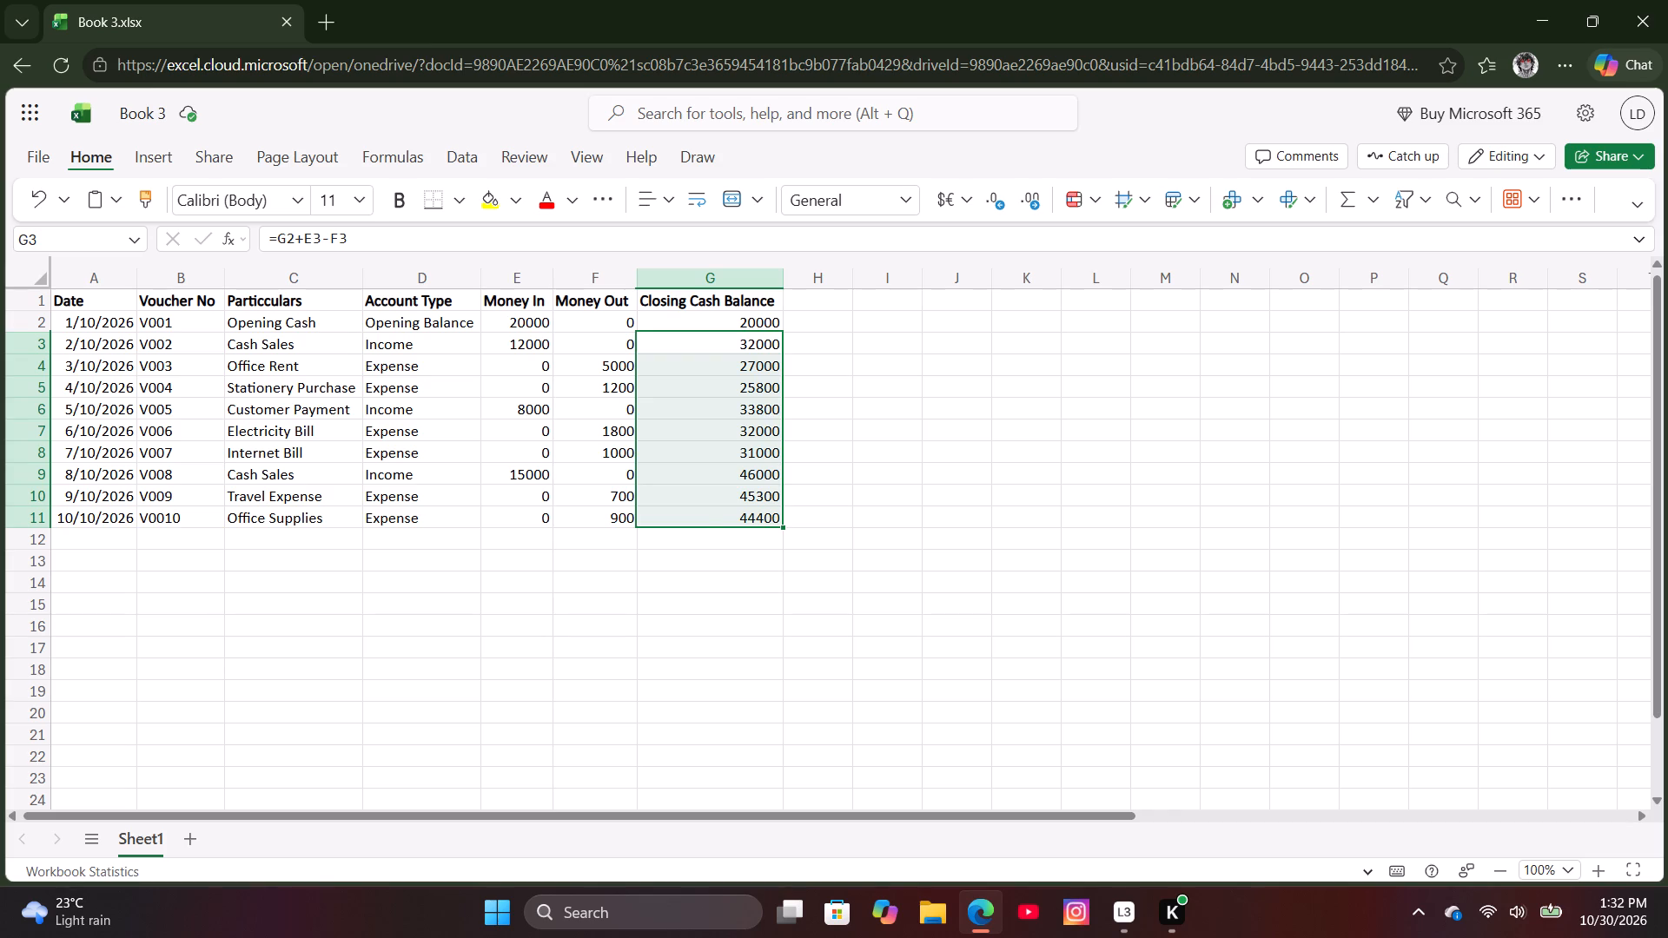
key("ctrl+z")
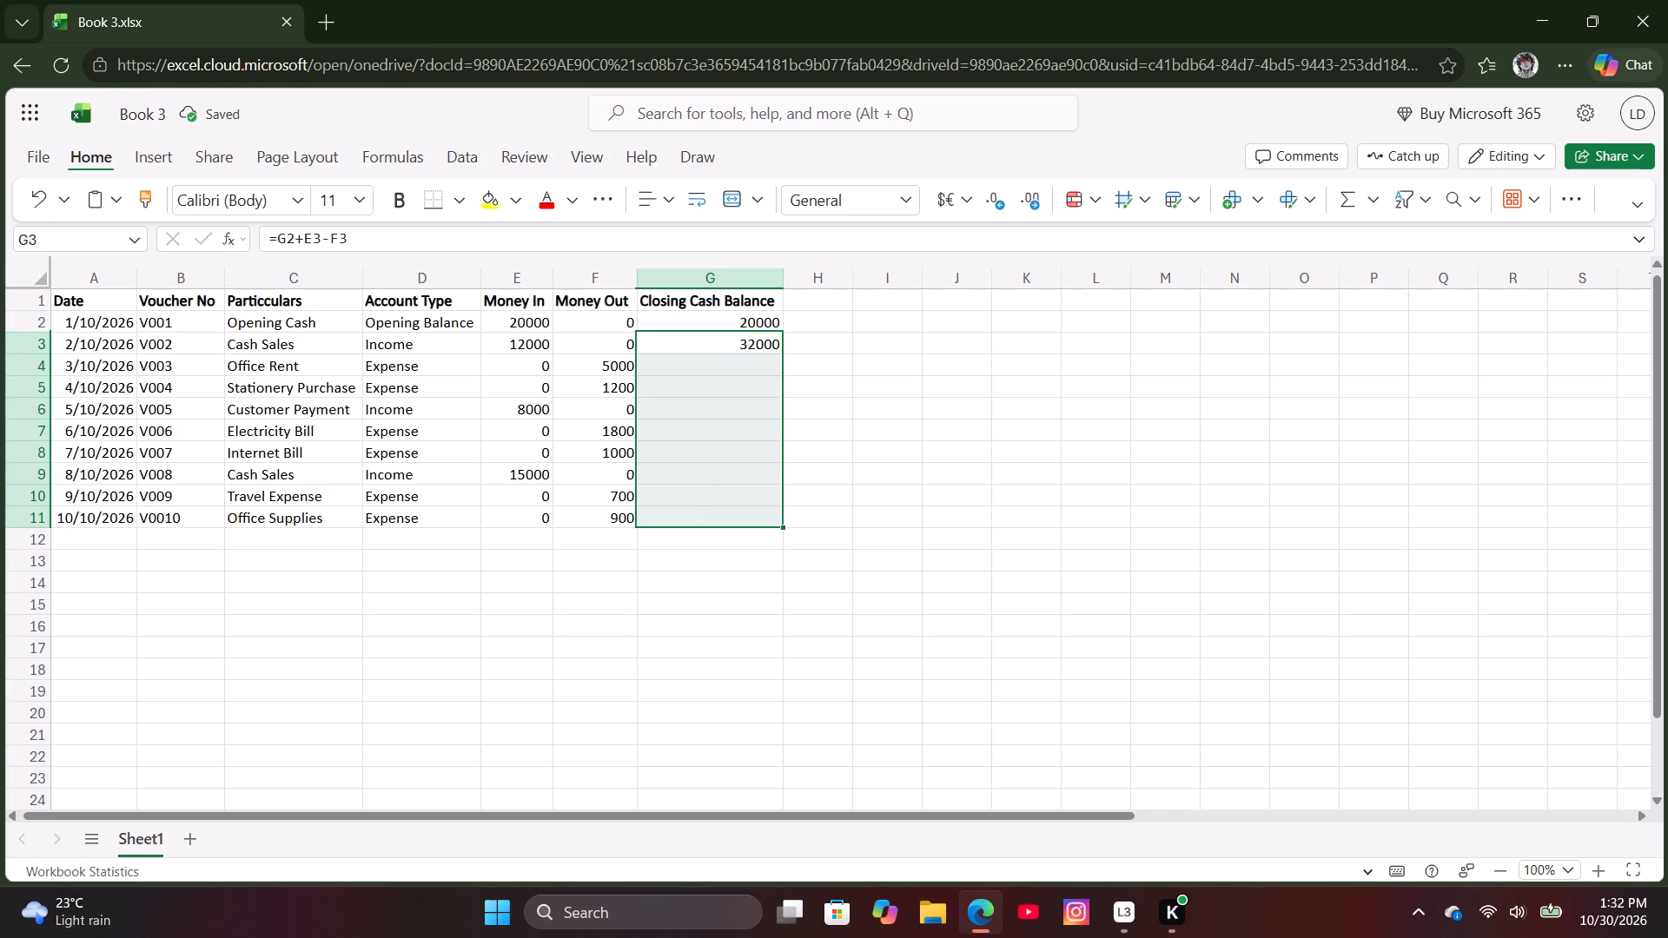
Fill the running balance formula from G3 down through G11 for all remaining vouchers.
left_click(751, 591)
left_click(766, 346)
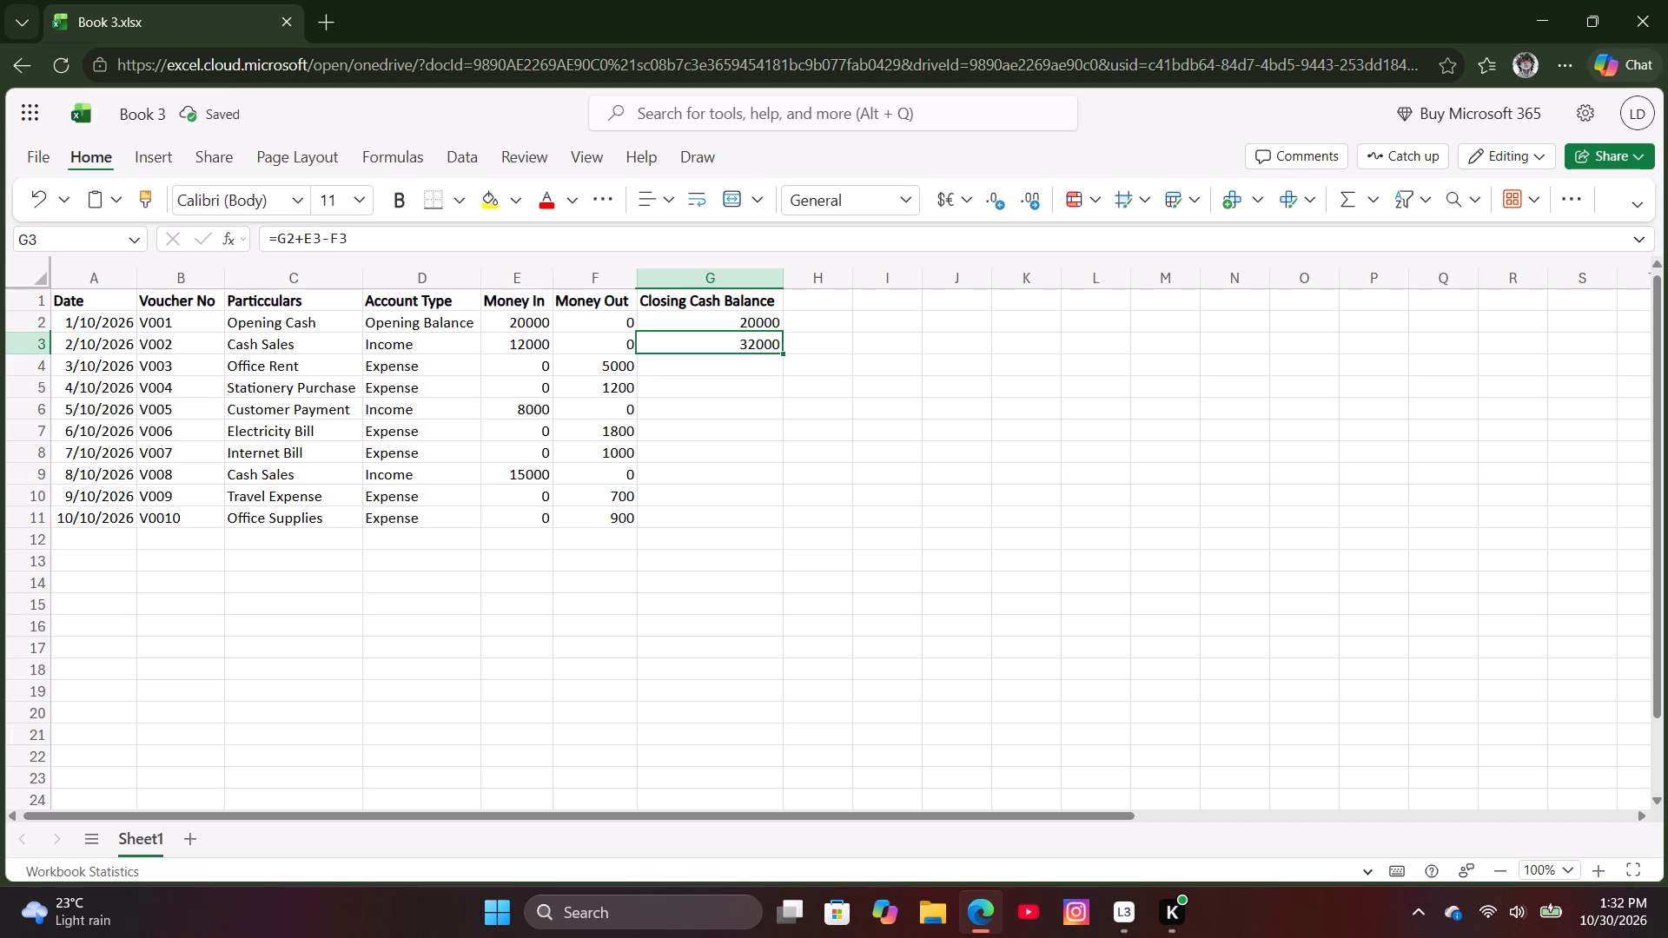
left_click_drag(782, 355, 782, 388)
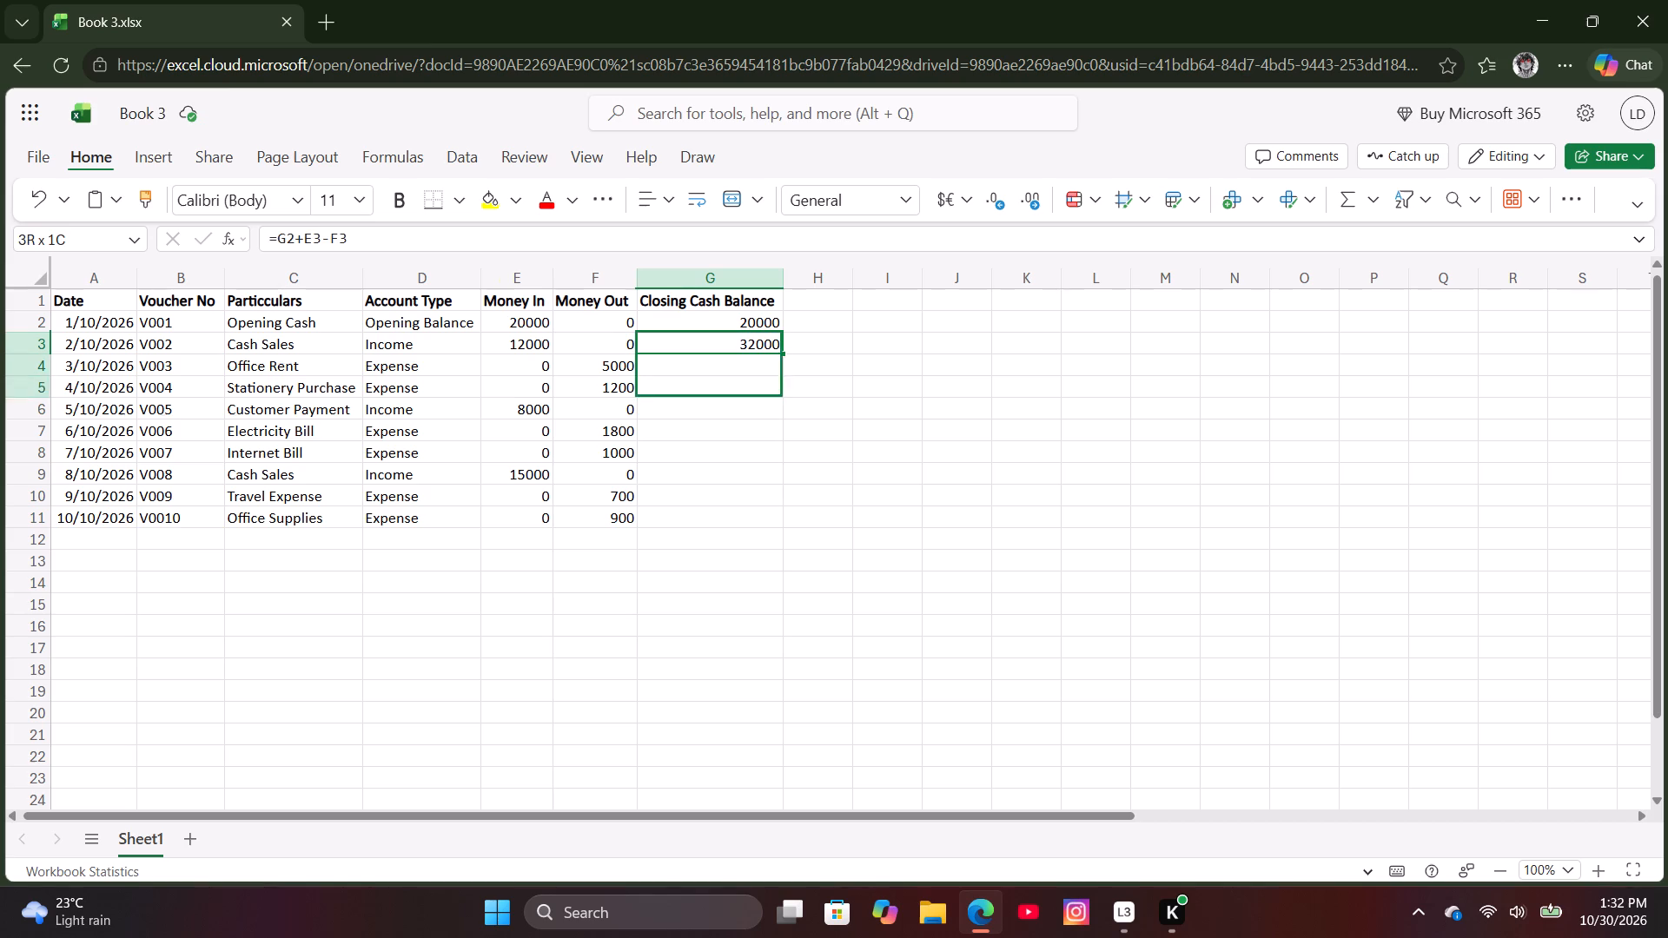
left_click_drag(782, 388, 770, 520)
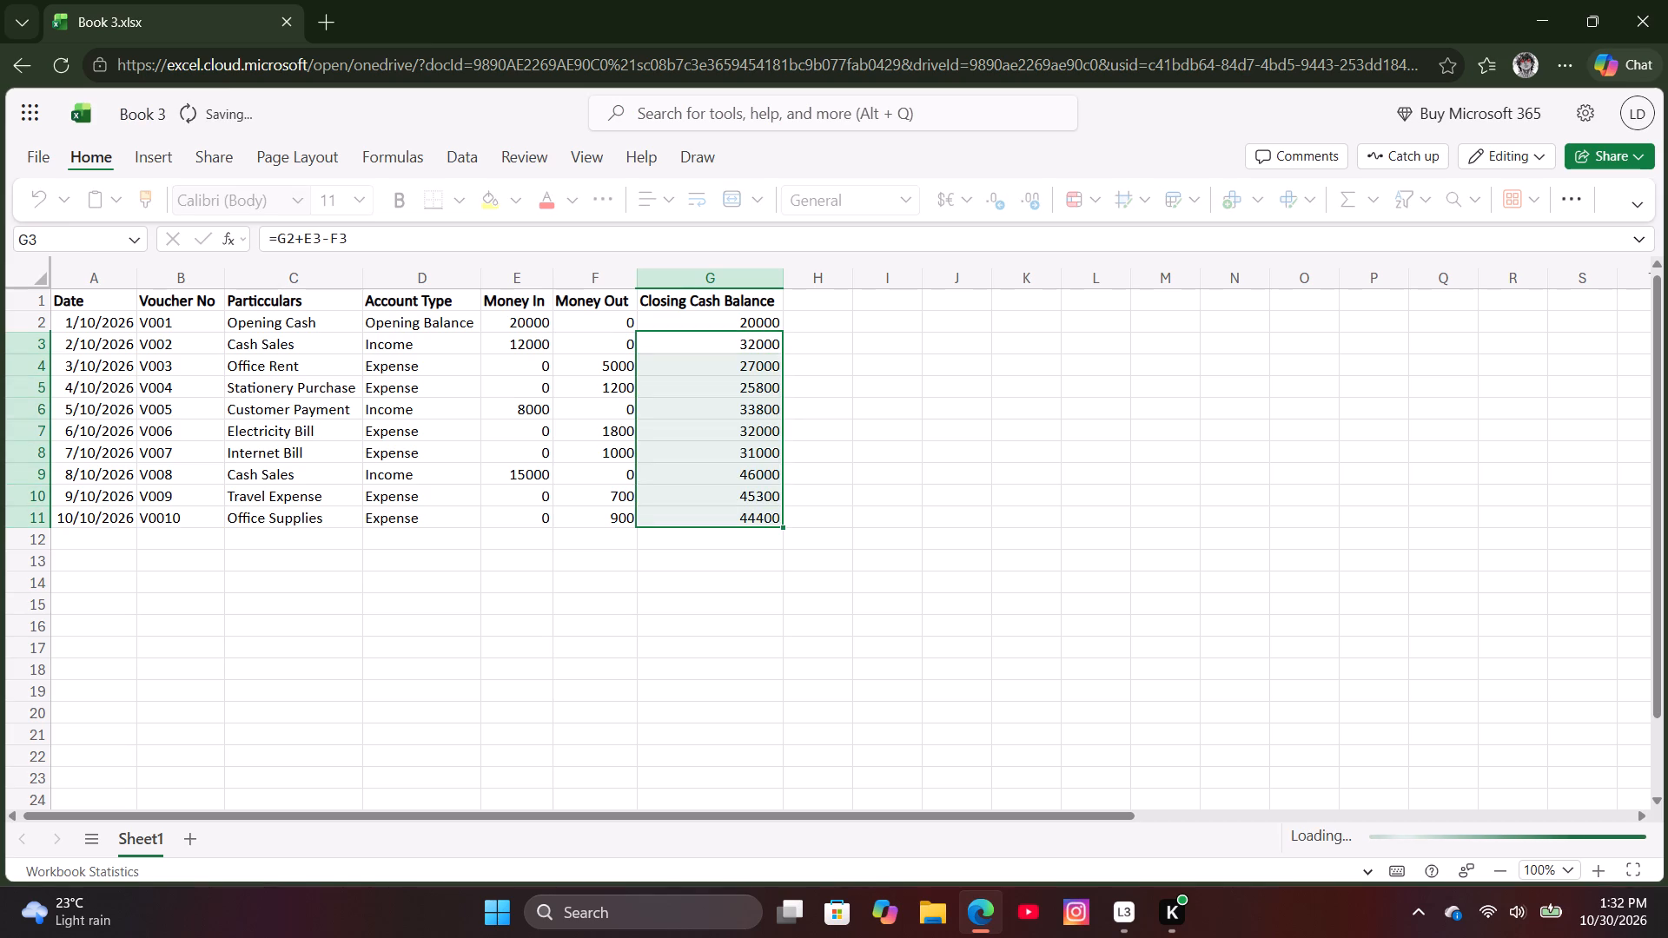
left_click(721, 601)
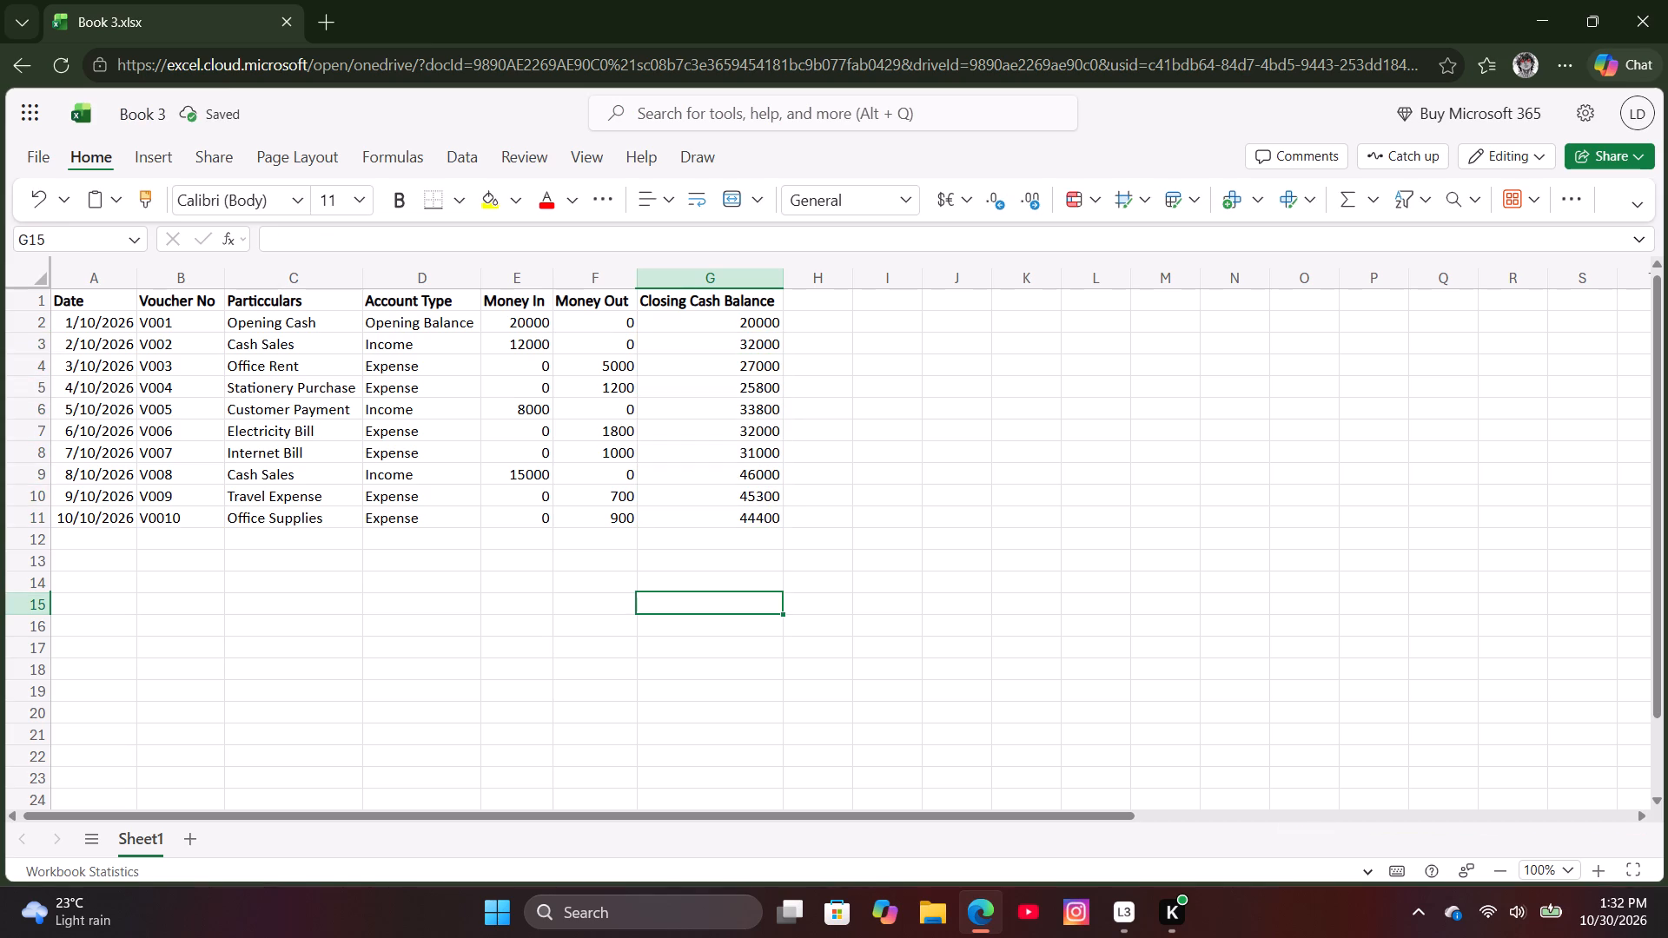
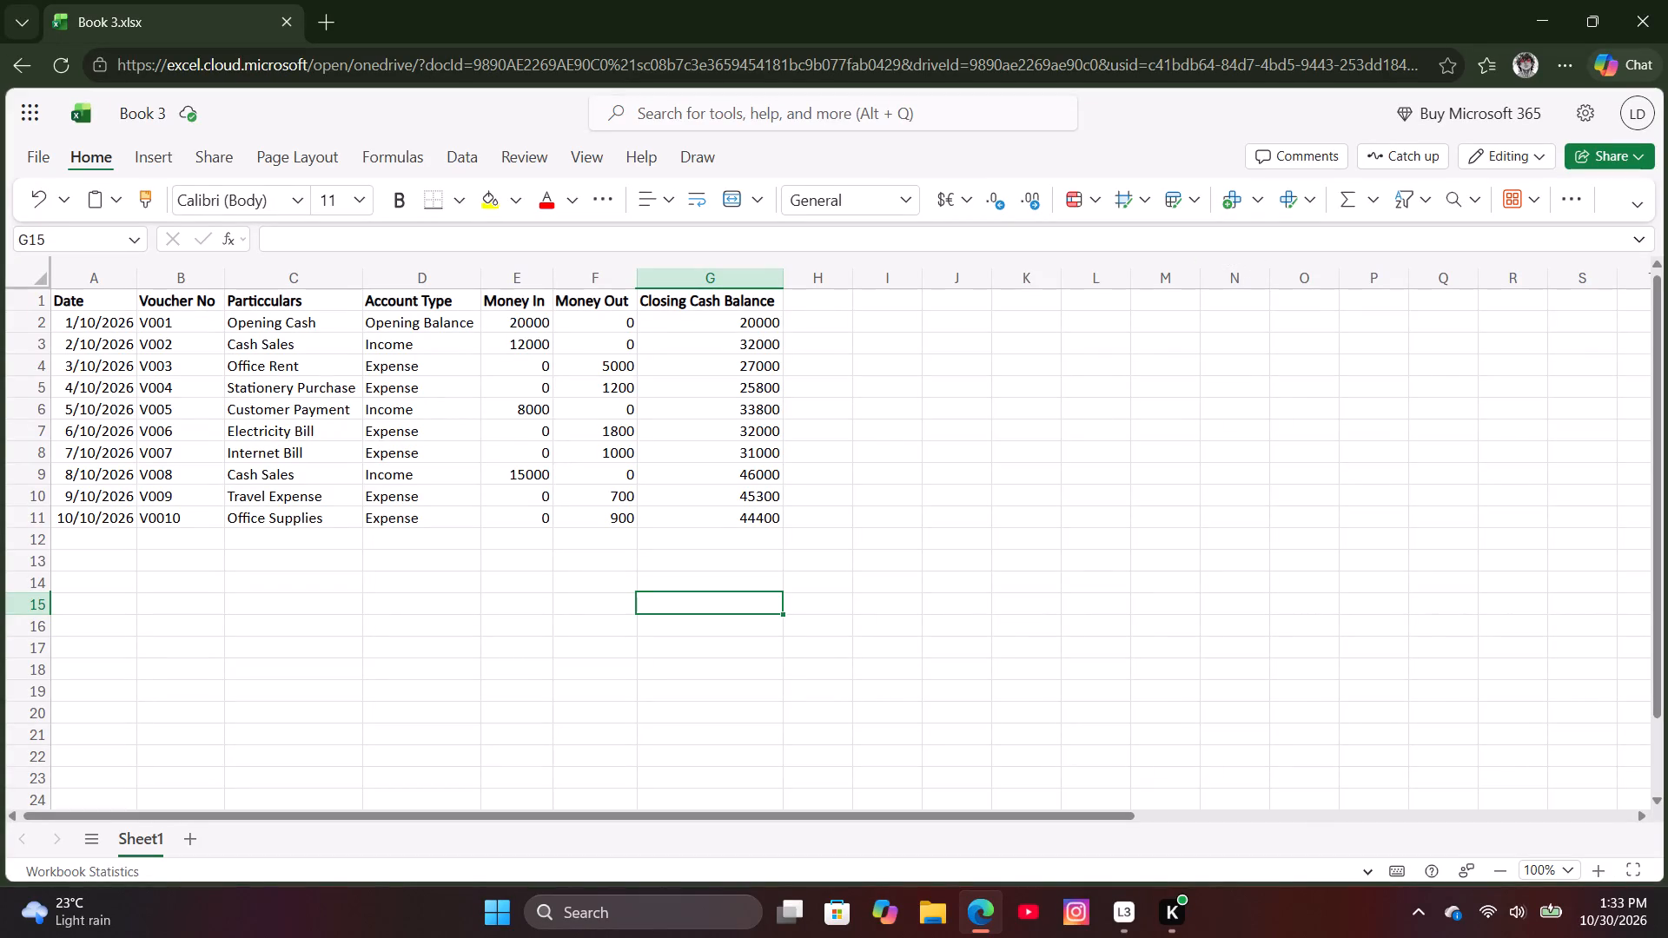
Enter the heading "Type this label" in cell I1 and auto-fit column I to its text.
left_click(965, 298)
left_click(894, 301)
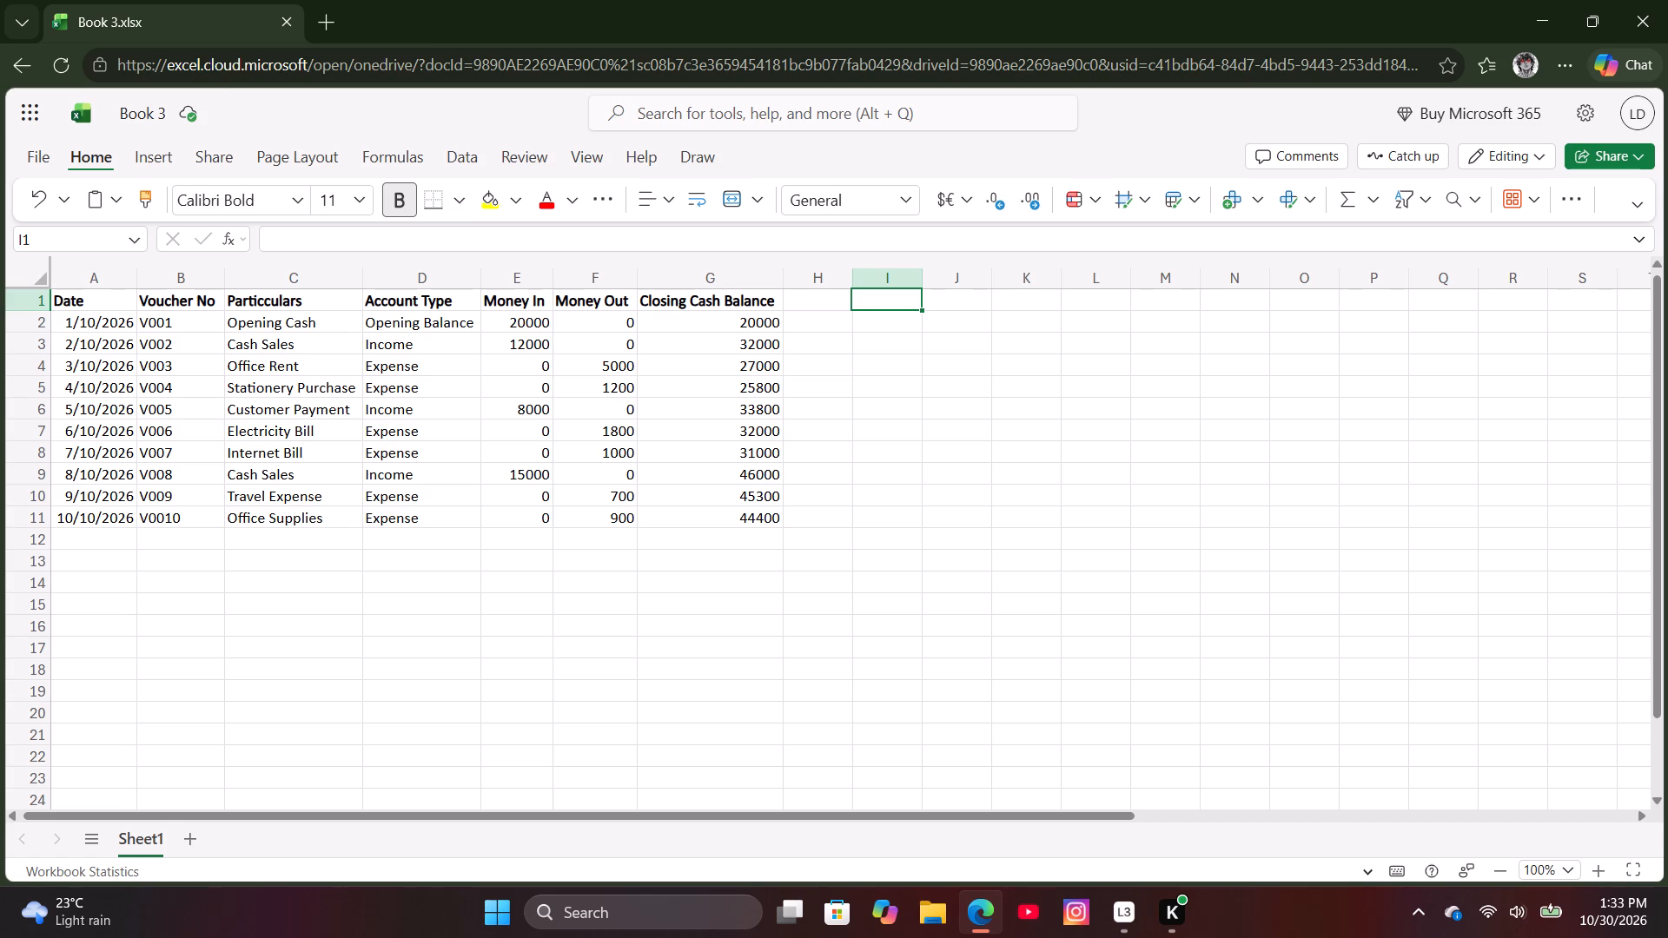
key("t")
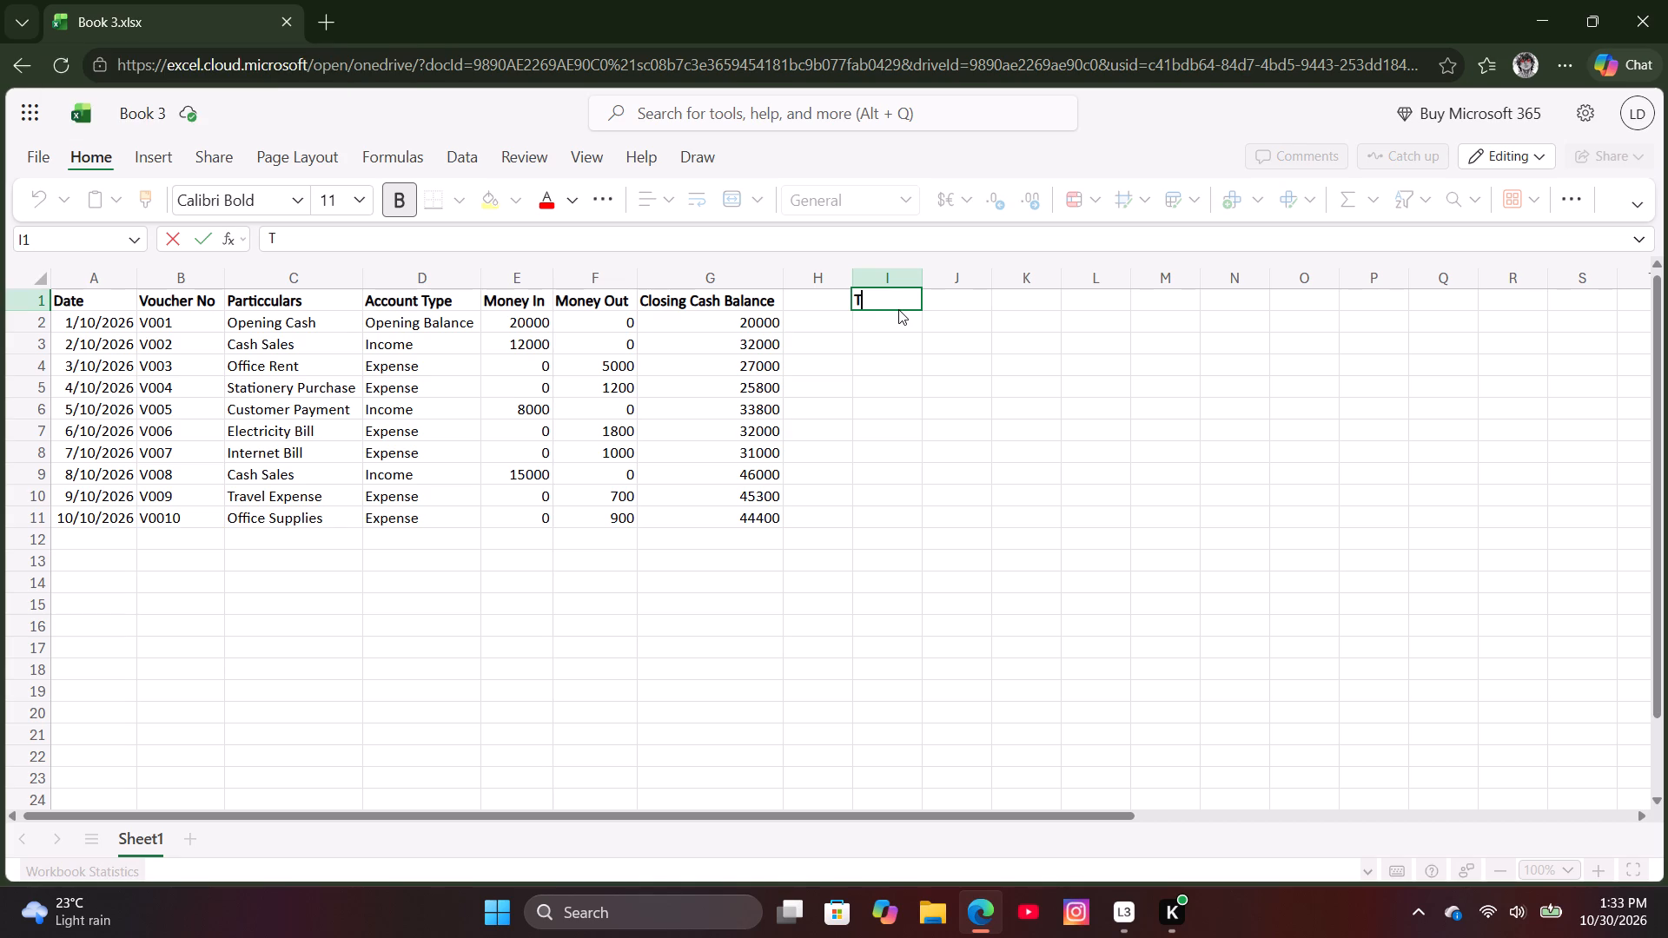
type("ype")
key("space")
type("this lab")
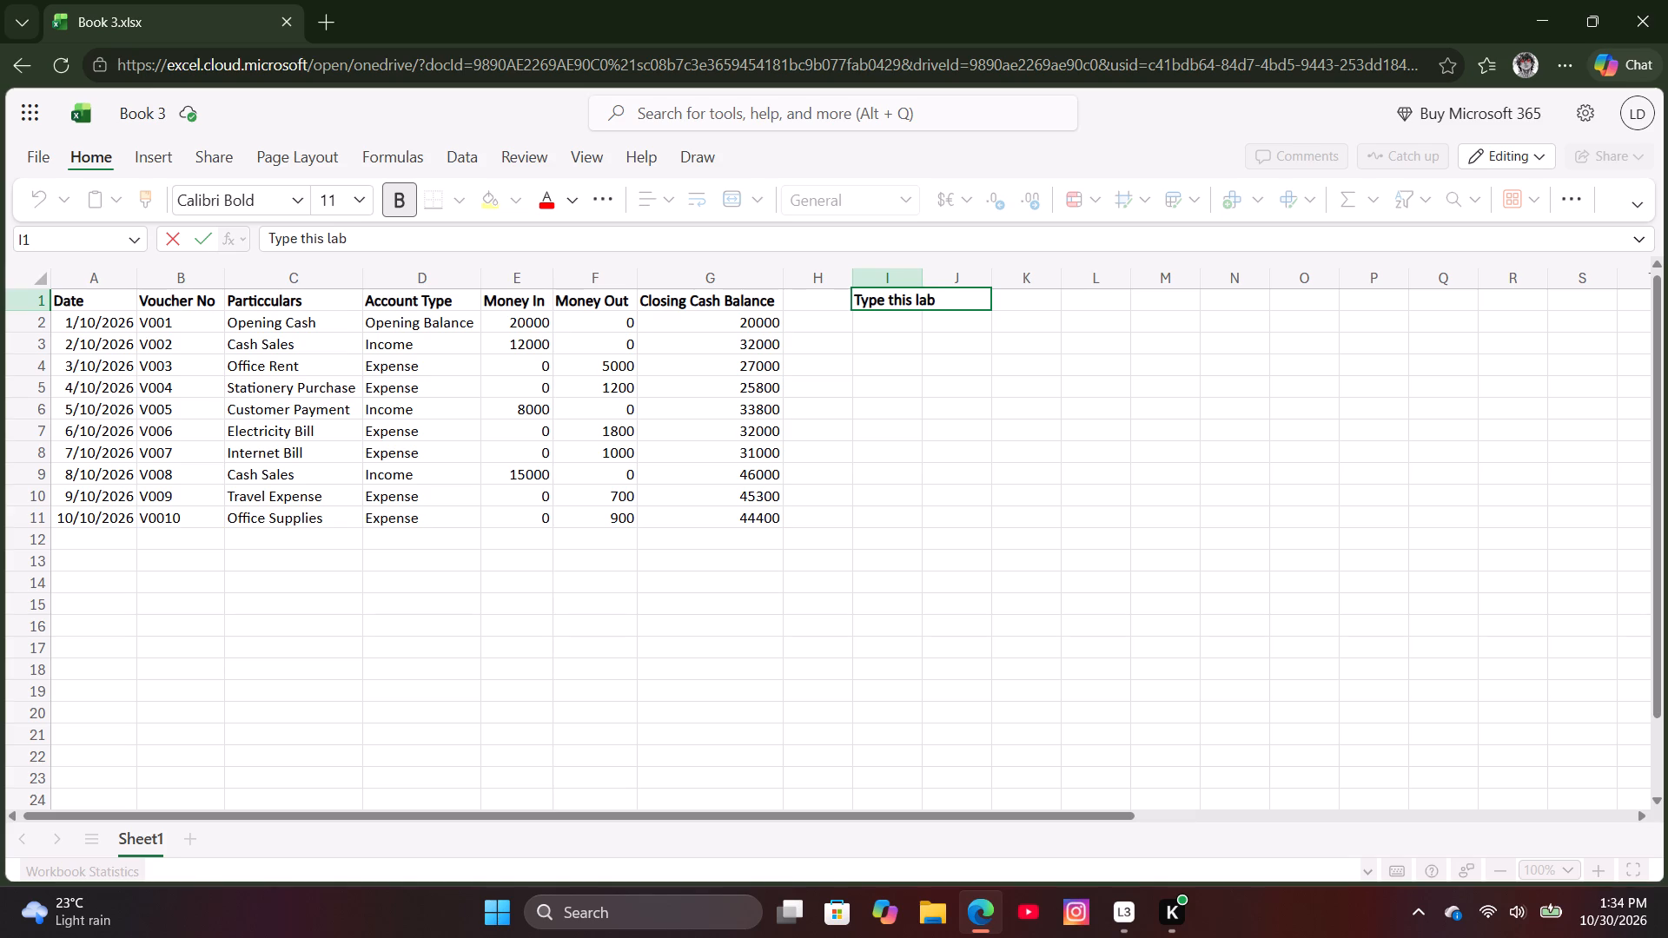
type("el")
left_click(920, 280)
left_click(920, 417)
double_click(922, 281)
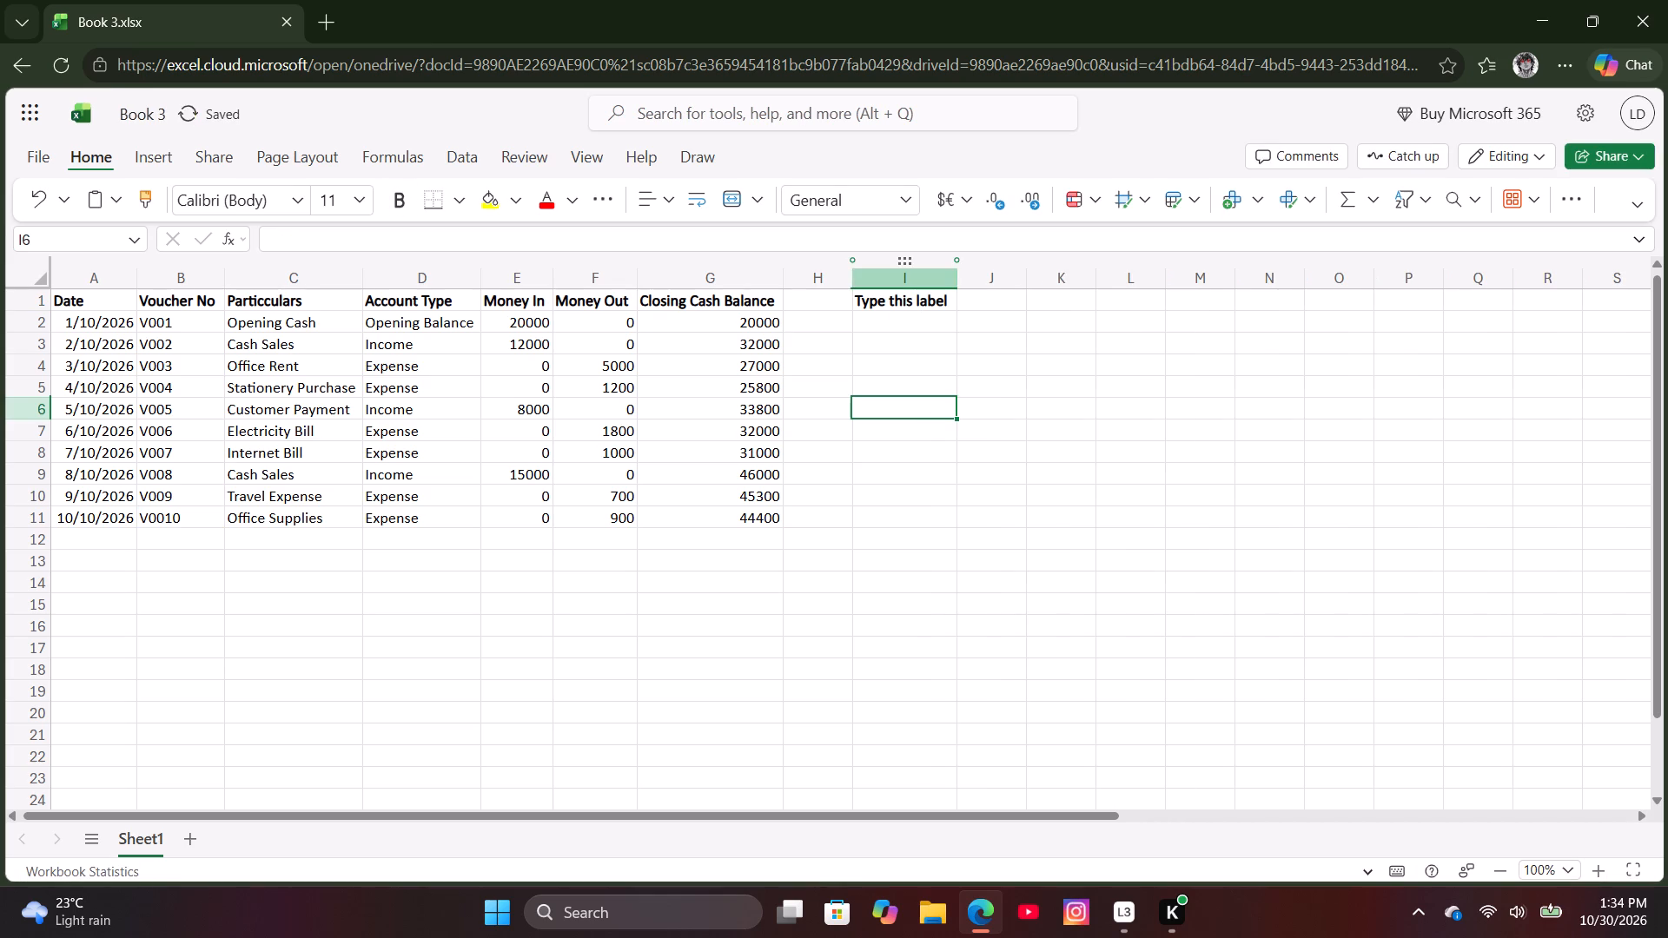
Enter the label "Accounts Summary" in cell I2, below the Type this label heading.
left_click(900, 327)
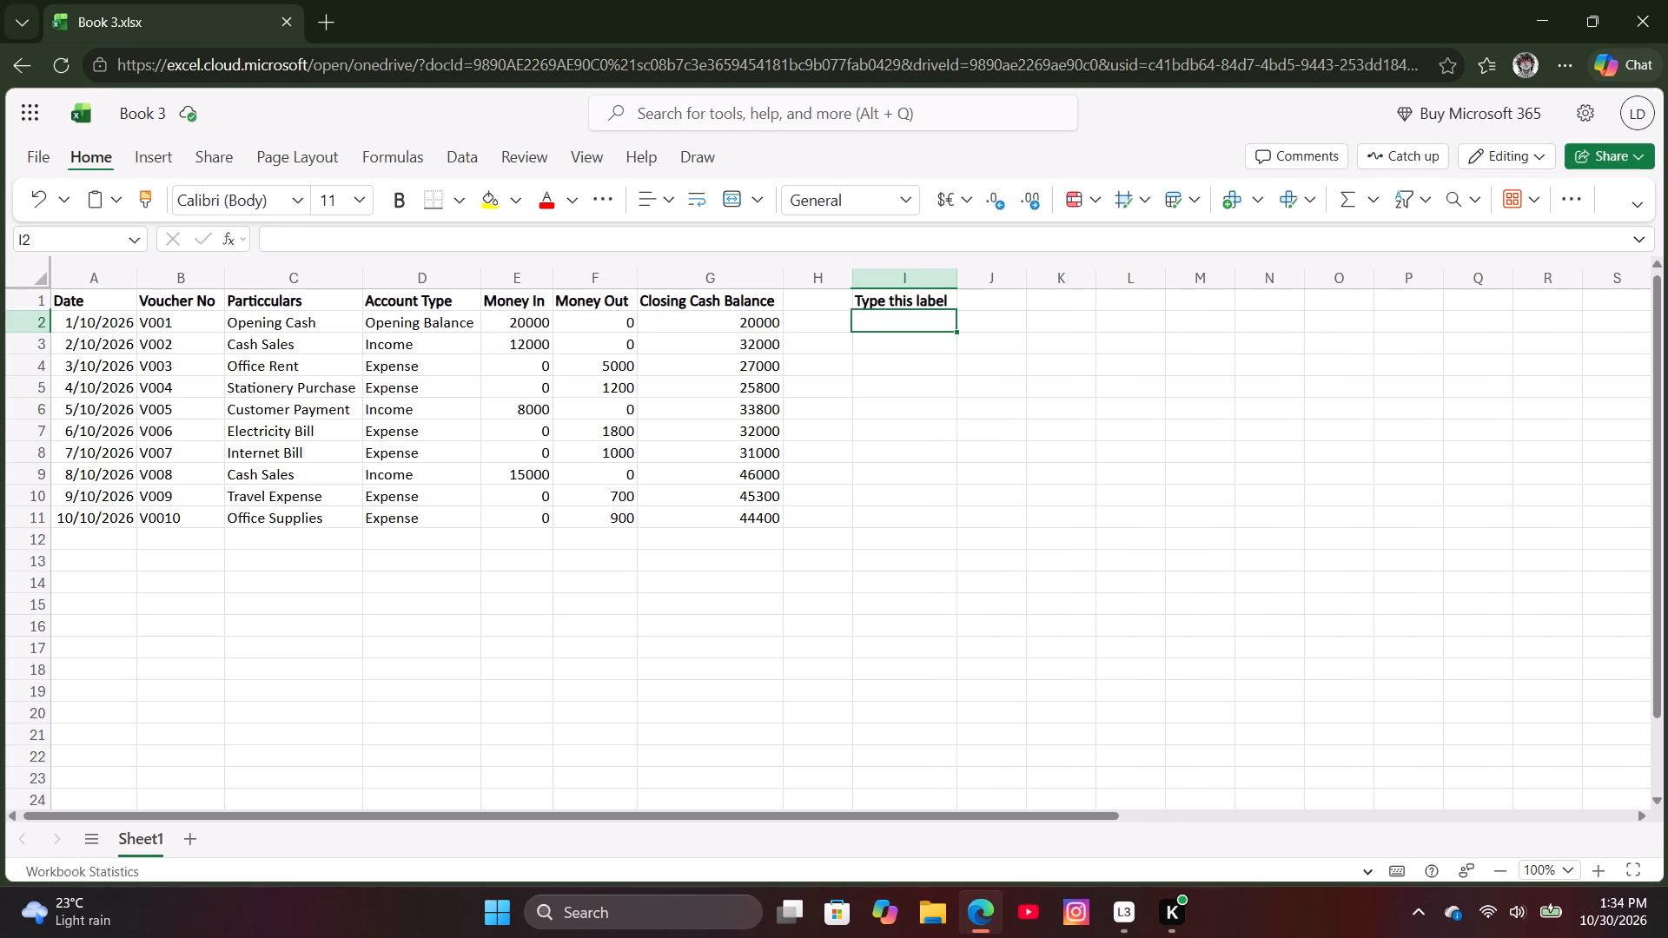
left_click(879, 470)
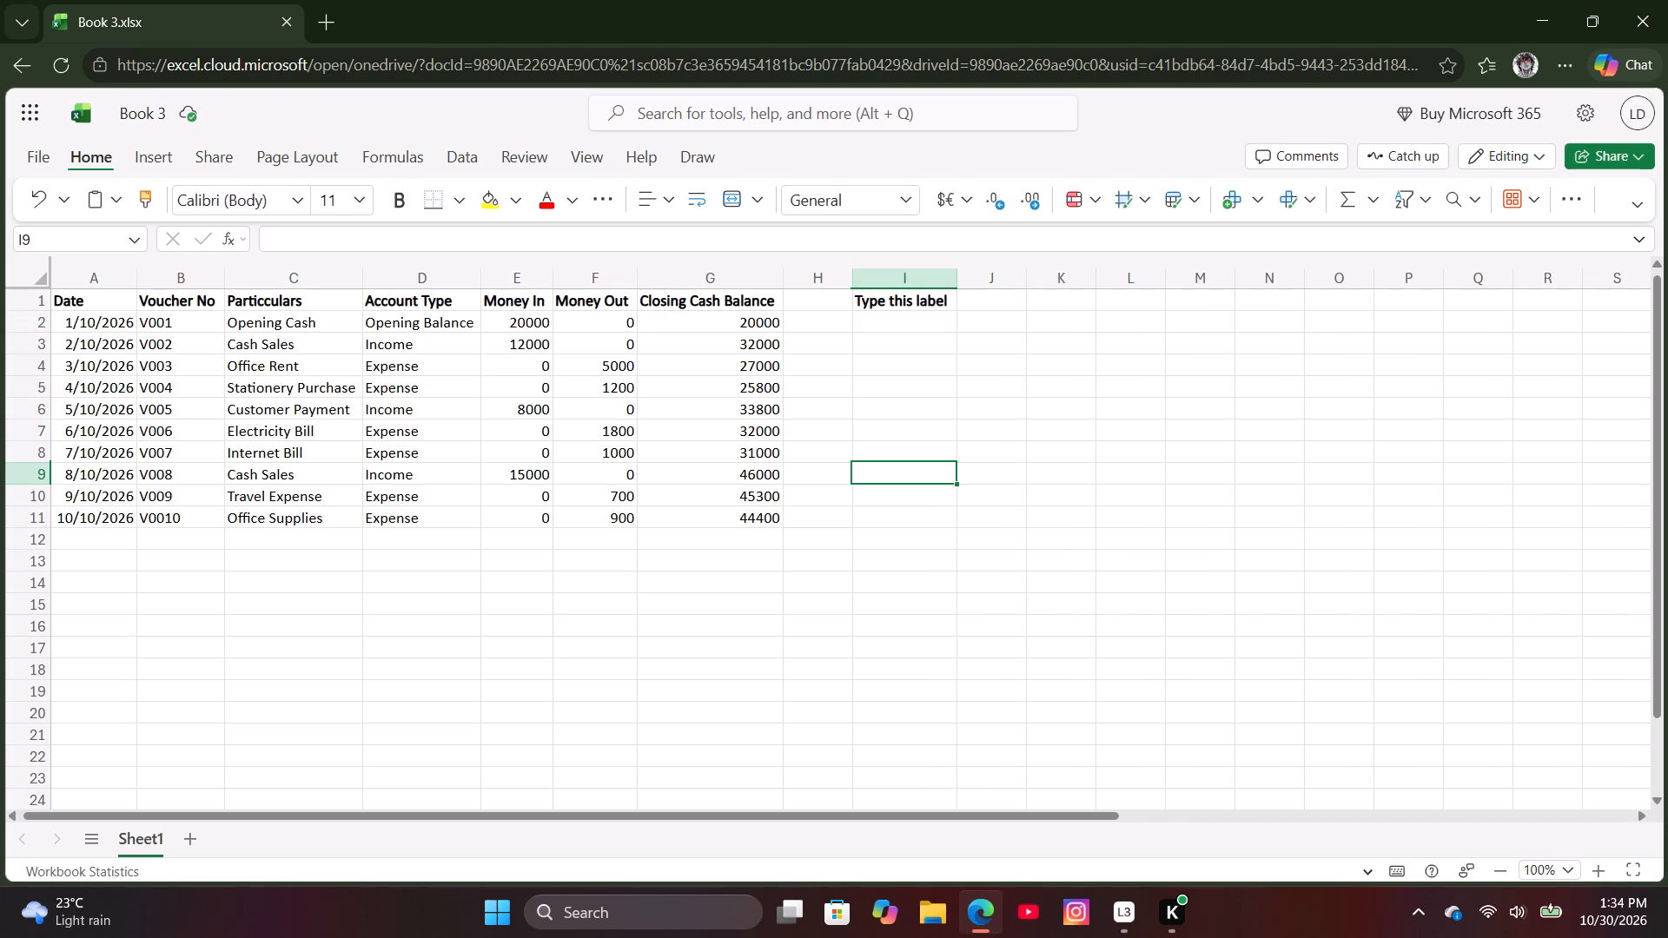
left_click(906, 314)
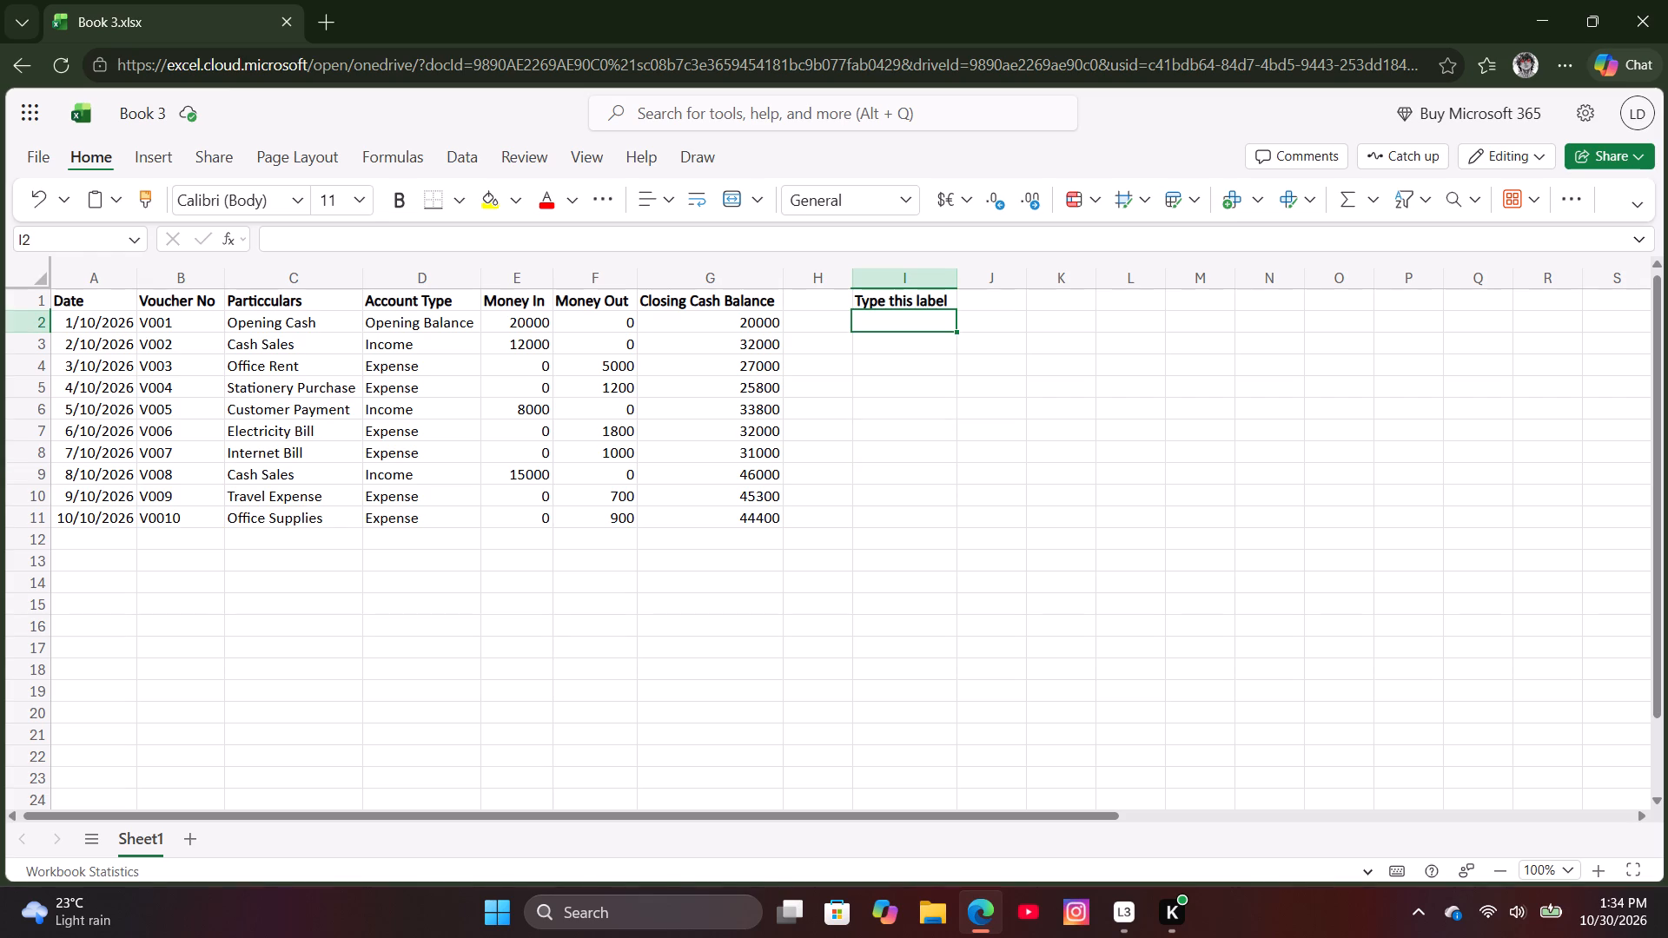
key("a")
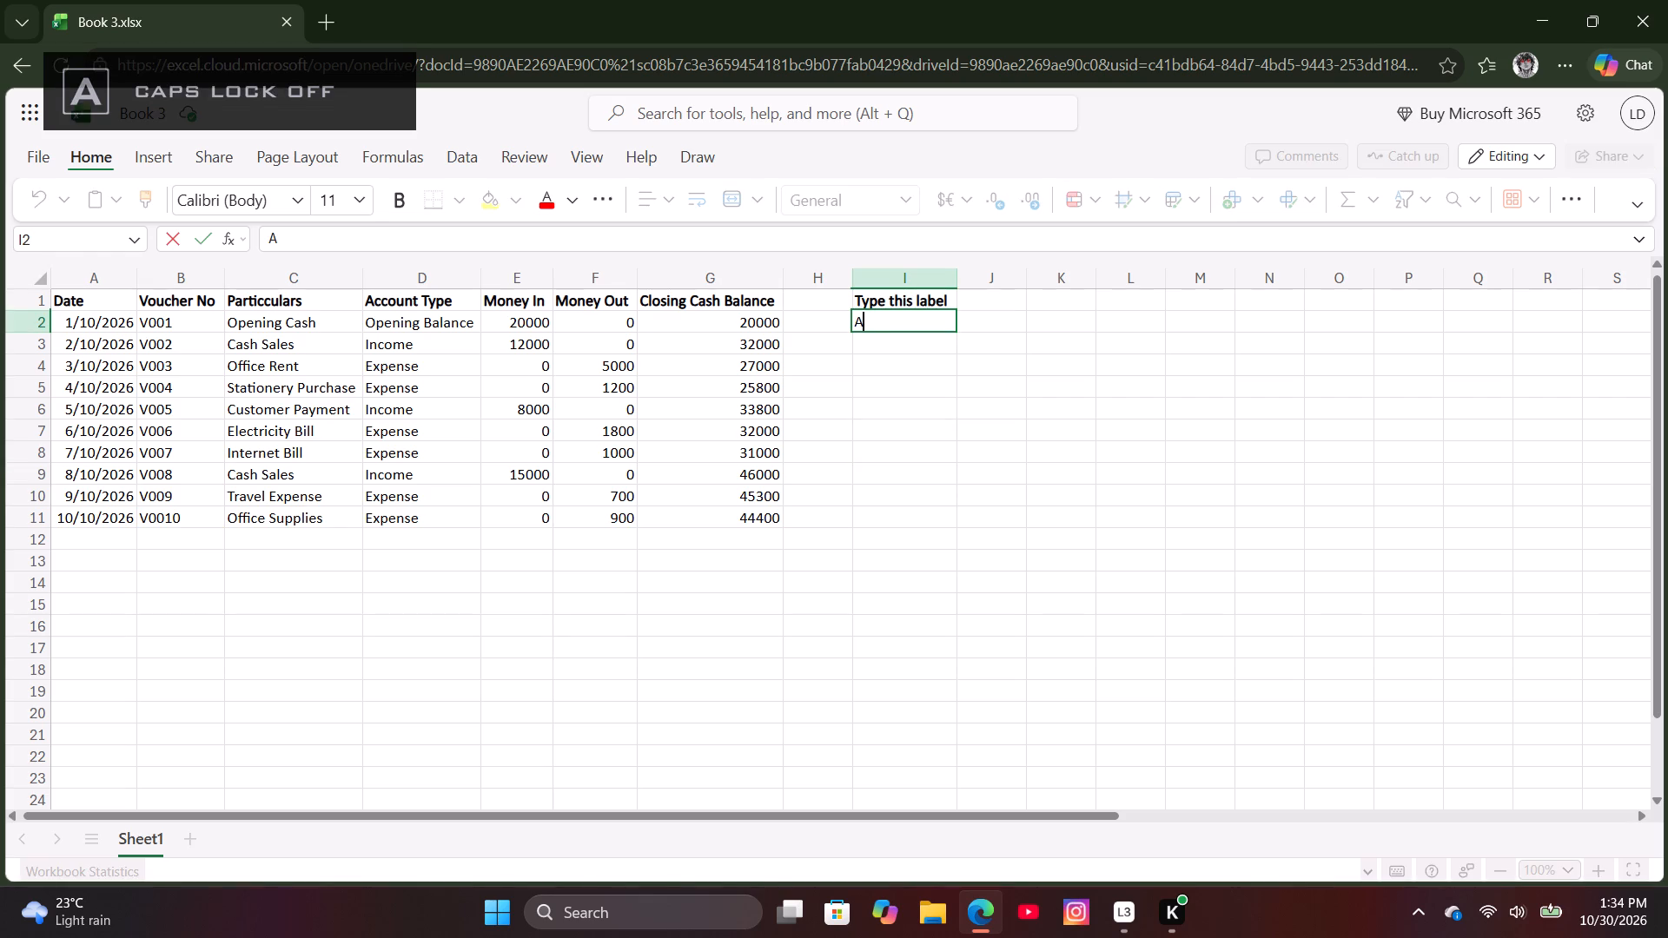
type("ccount")
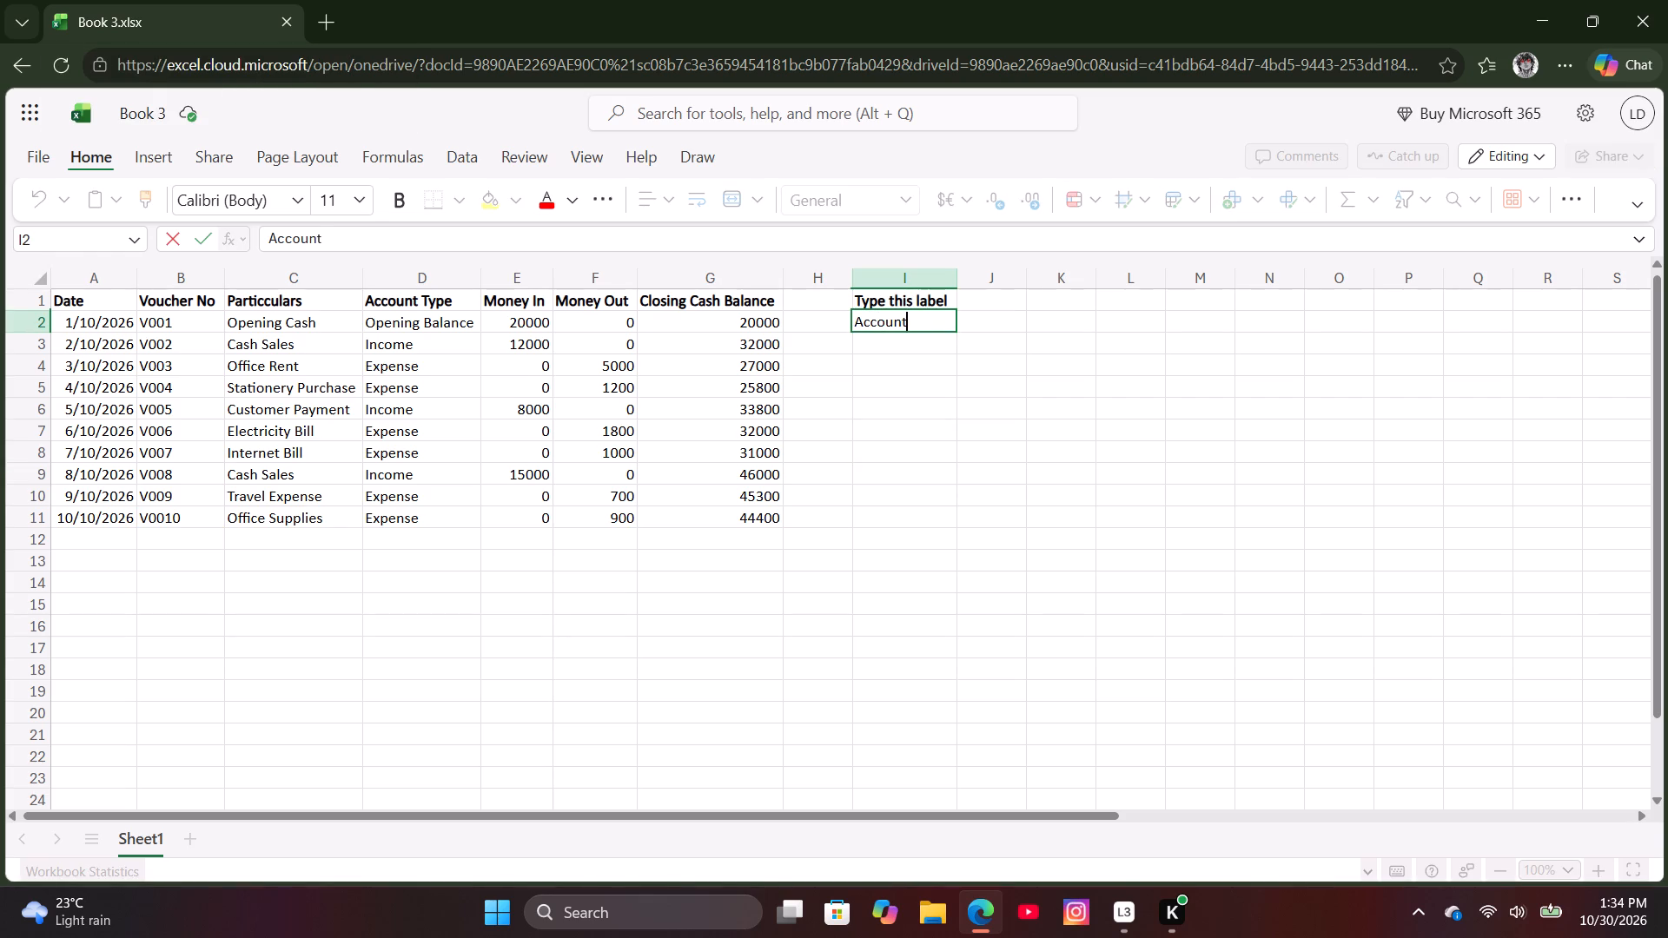
type("s")
key("space")
key("u")
type("mmary")
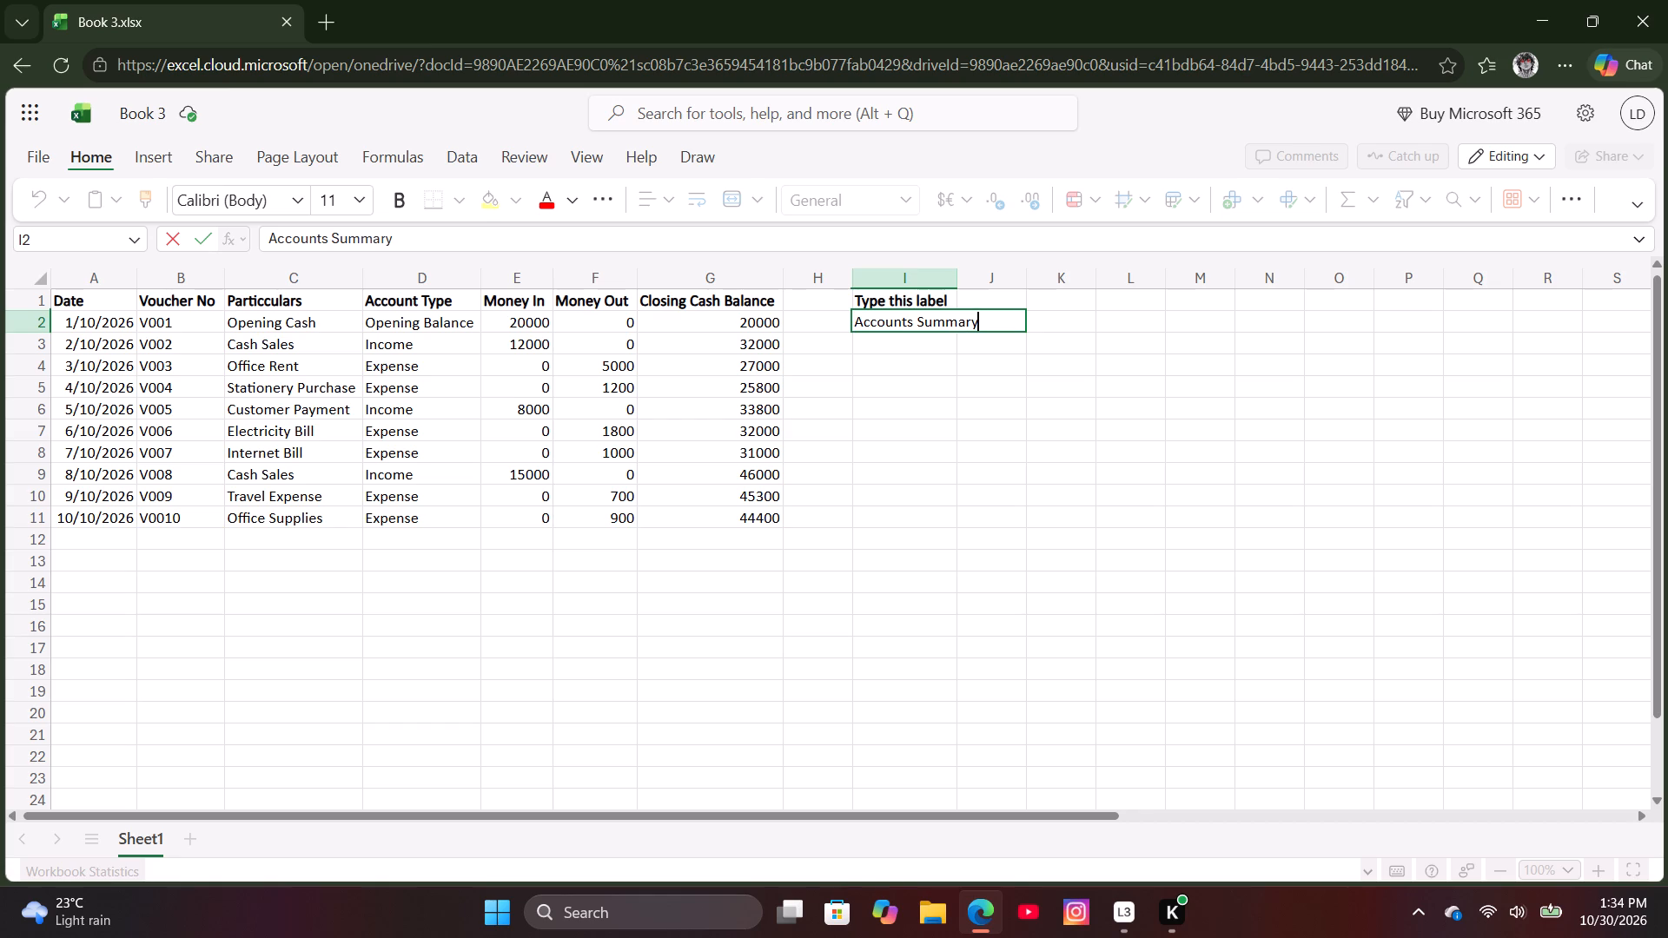
key("Down")
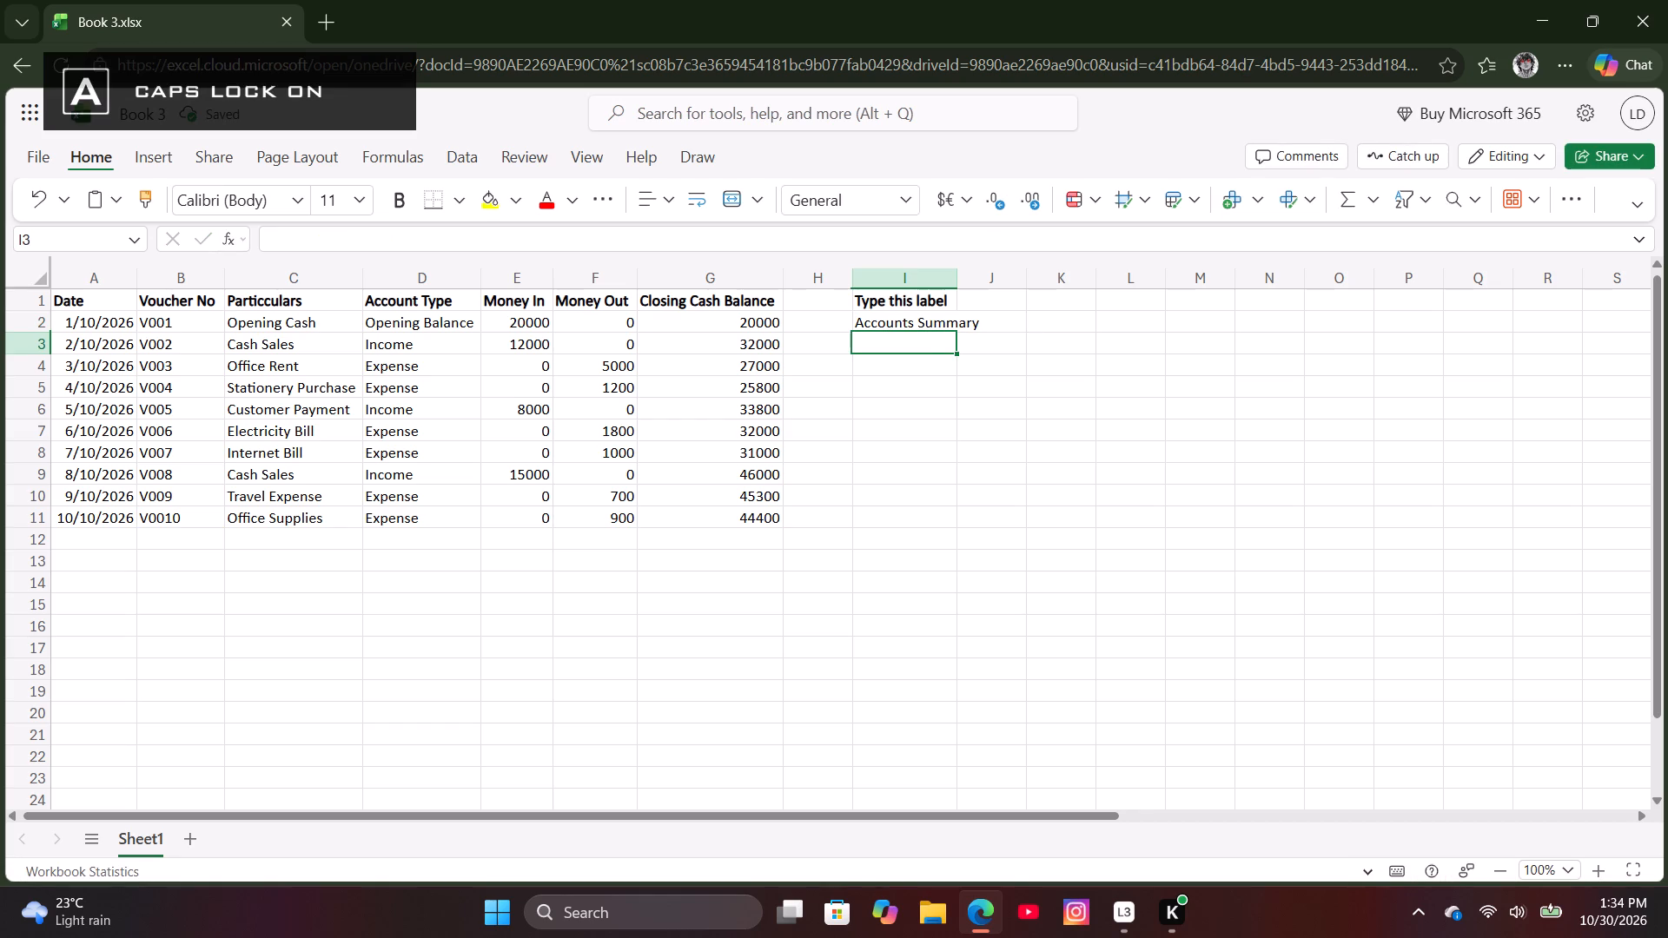
Enter the label "Total Money Received" in cell I3, below Accounts Summary.
type("otal")
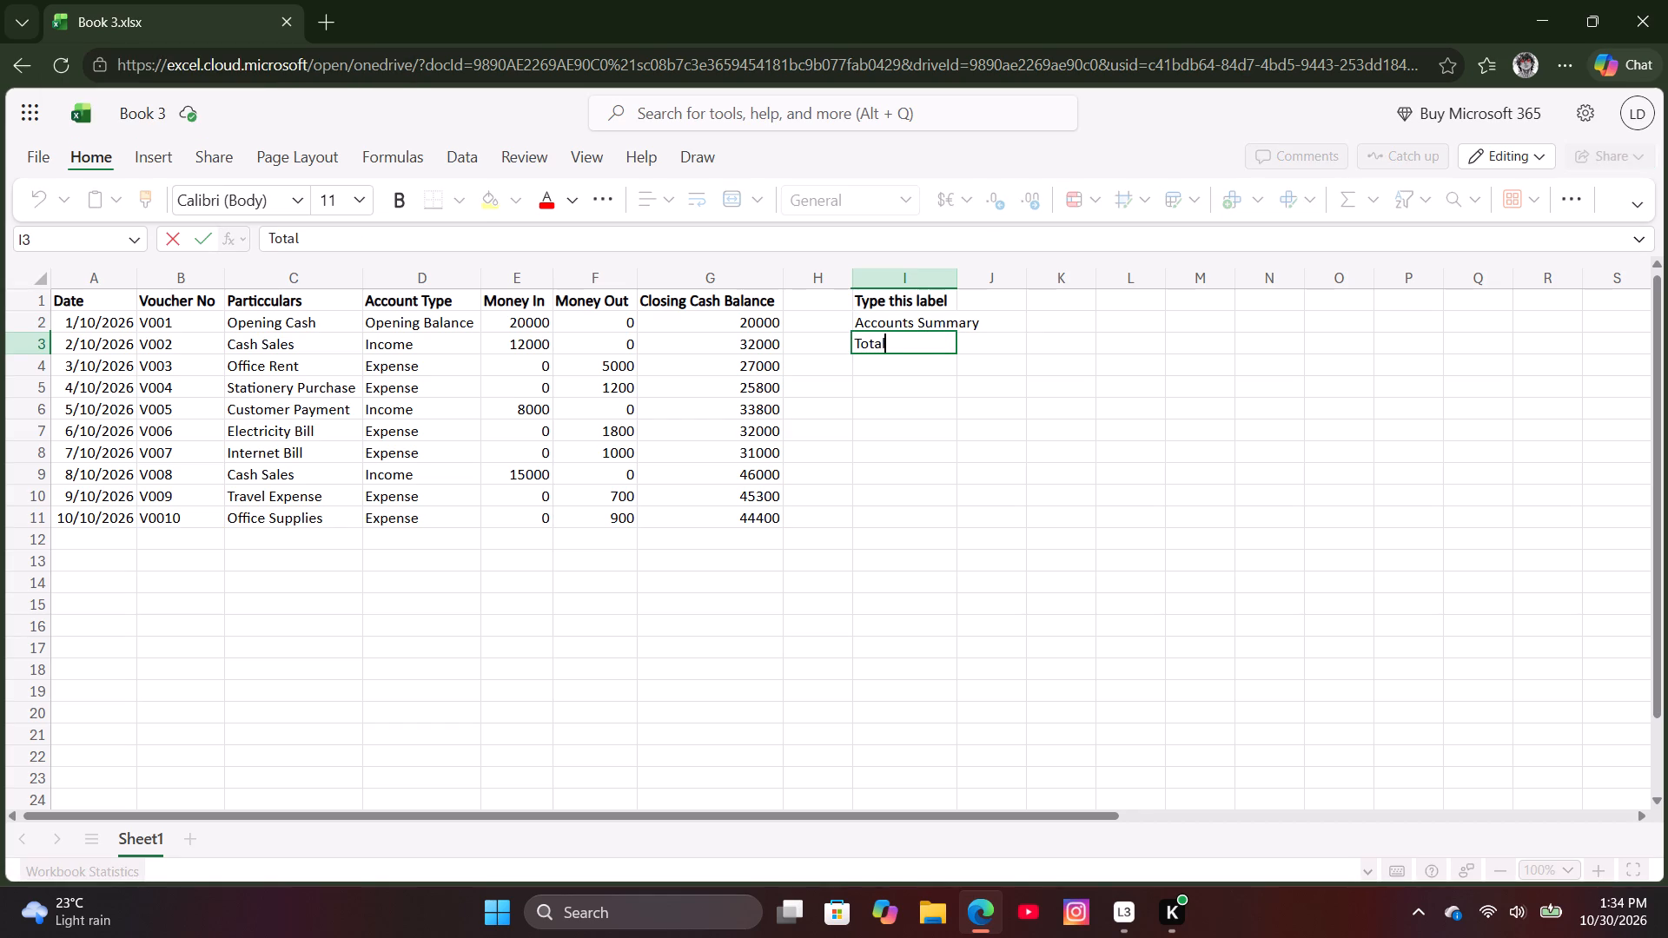
key("space")
type("on")
type("ey")
key("space")
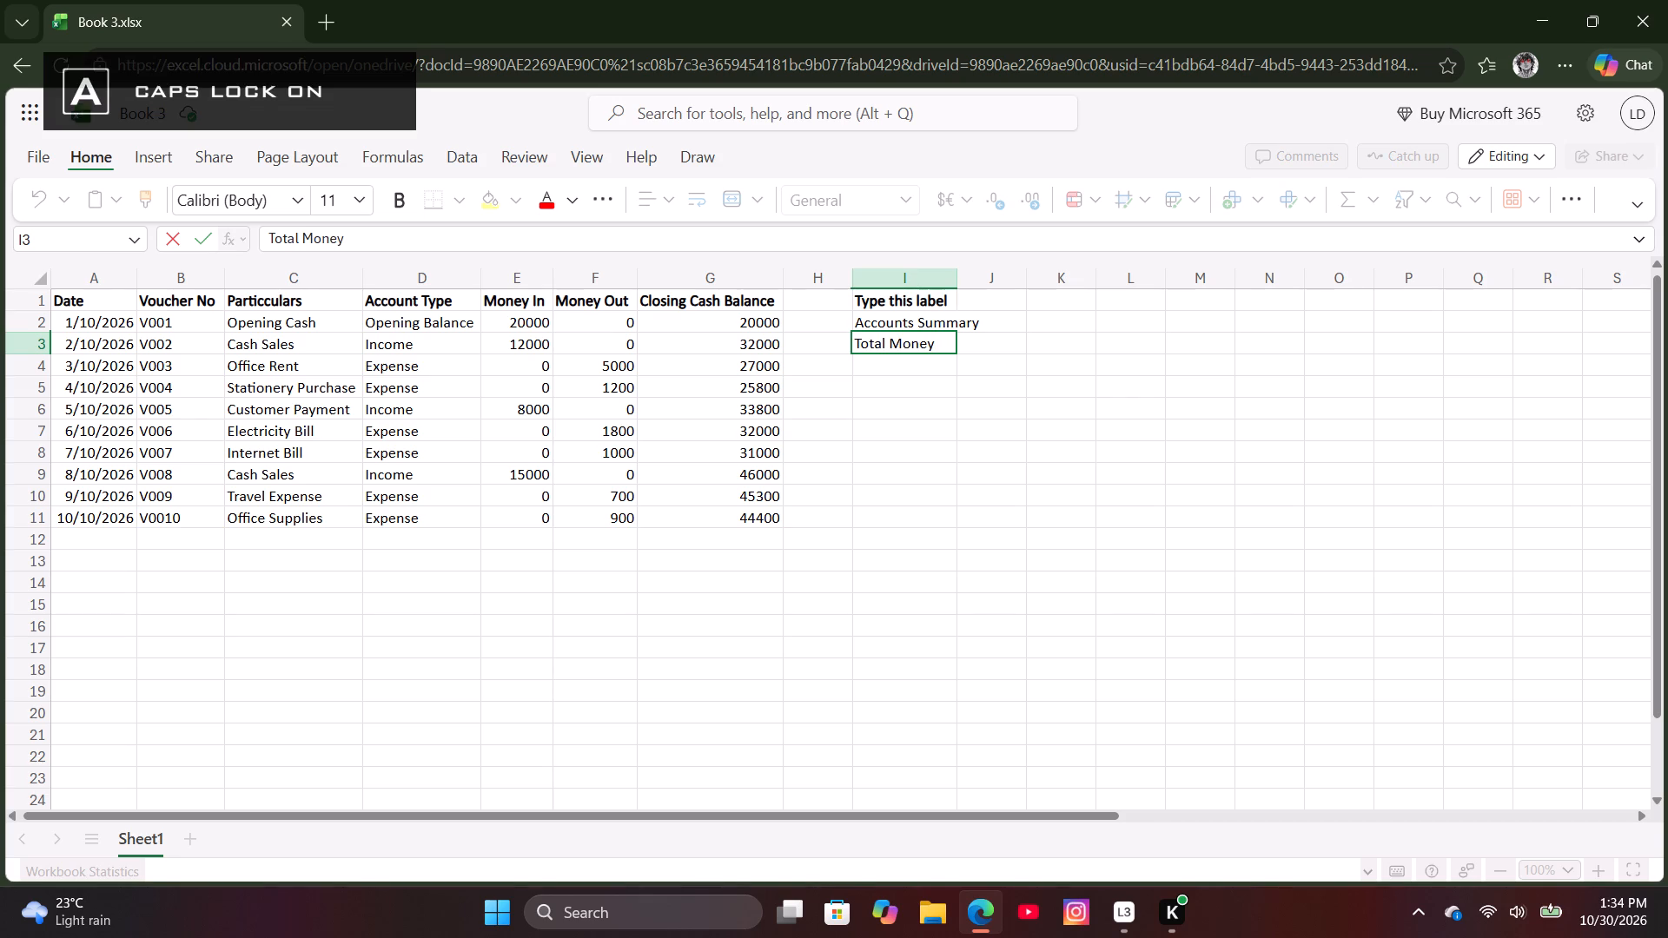
type("RE")
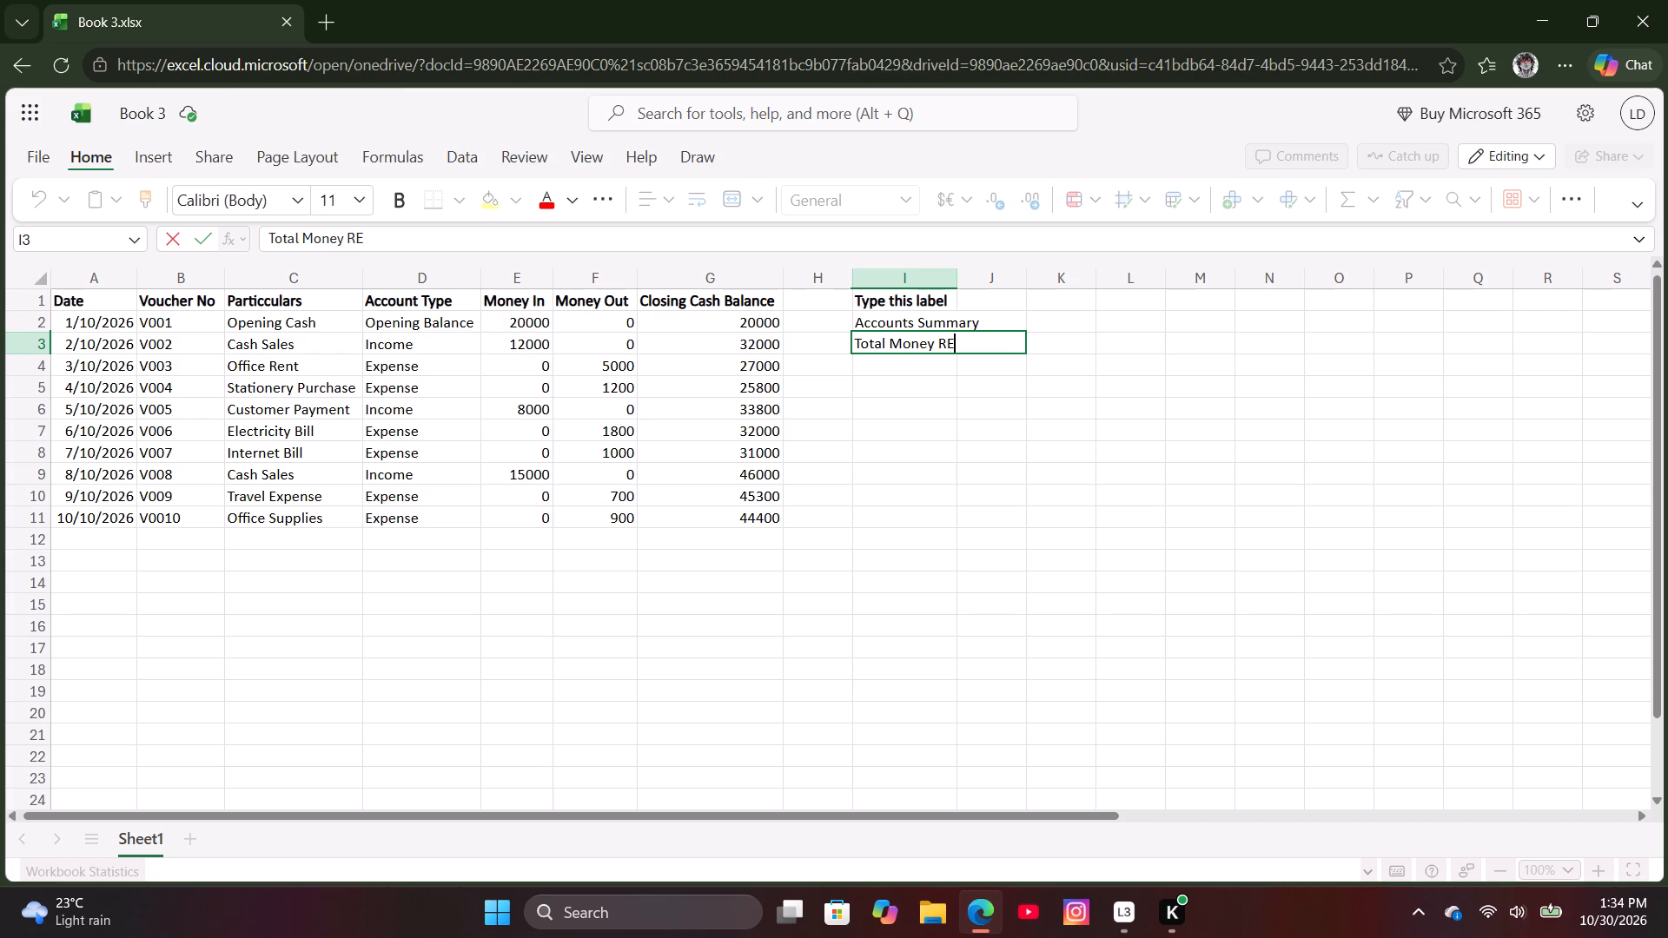
key("BackSpace")
key("e")
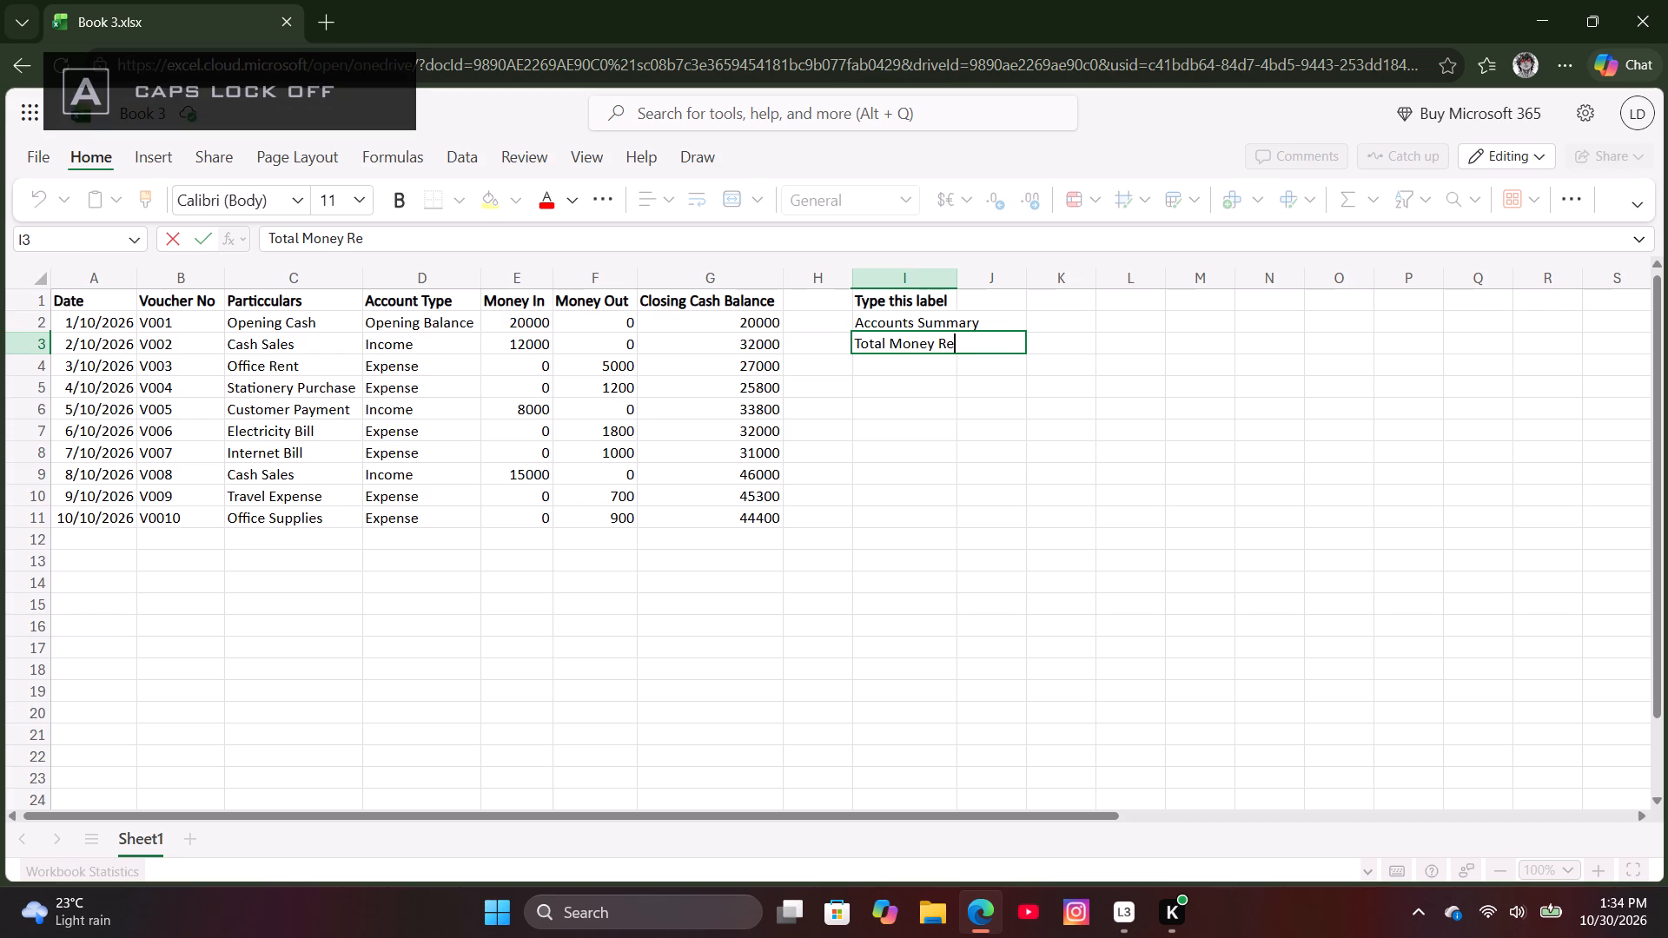
type("ce")
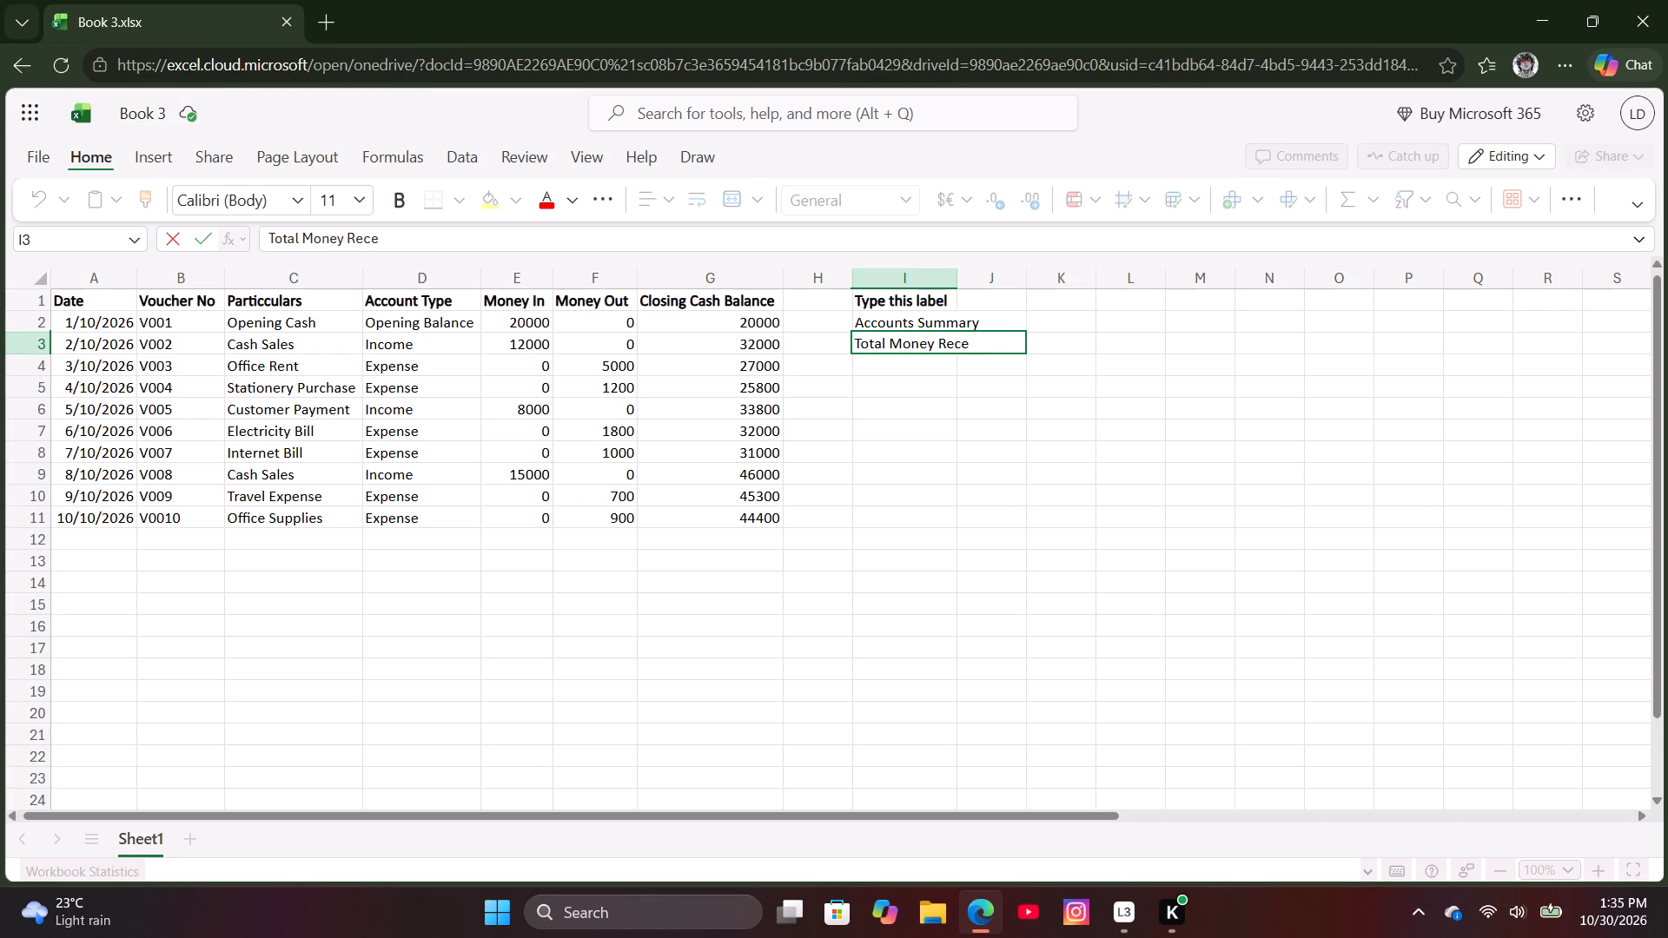
key("i")
key("v")
type("ed")
key("Down")
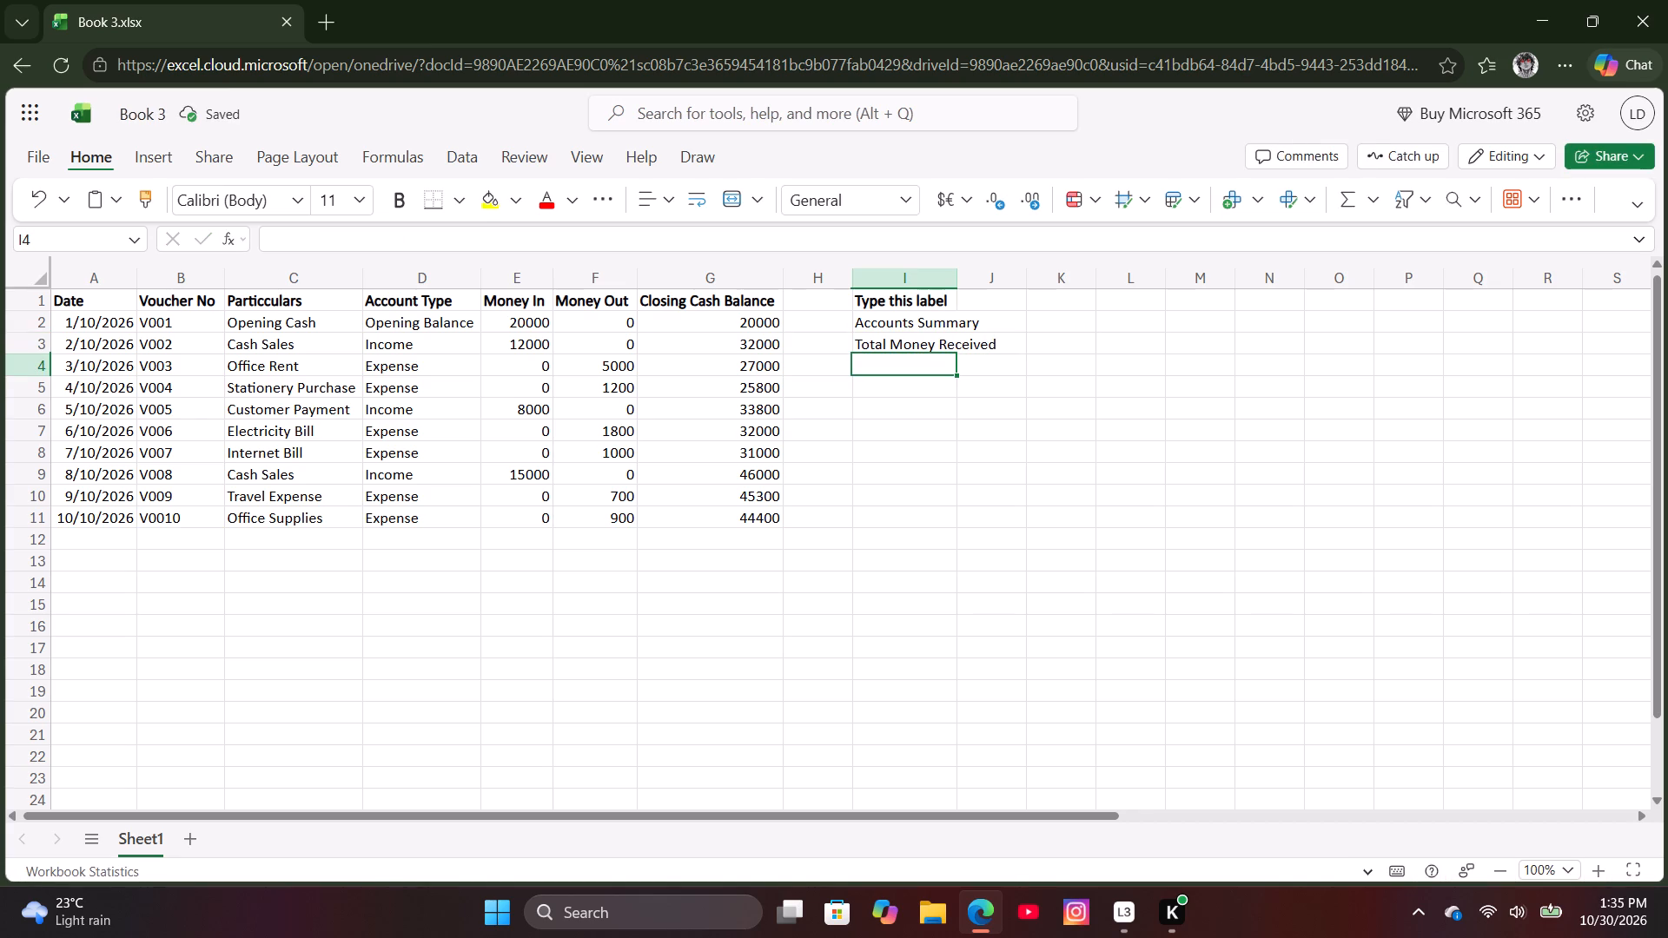
Enter the label "Total Expenses" in cell I4, below Total Money Received.
type("otal")
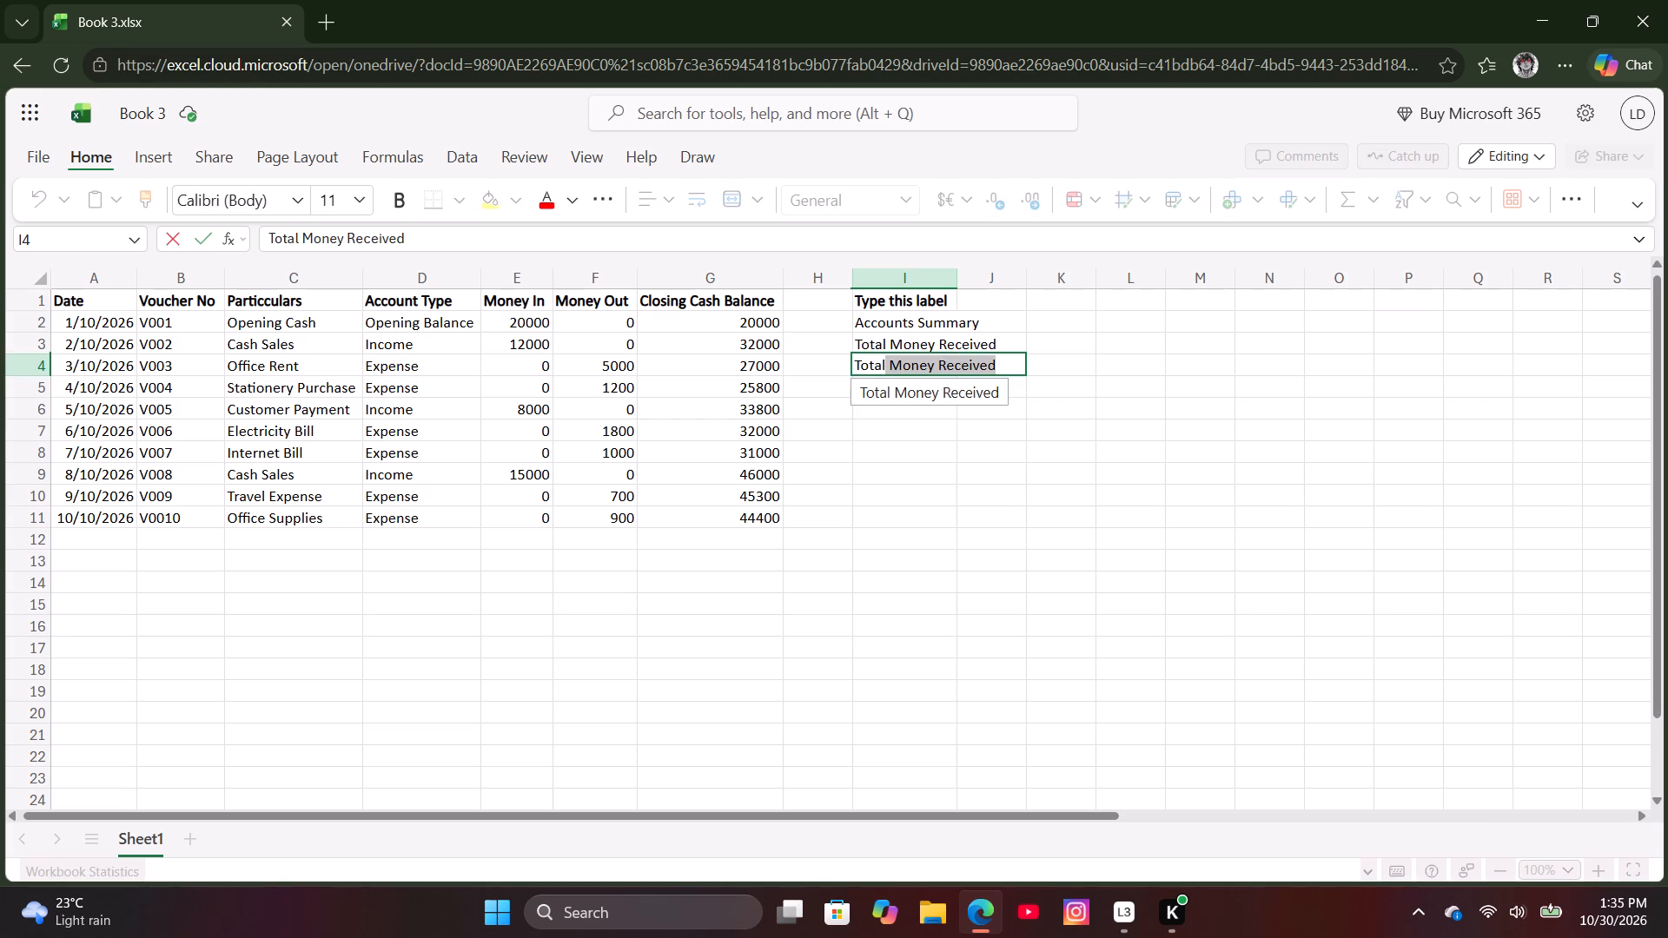
key("space")
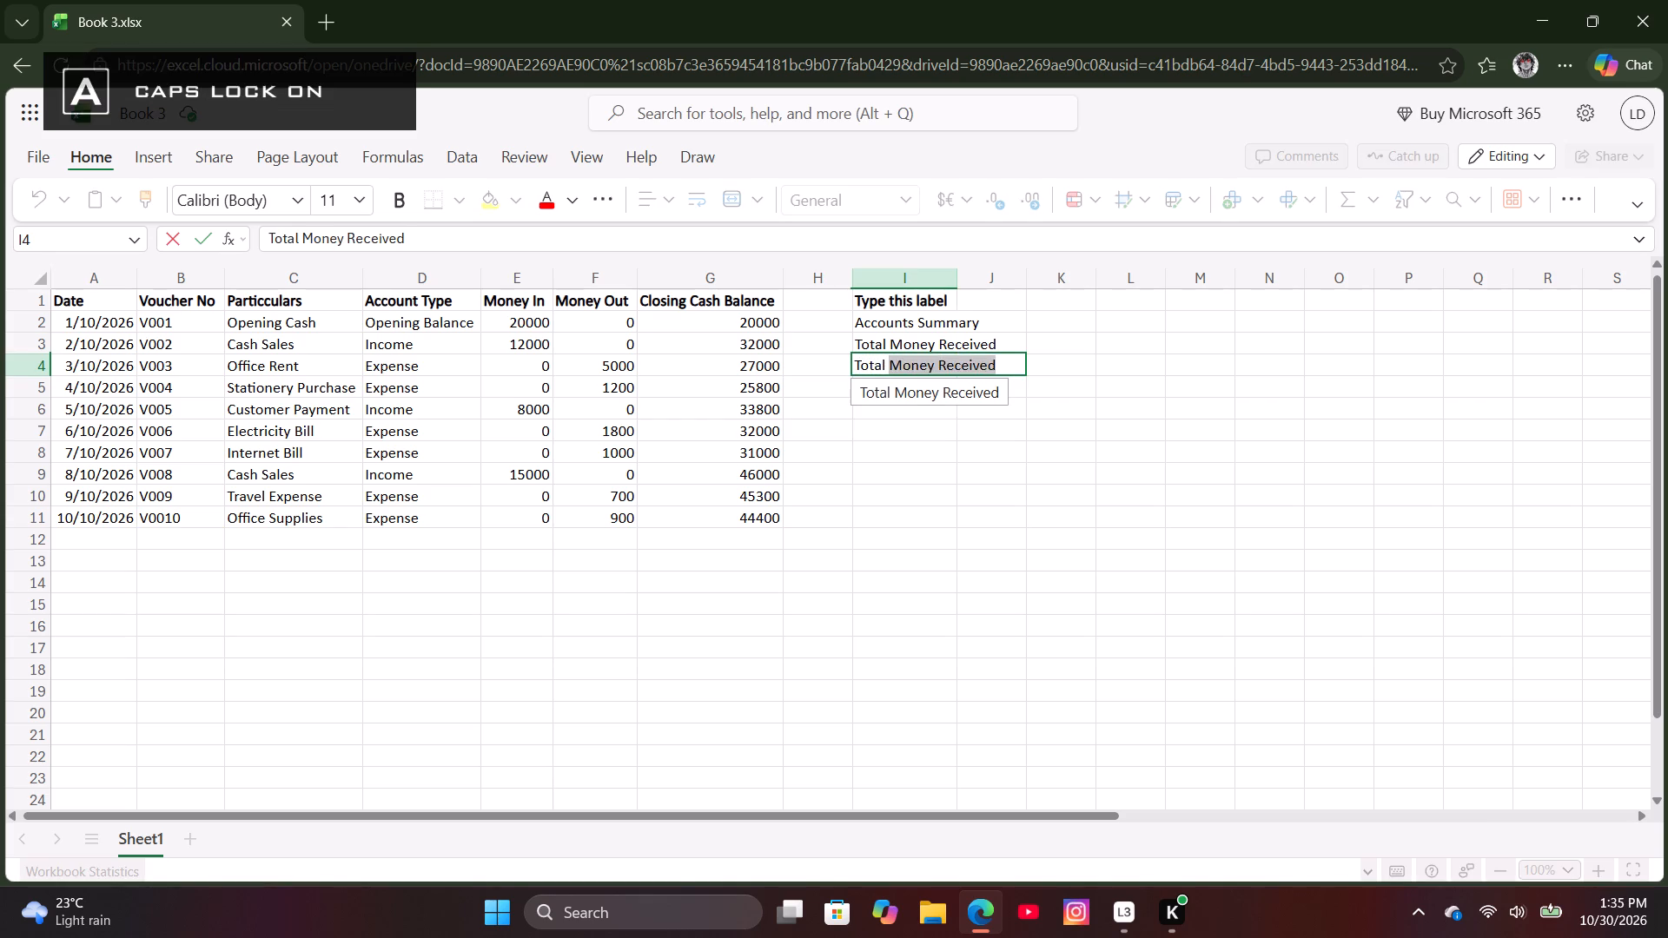
type("xpense")
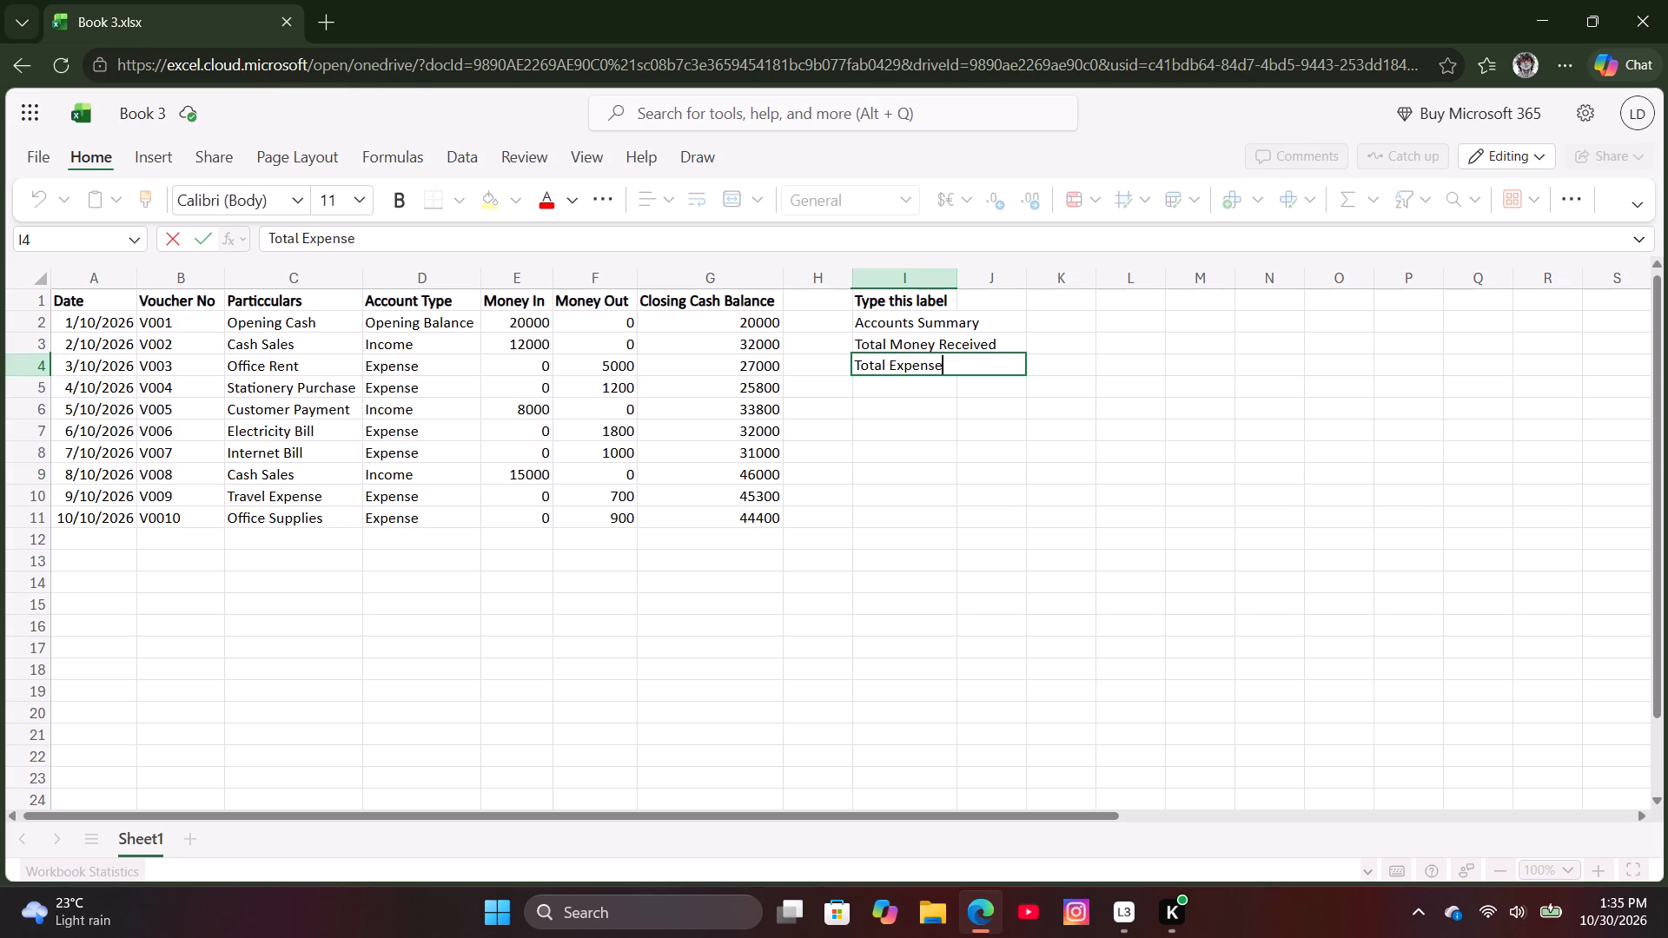
key("s")
key("Down")
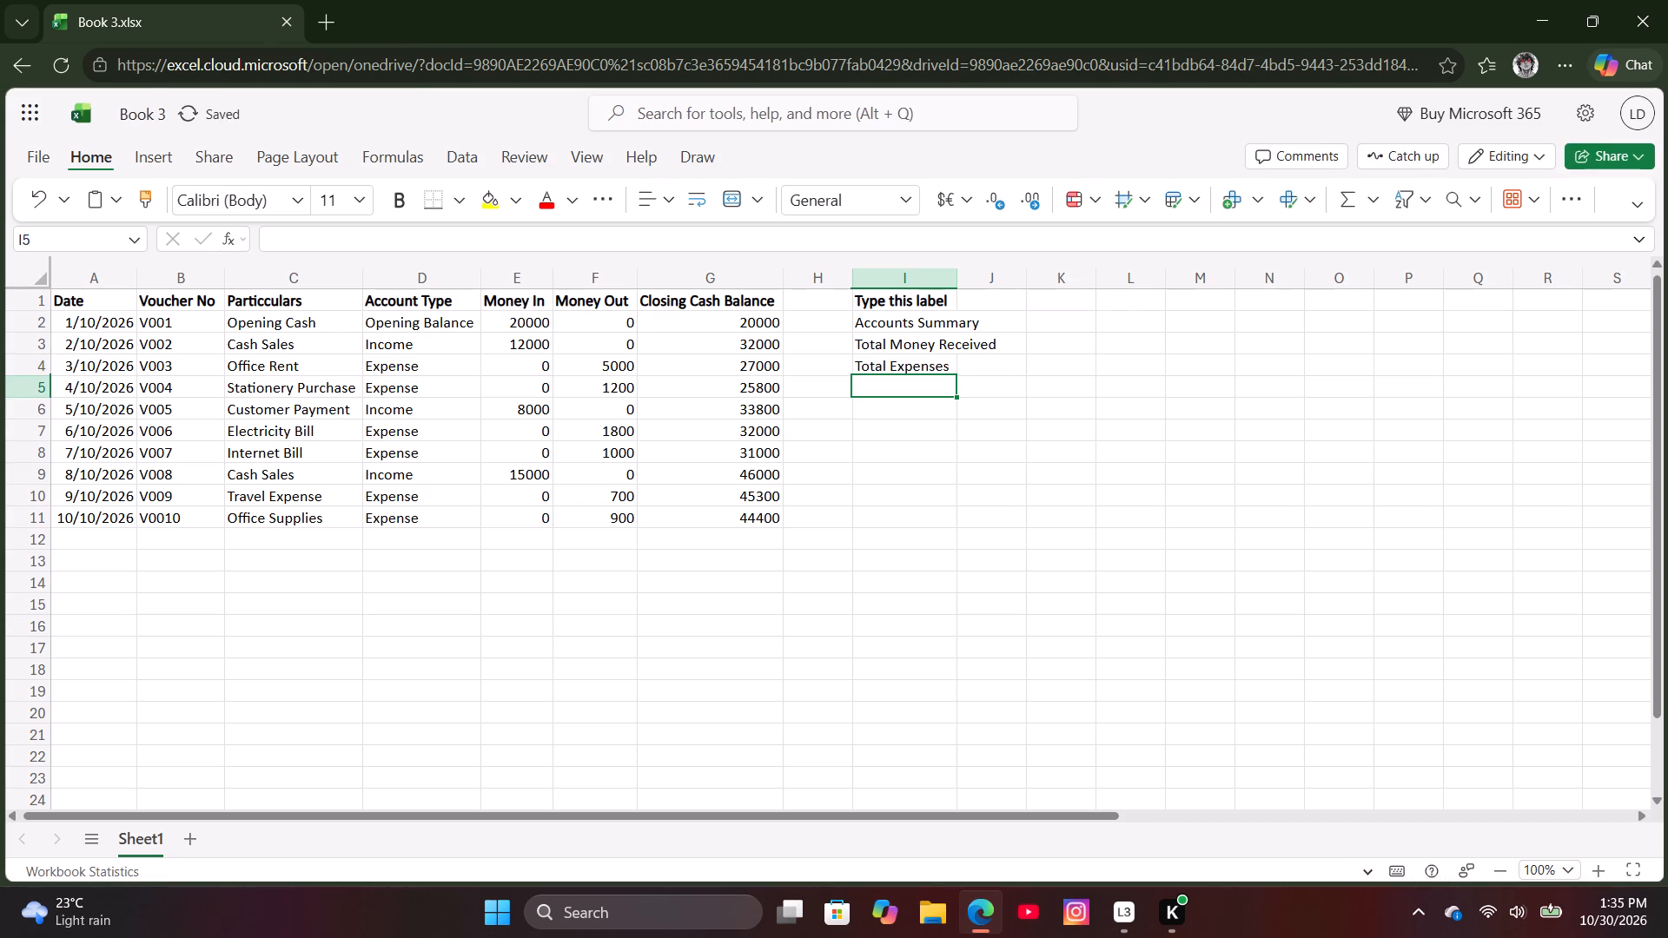
Enter the label "Opening Cash" in cell I5, below Total Expenses.
type("OP")
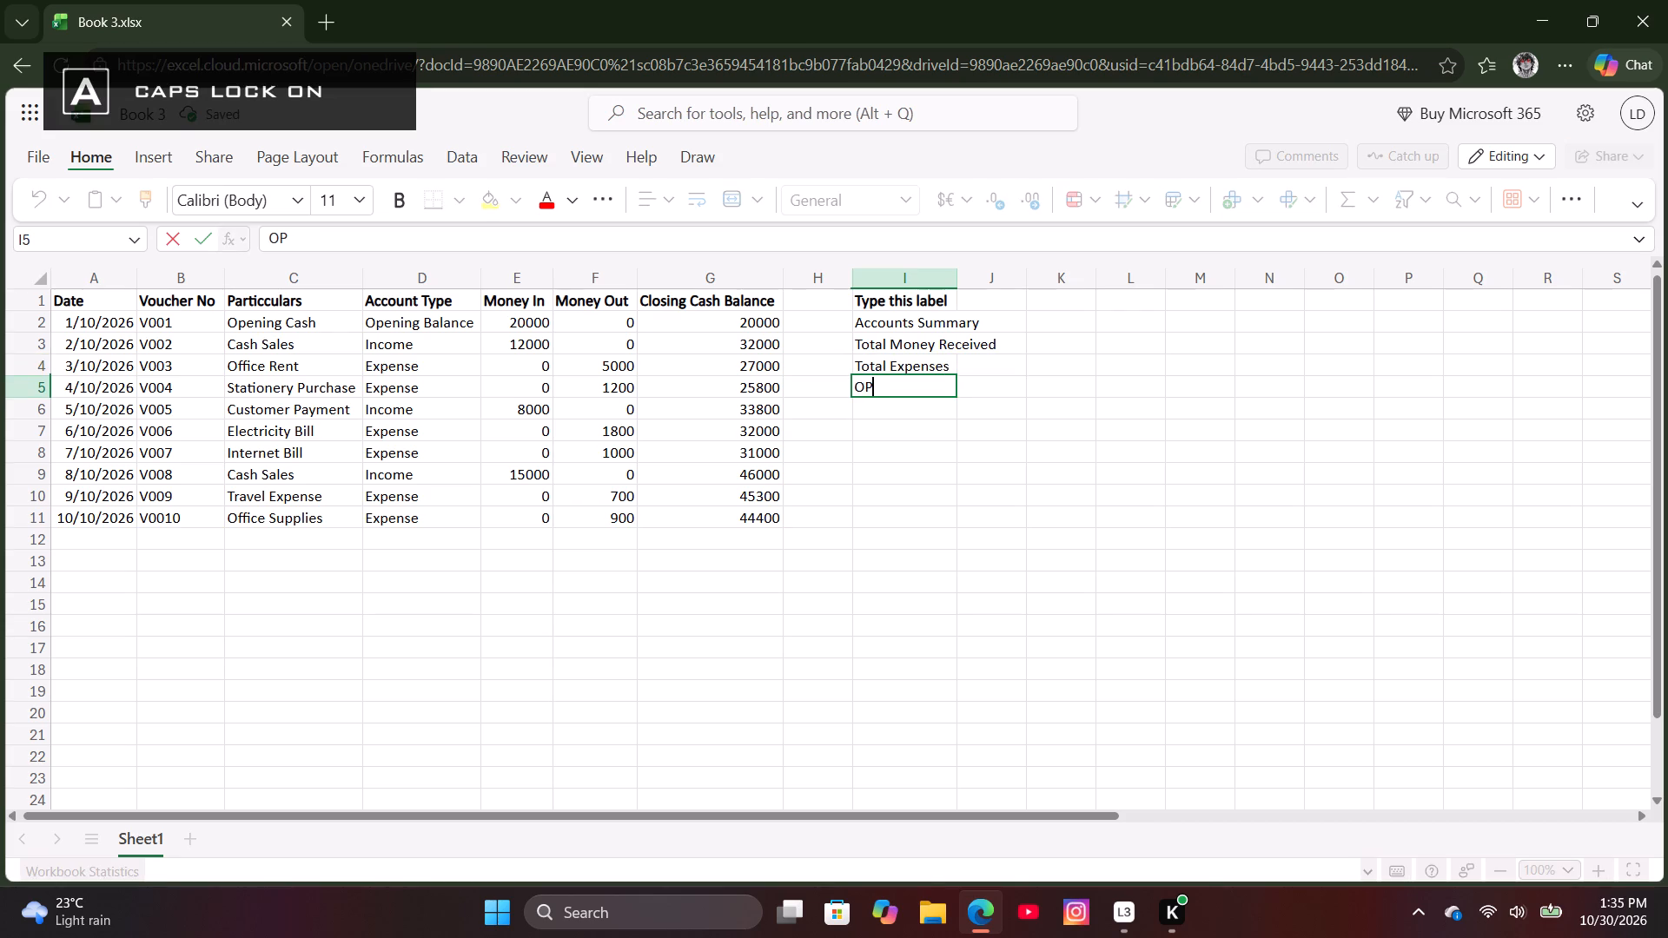
key("BackSpace")
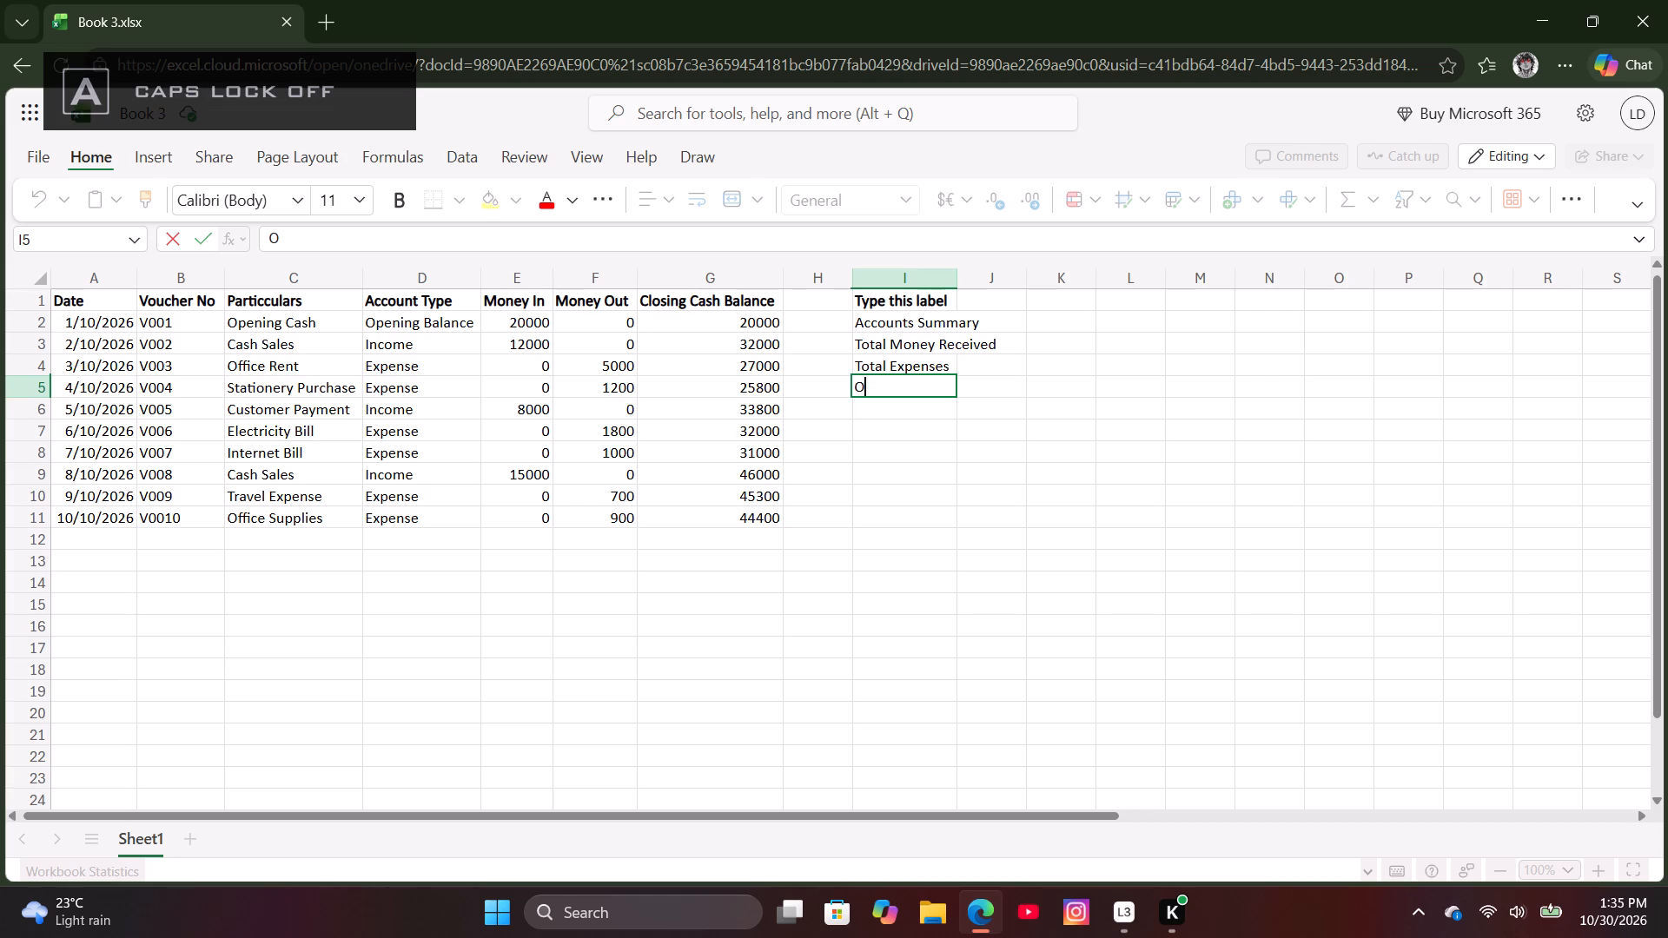
key("p")
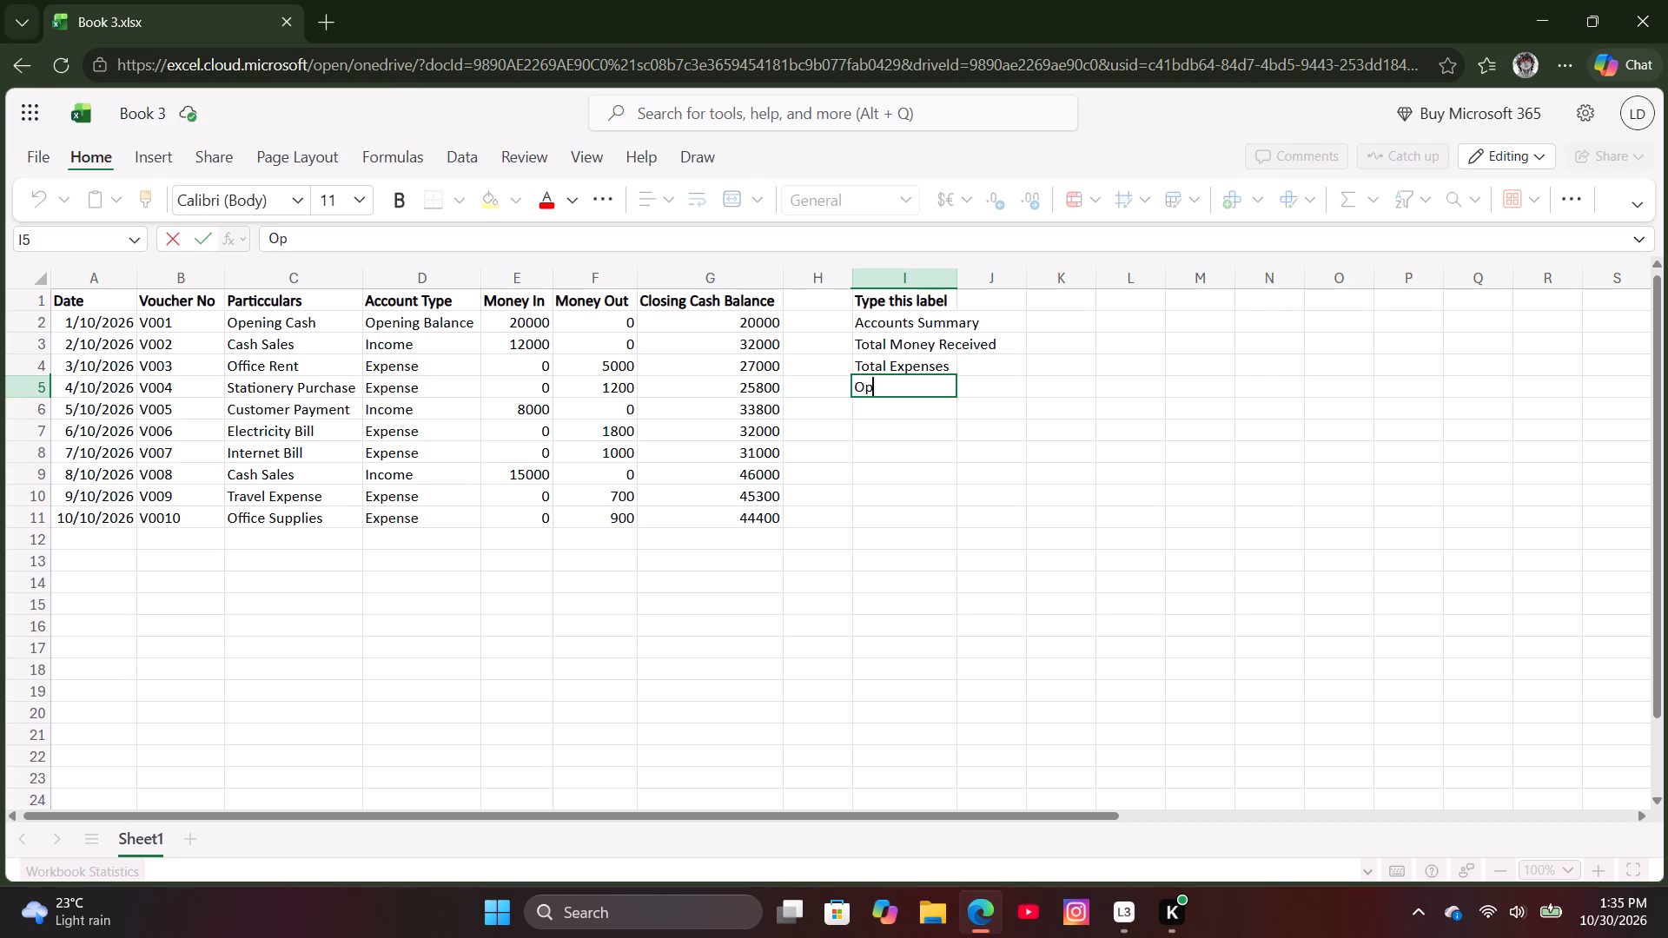
type("ening")
key("space")
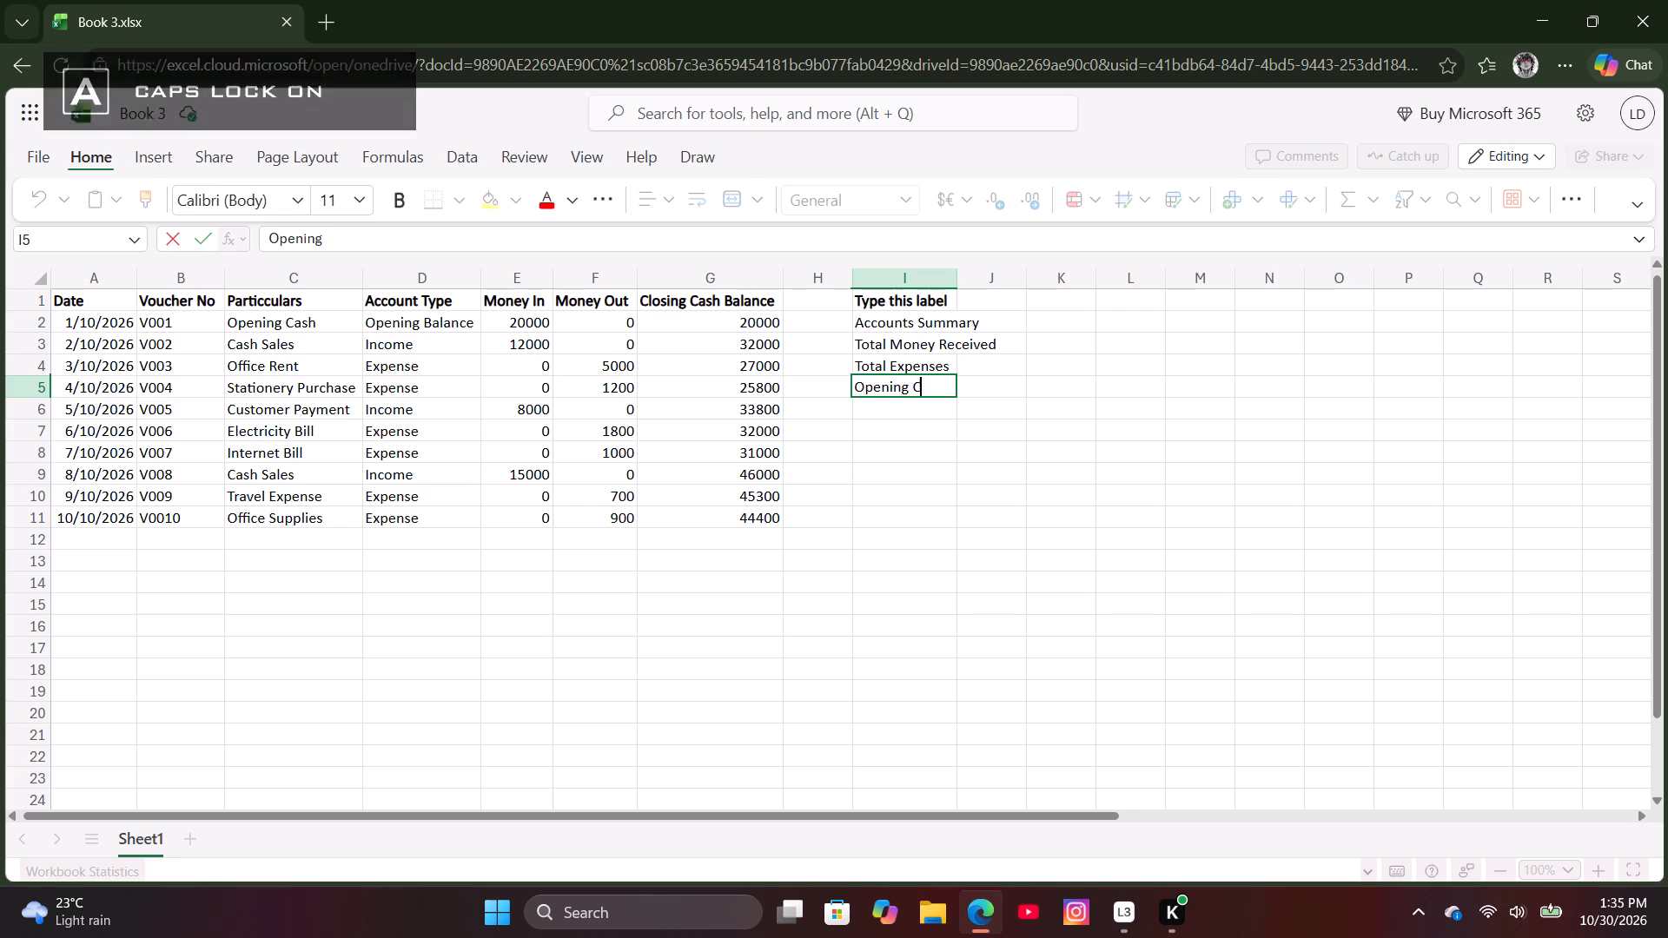
type("ash")
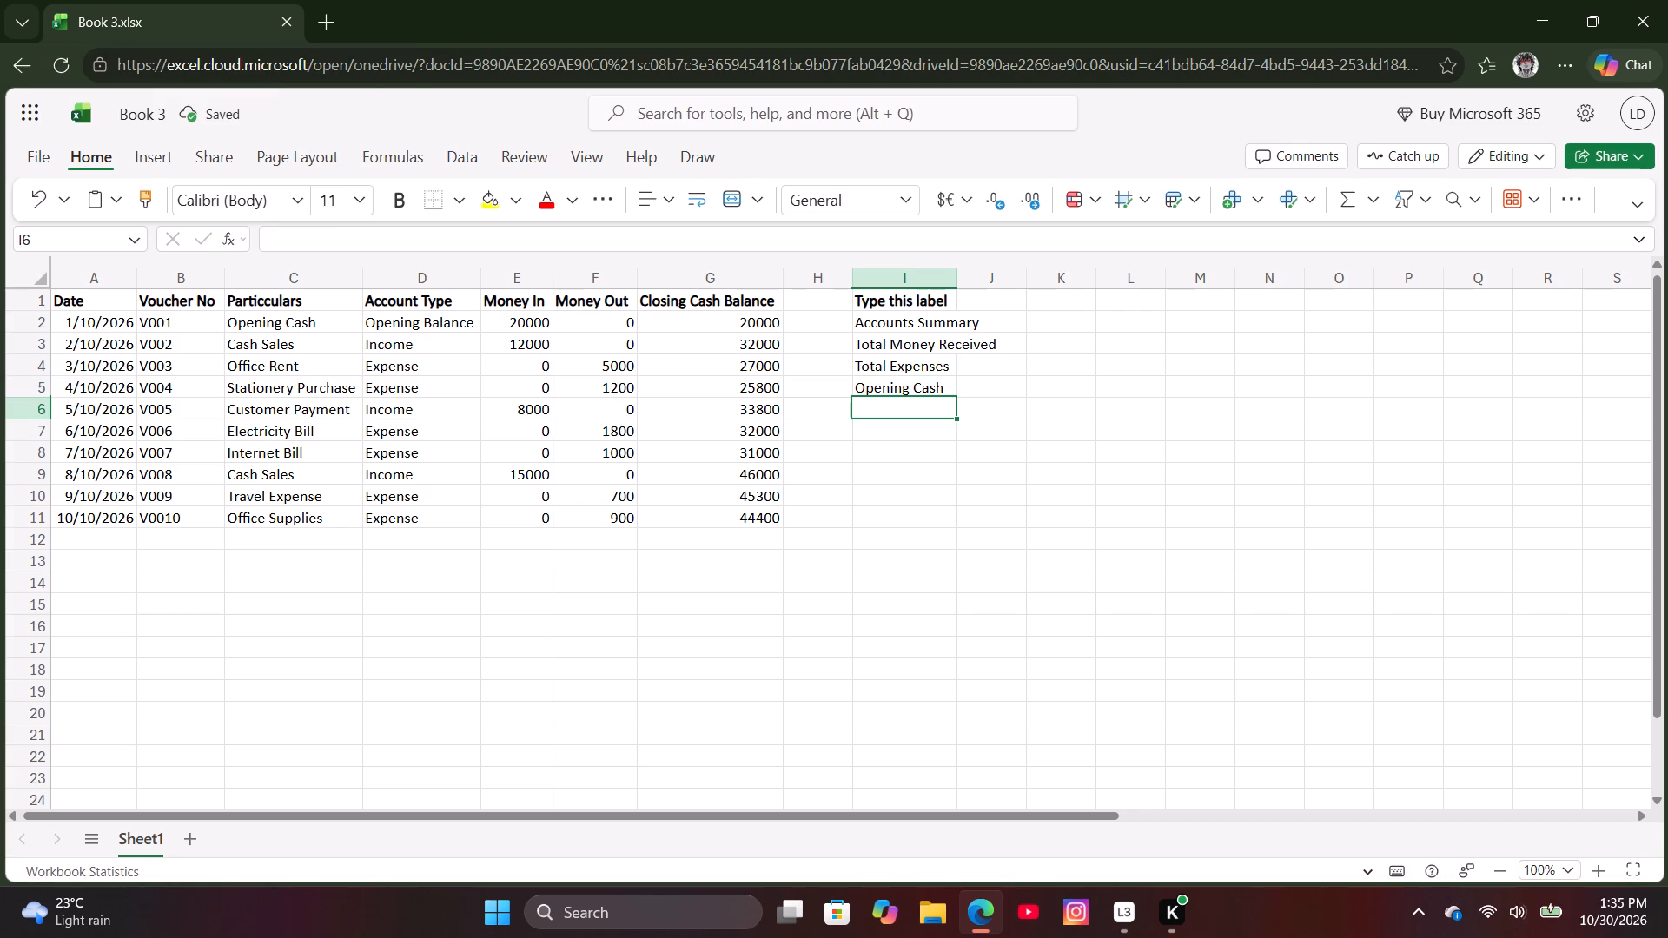
Enter the label "Closing Cash" in cell I6, below Opening Cash.
type("losing")
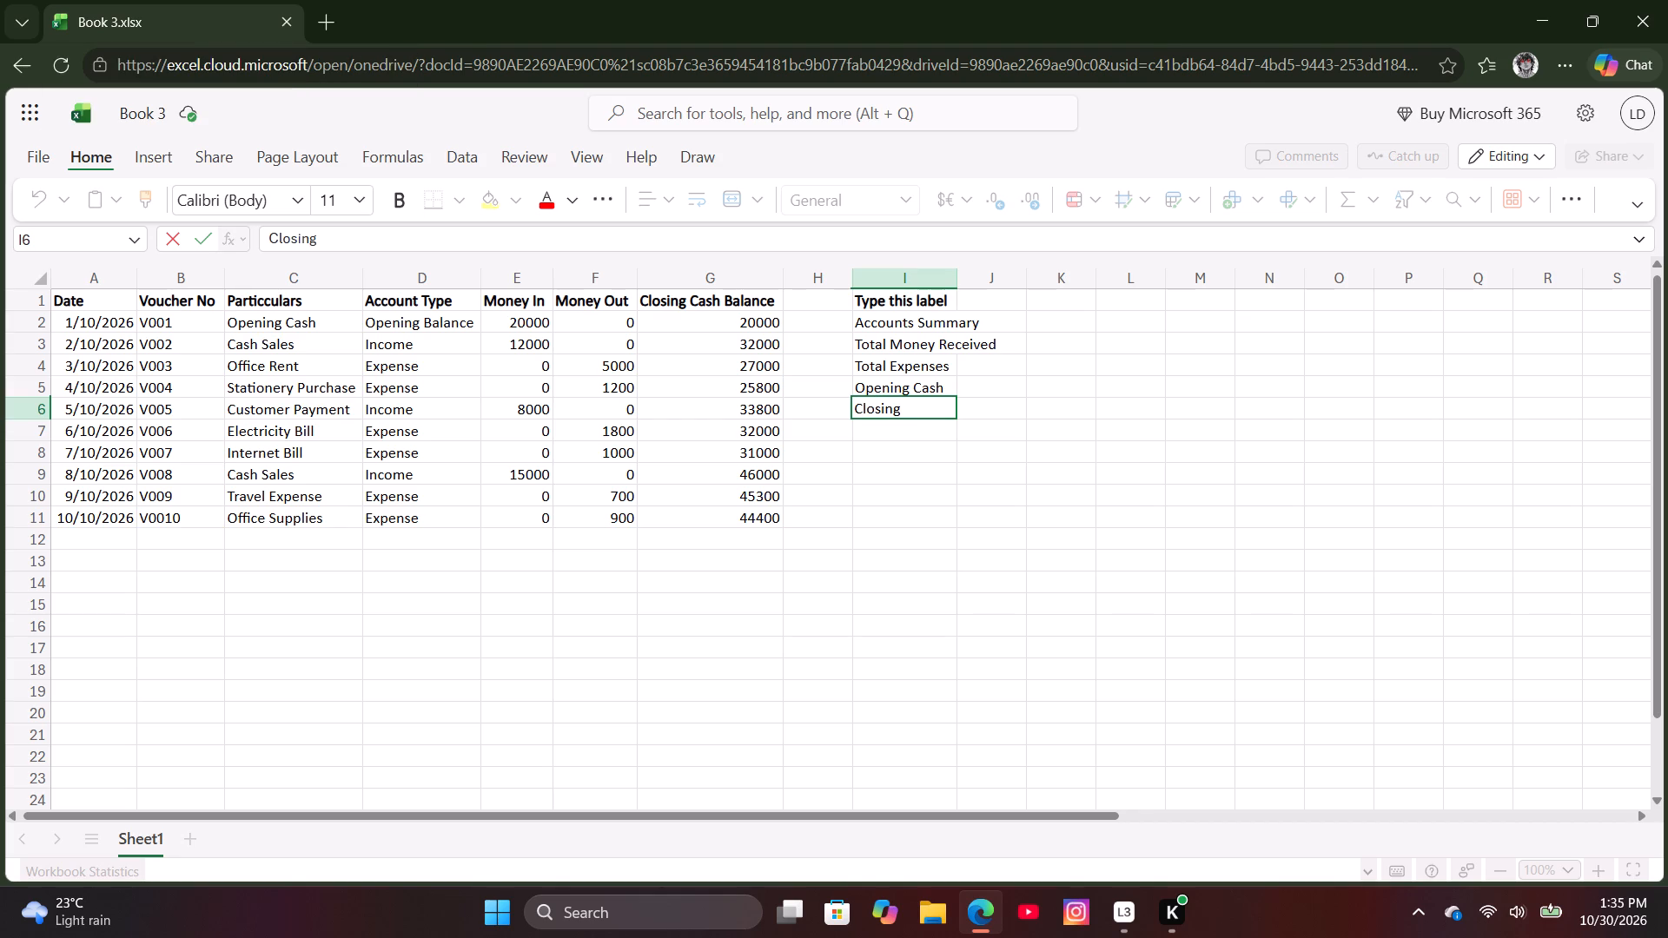
key("space")
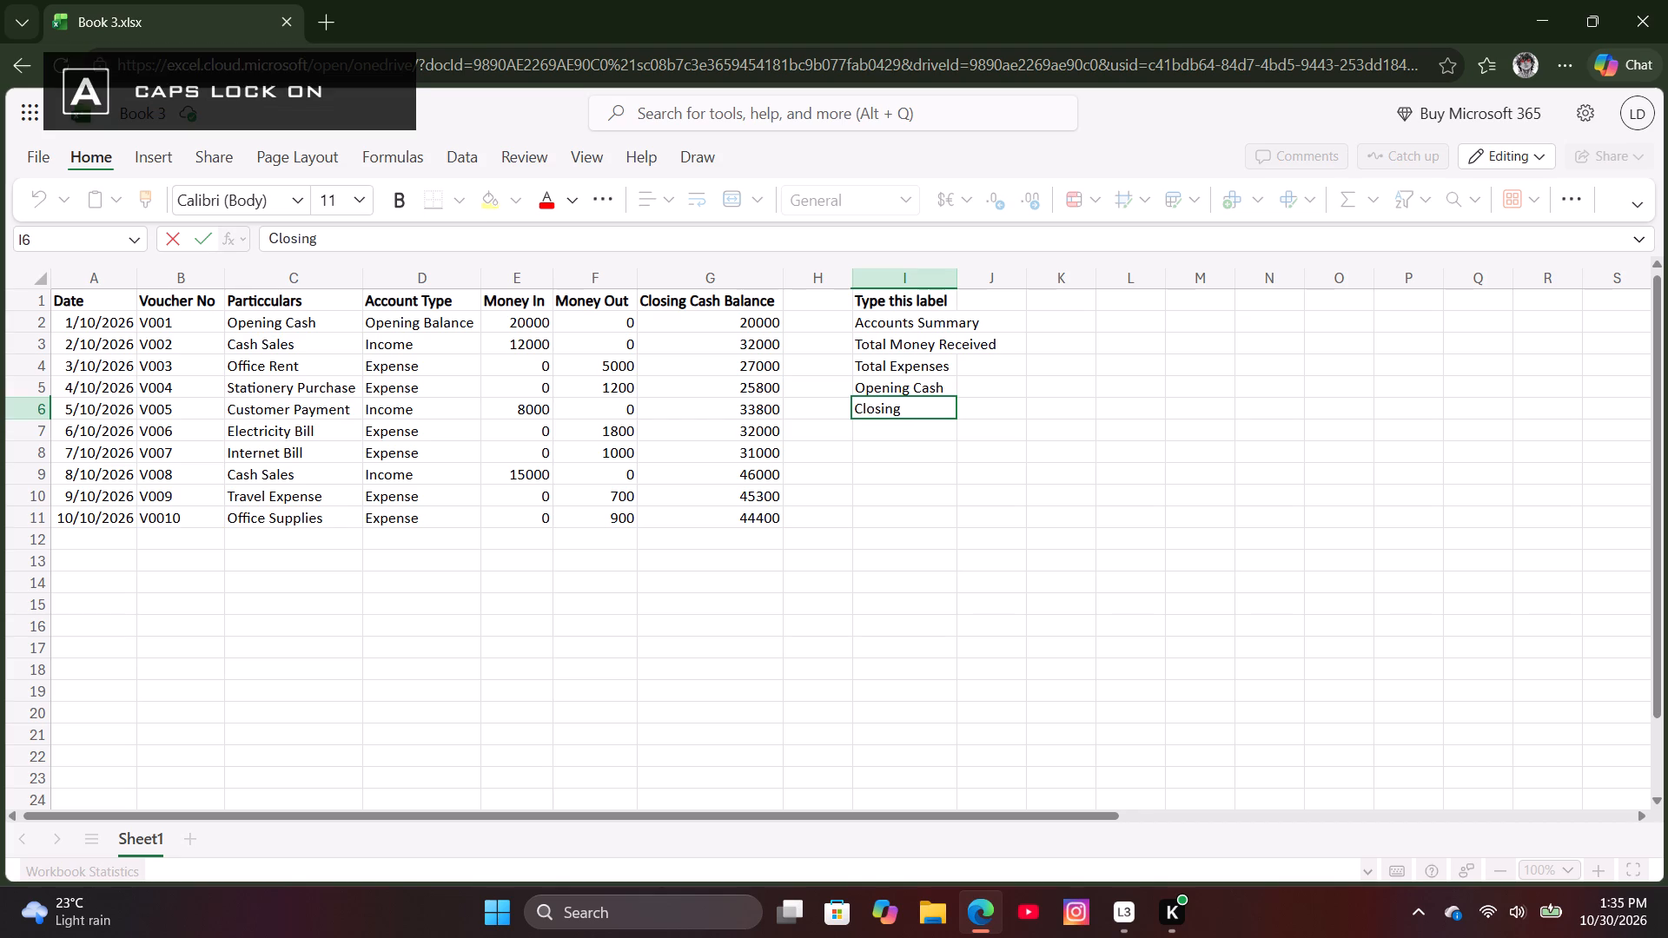
key("c")
type("ash")
key("Down")
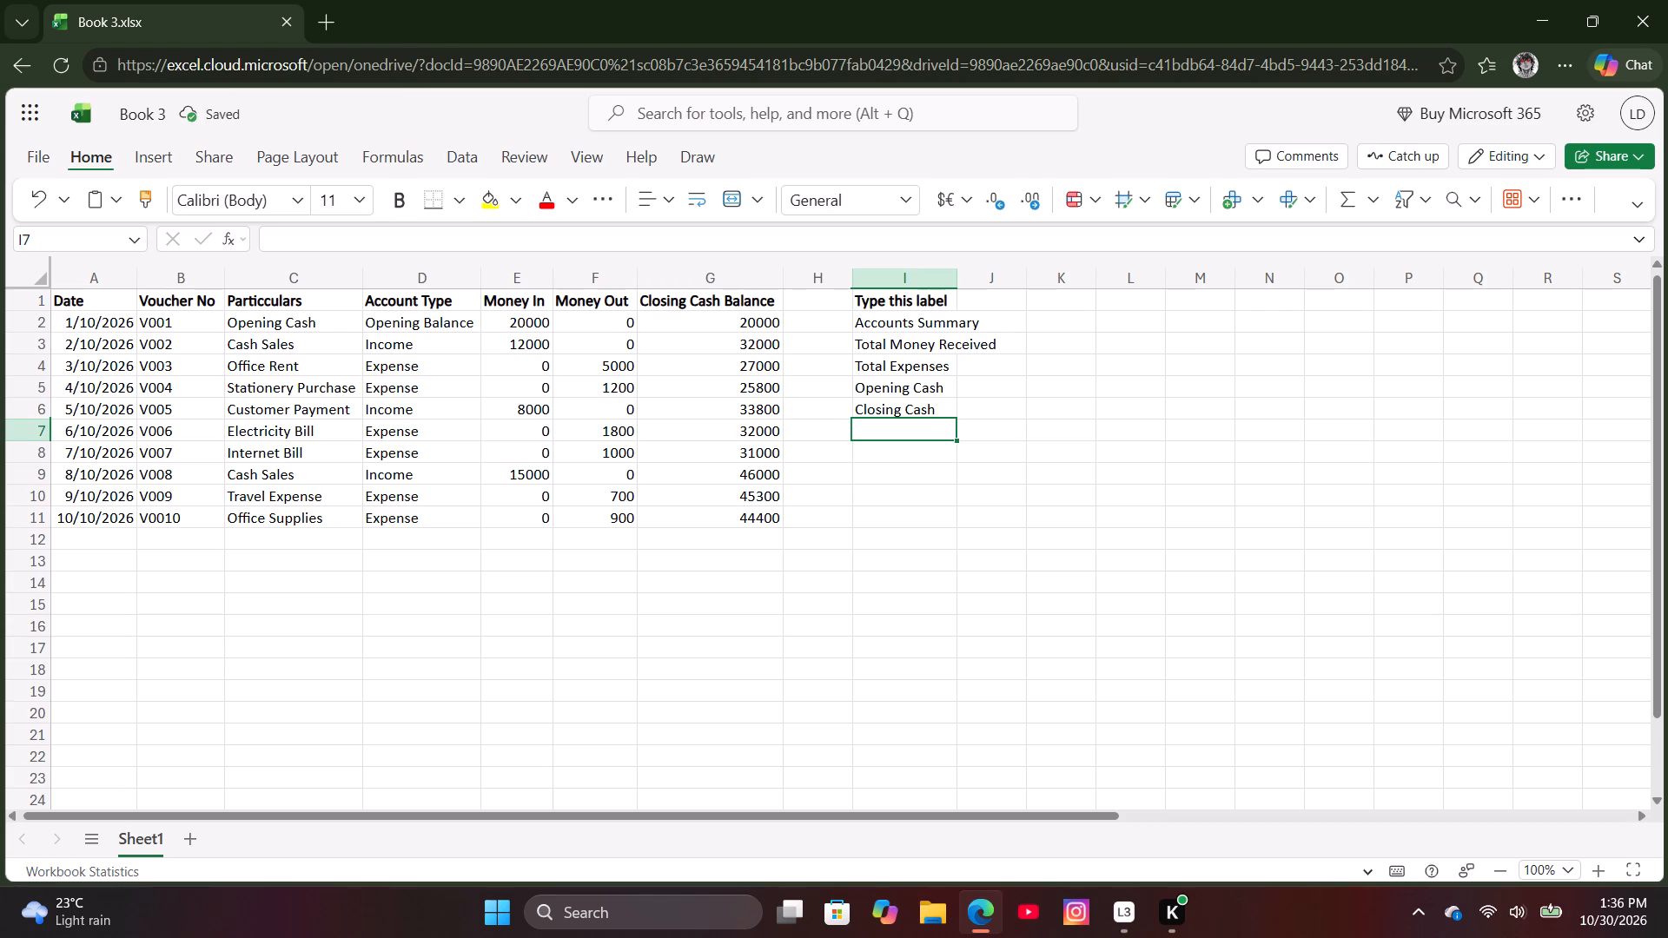
Enter the label "Net Income (excluding opening cash" in cell I7 and auto-fit column I to its text.
type("NET")
key("BackSpace")
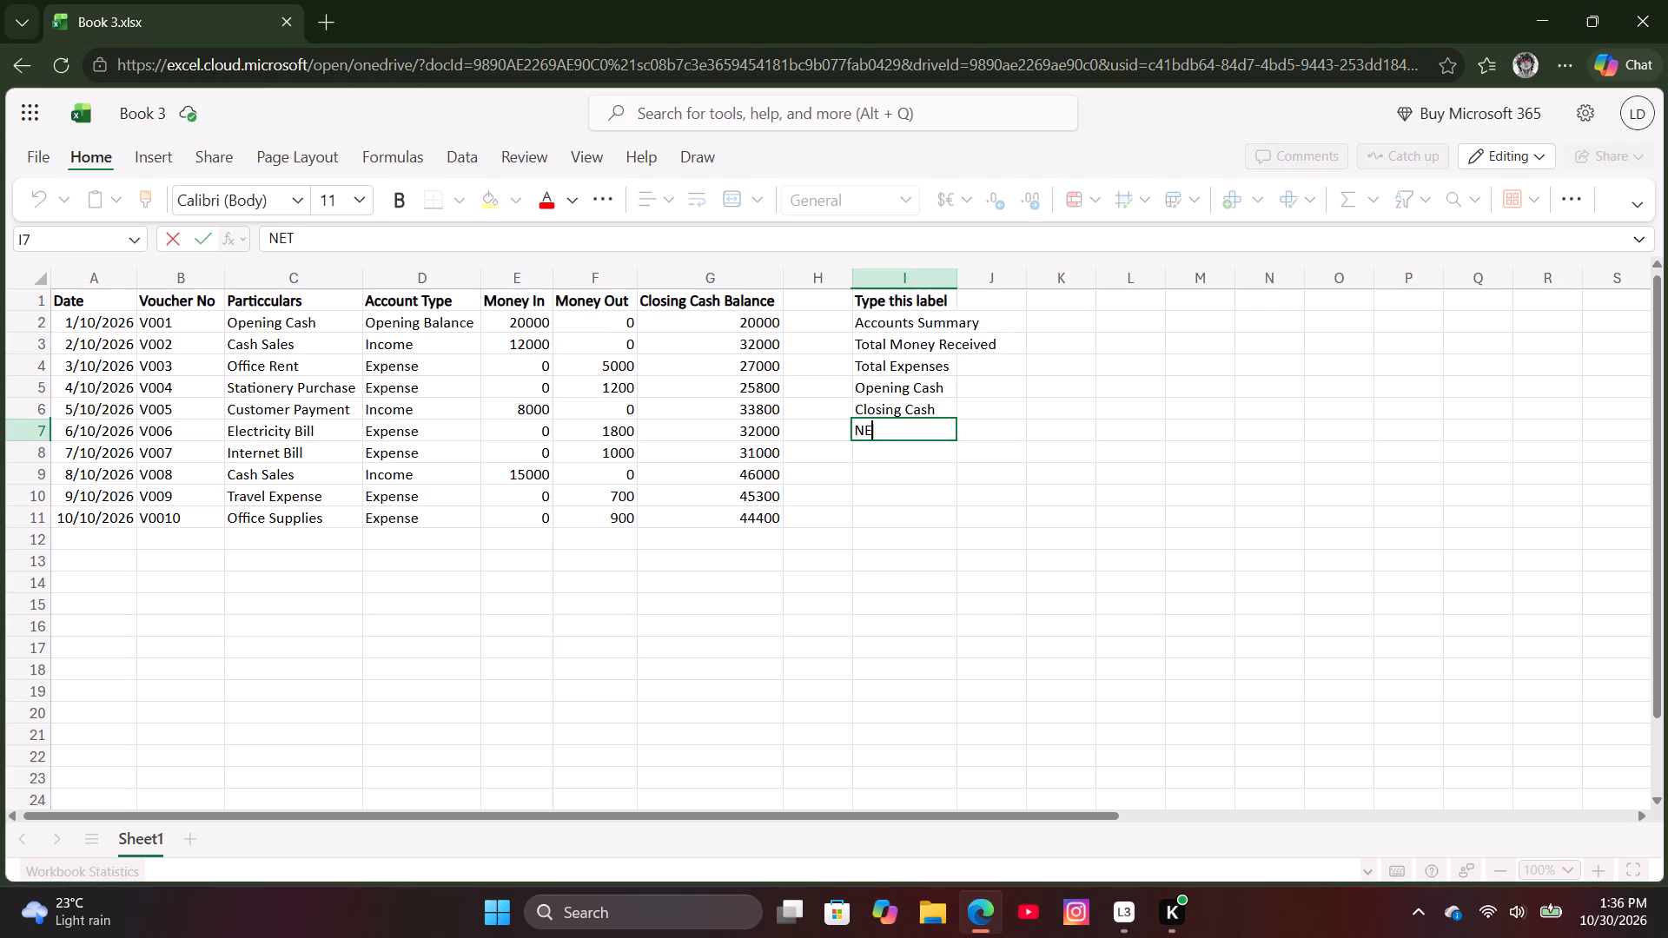
key("BackSpace")
type("et")
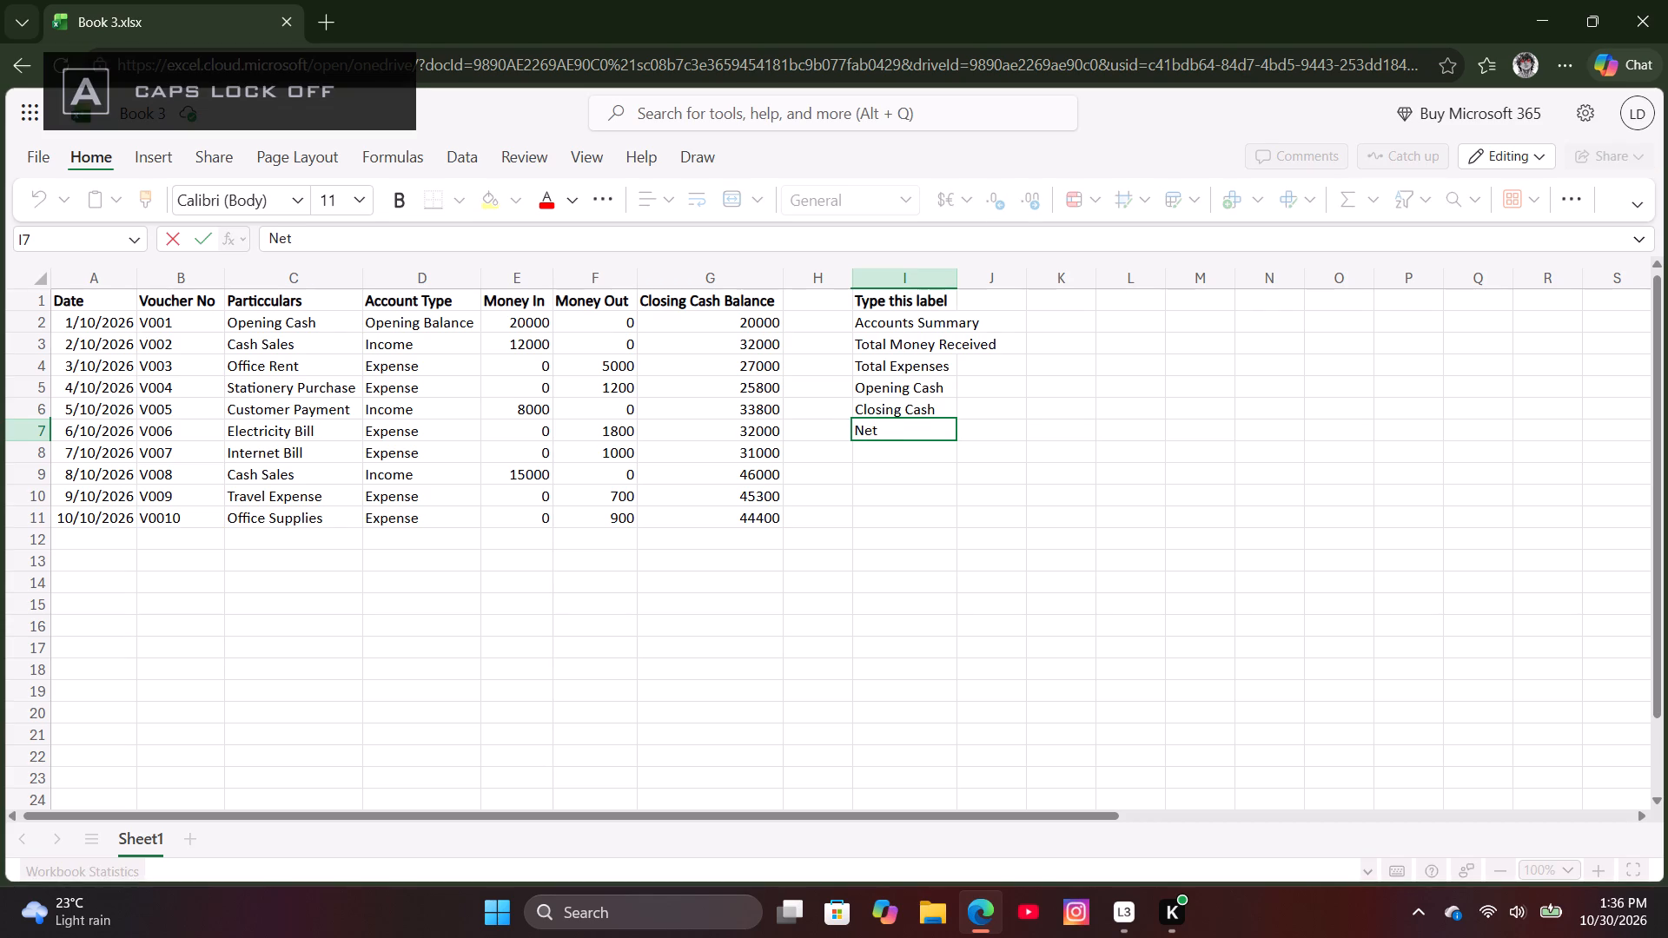
key("space")
key("i")
type("come")
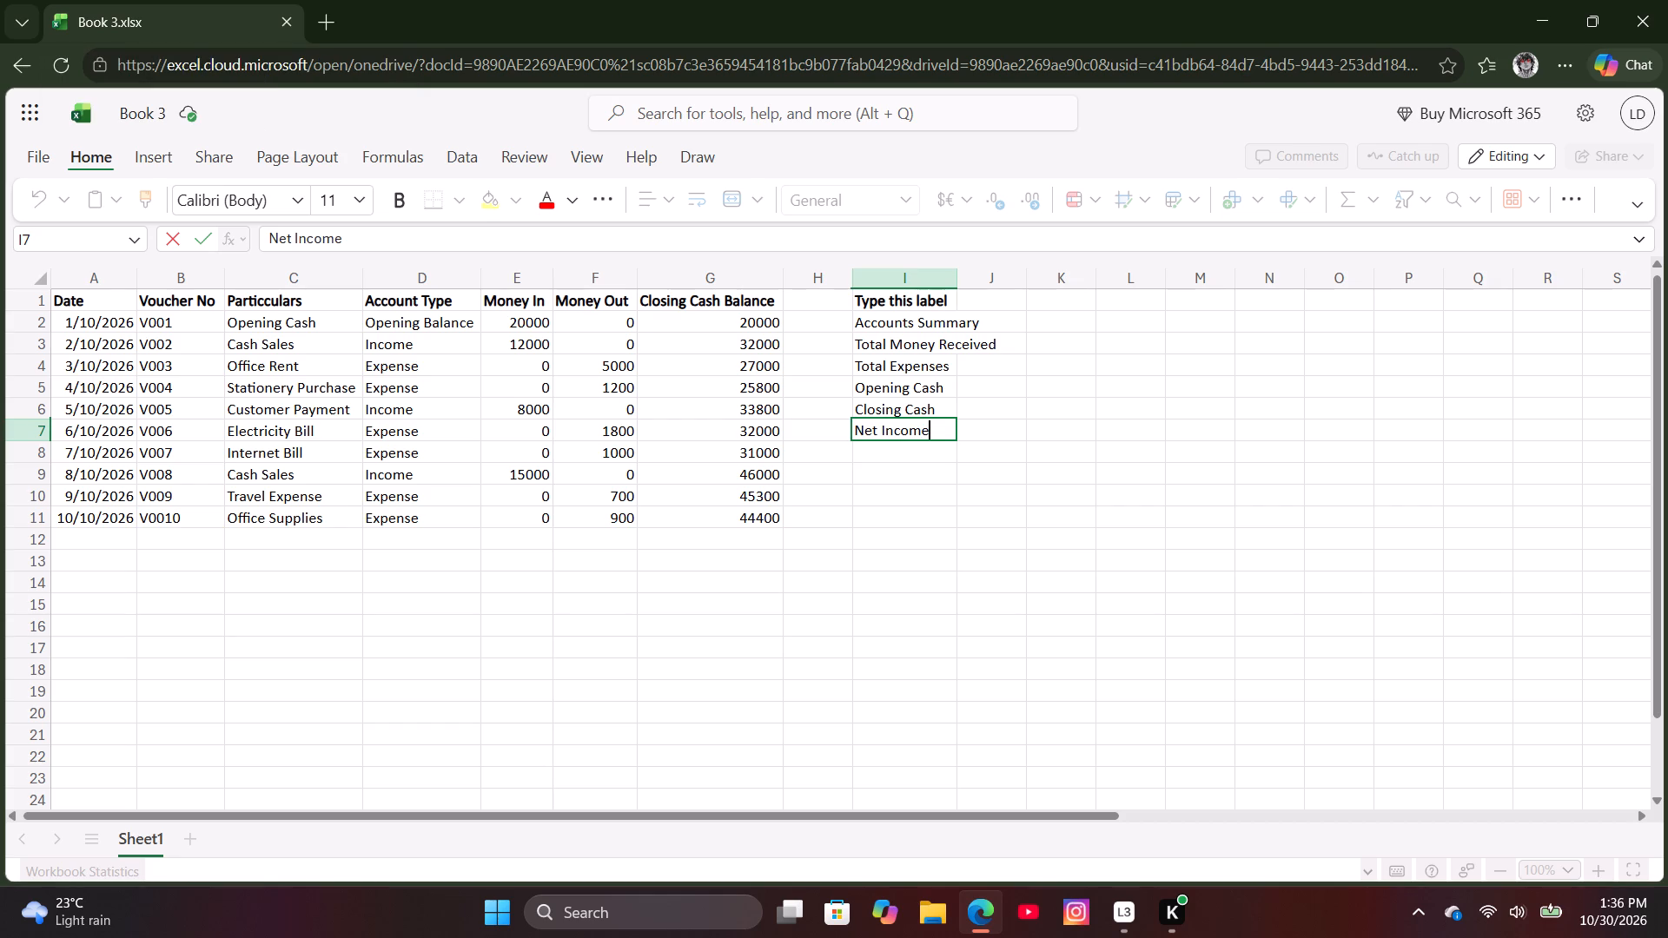
key("space")
key("shift+parenleft")
type("ex")
key("c")
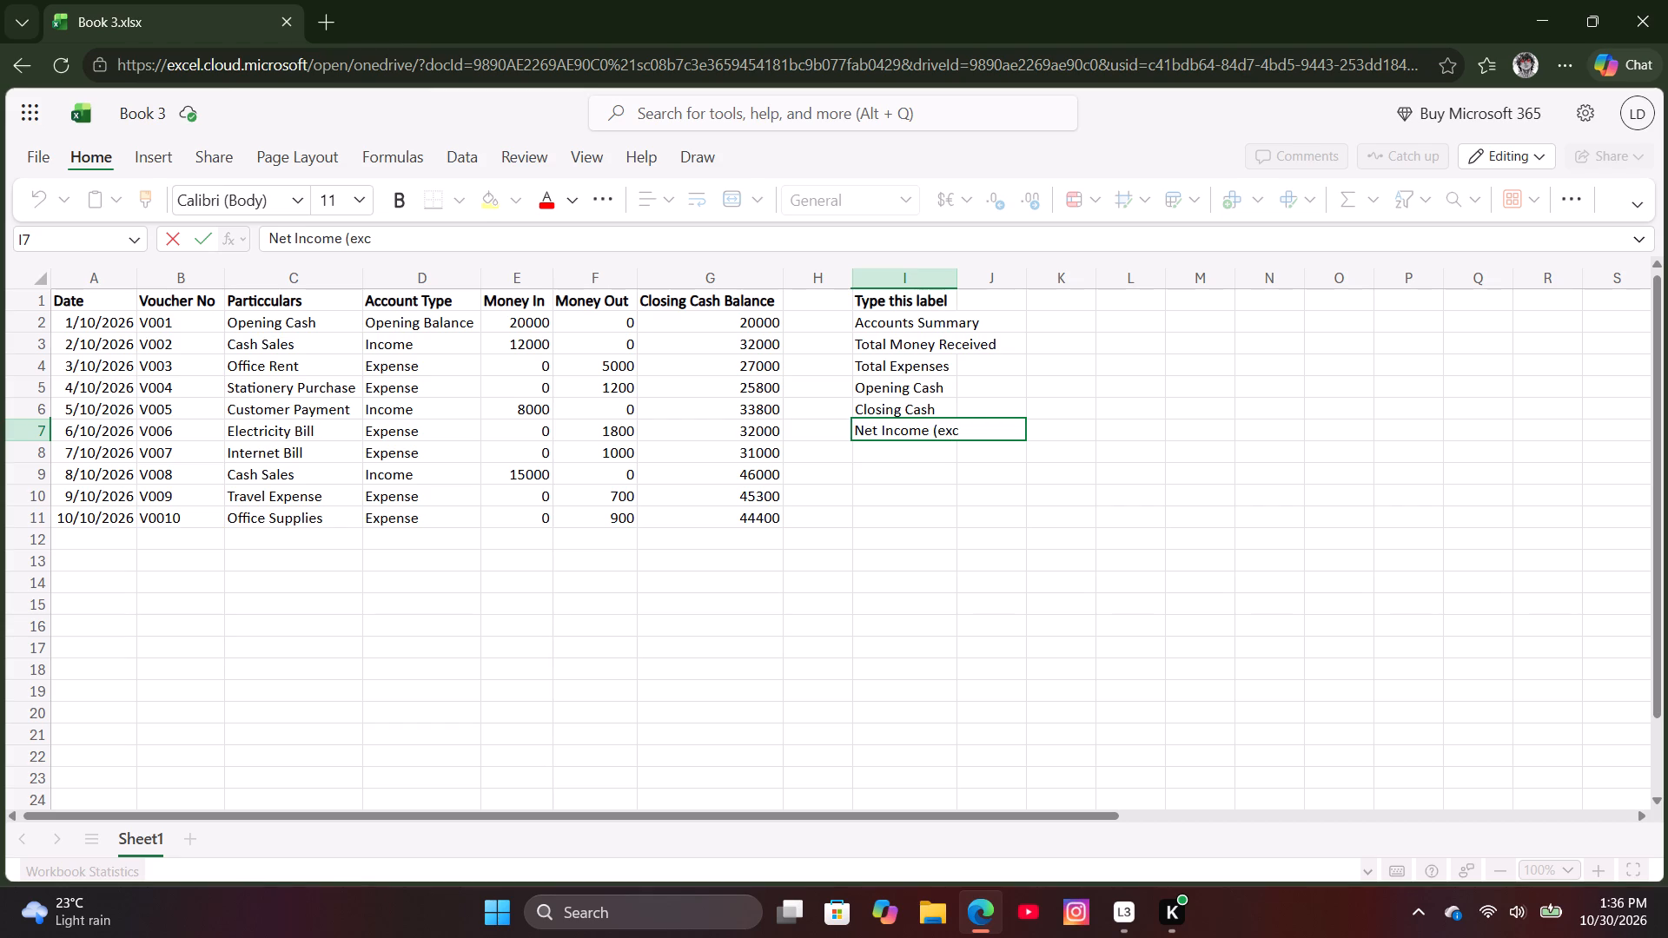
key("l")
type("uding")
key("space")
type("oping")
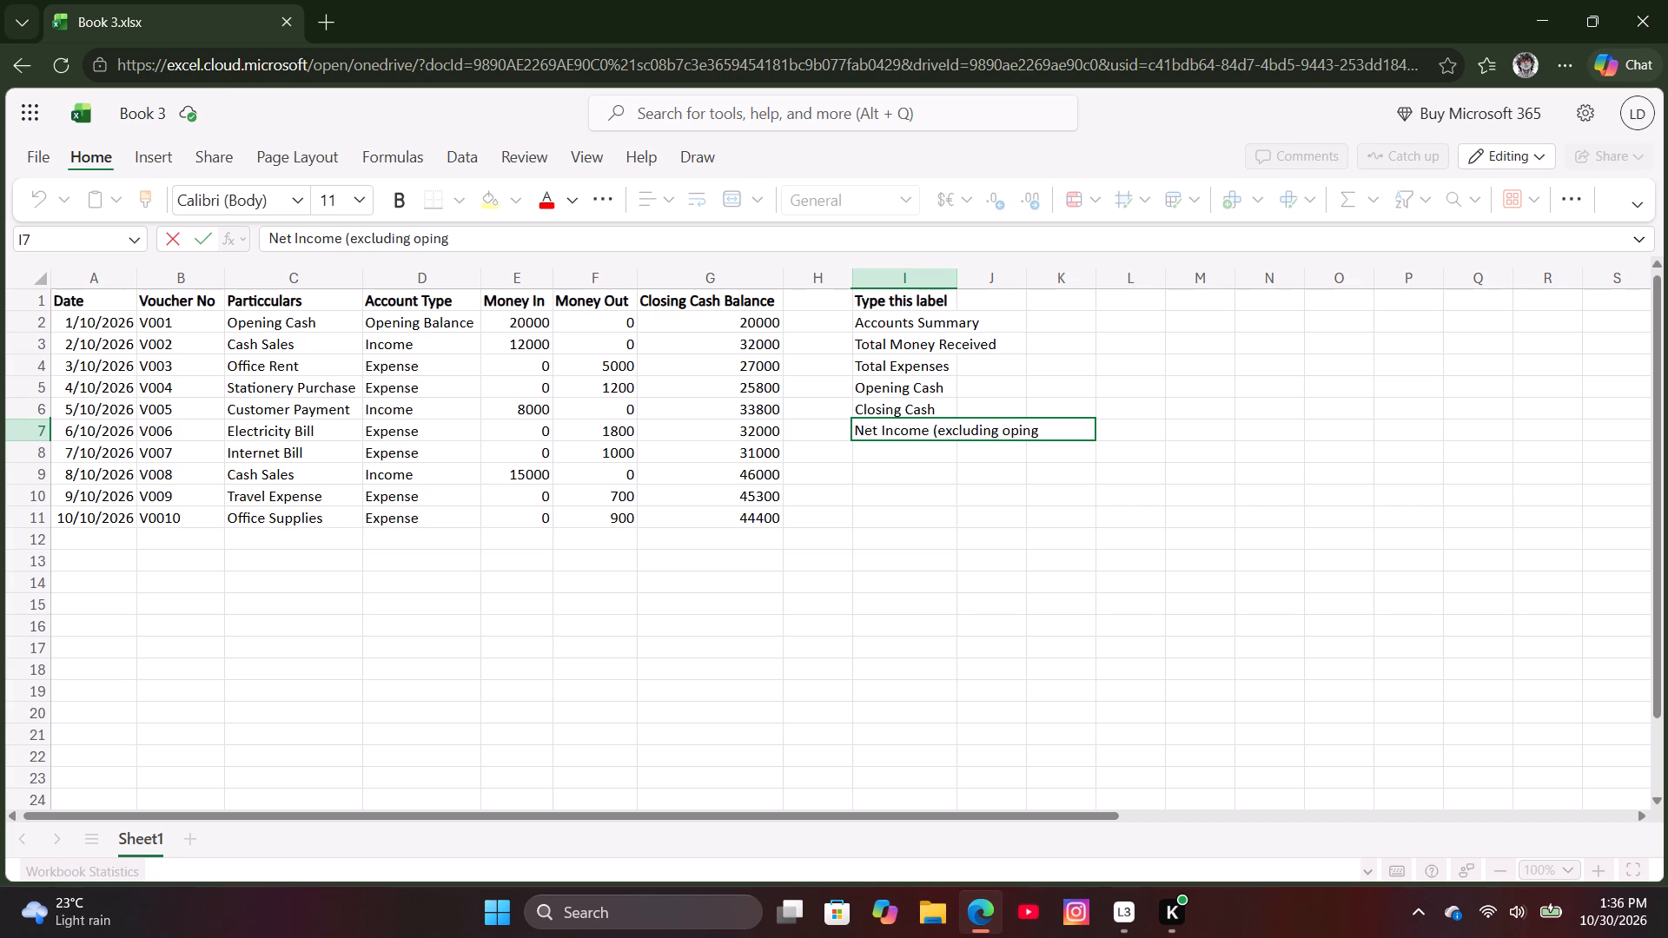
key("BackSpace")
key("BackSpace")
key("BackSpace")
type("ening")
type("cash")
key("BackSpace")
key("BackSpace")
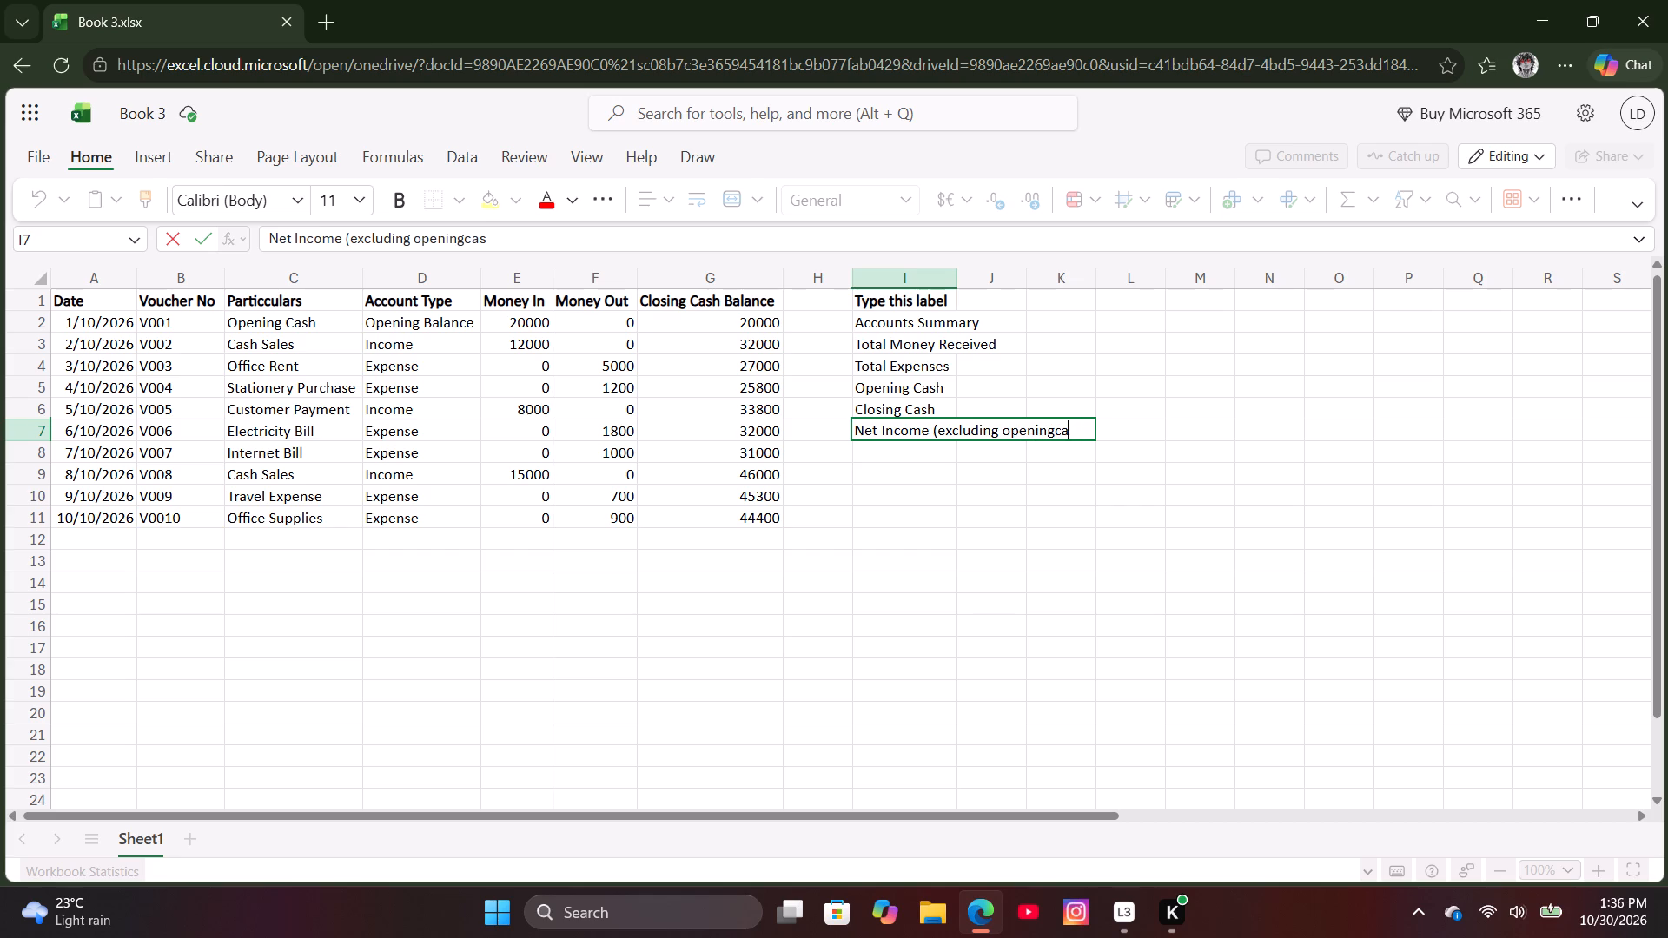
key("BackSpace")
key("BackSpace")
key("space")
type("cash")
left_click(893, 546)
double_click(956, 284)
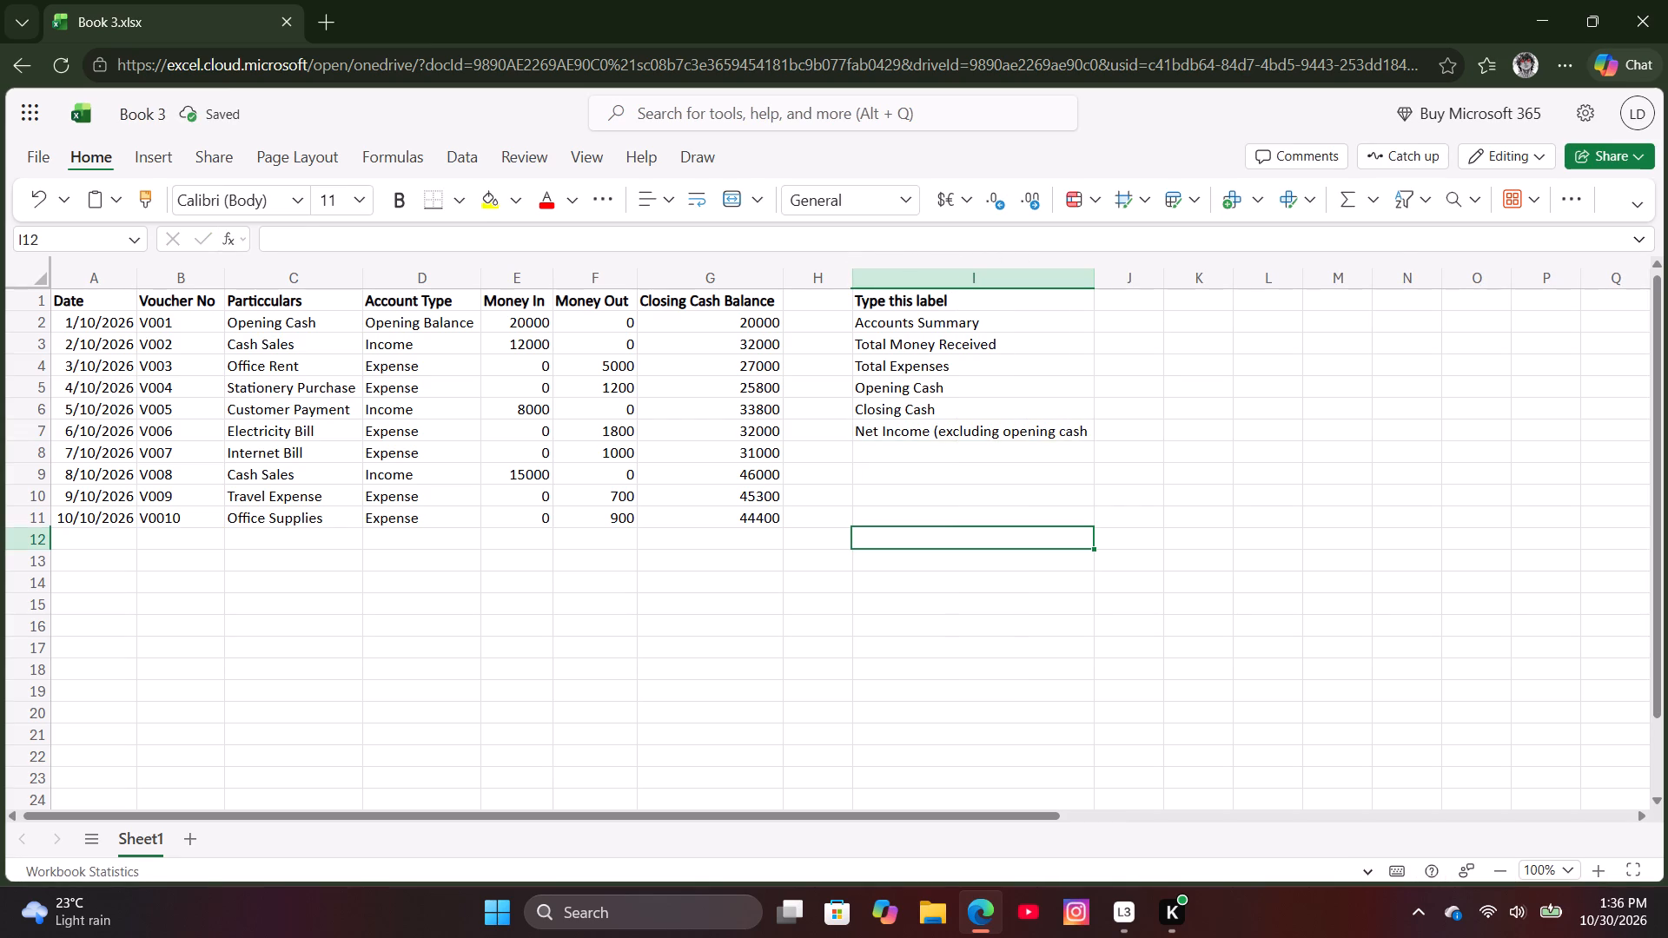
Enter the formula =SUM(E2:E11) in cell J2, beside Accounts Summary, to total the Money In column.
left_click(1124, 299)
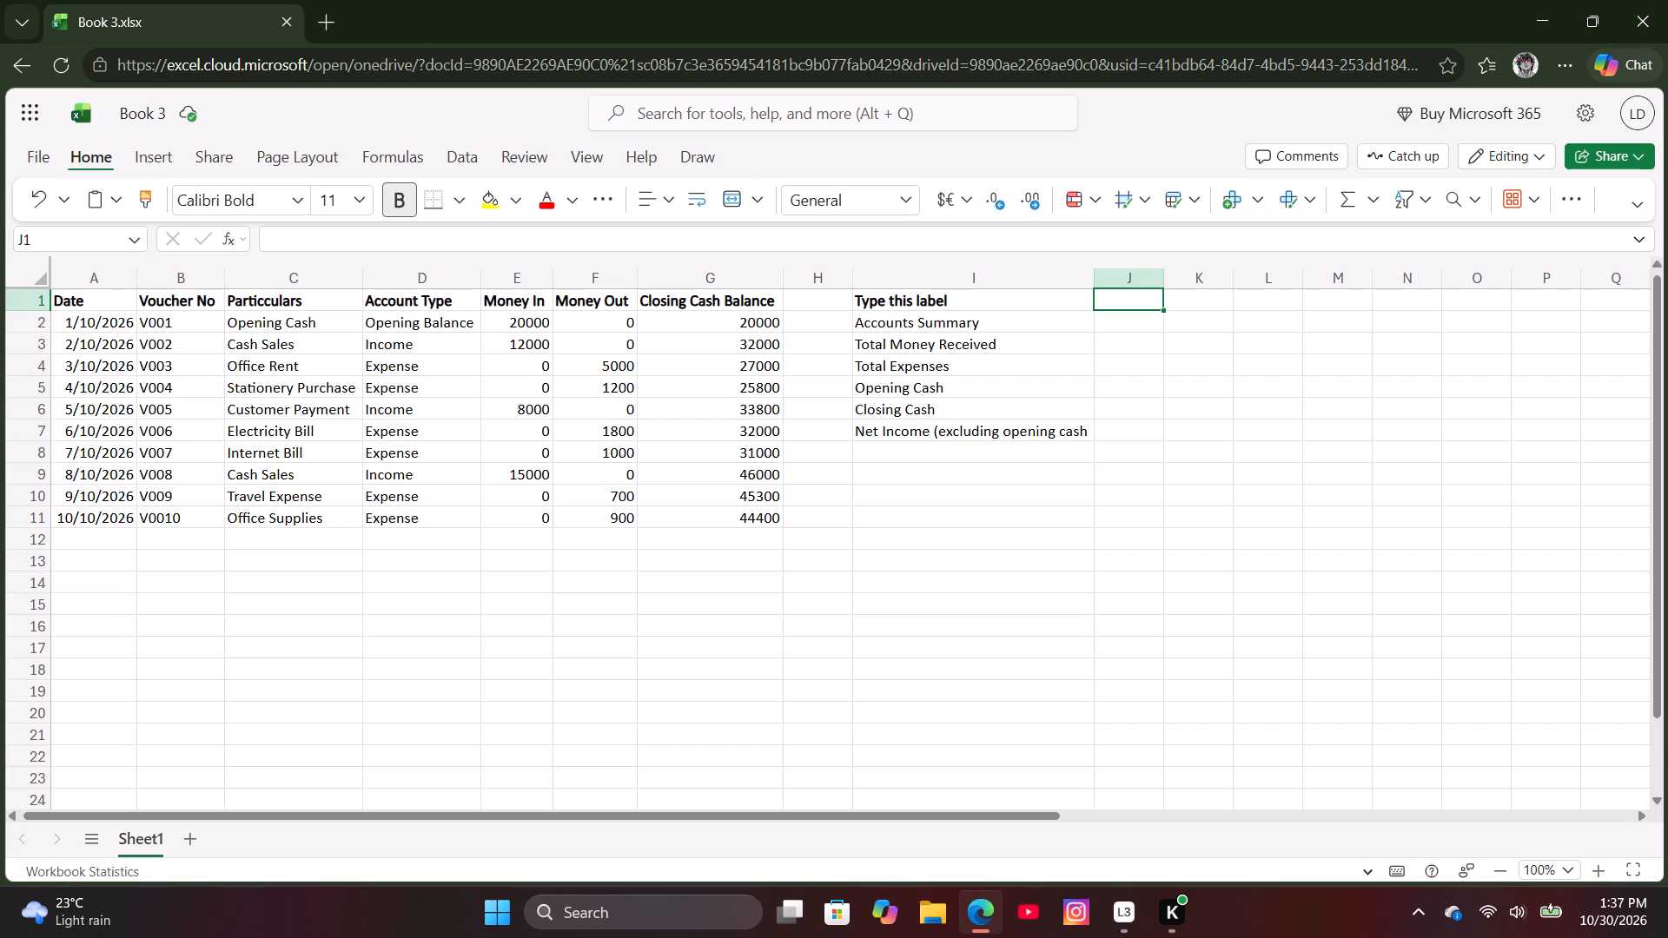
left_click(1126, 327)
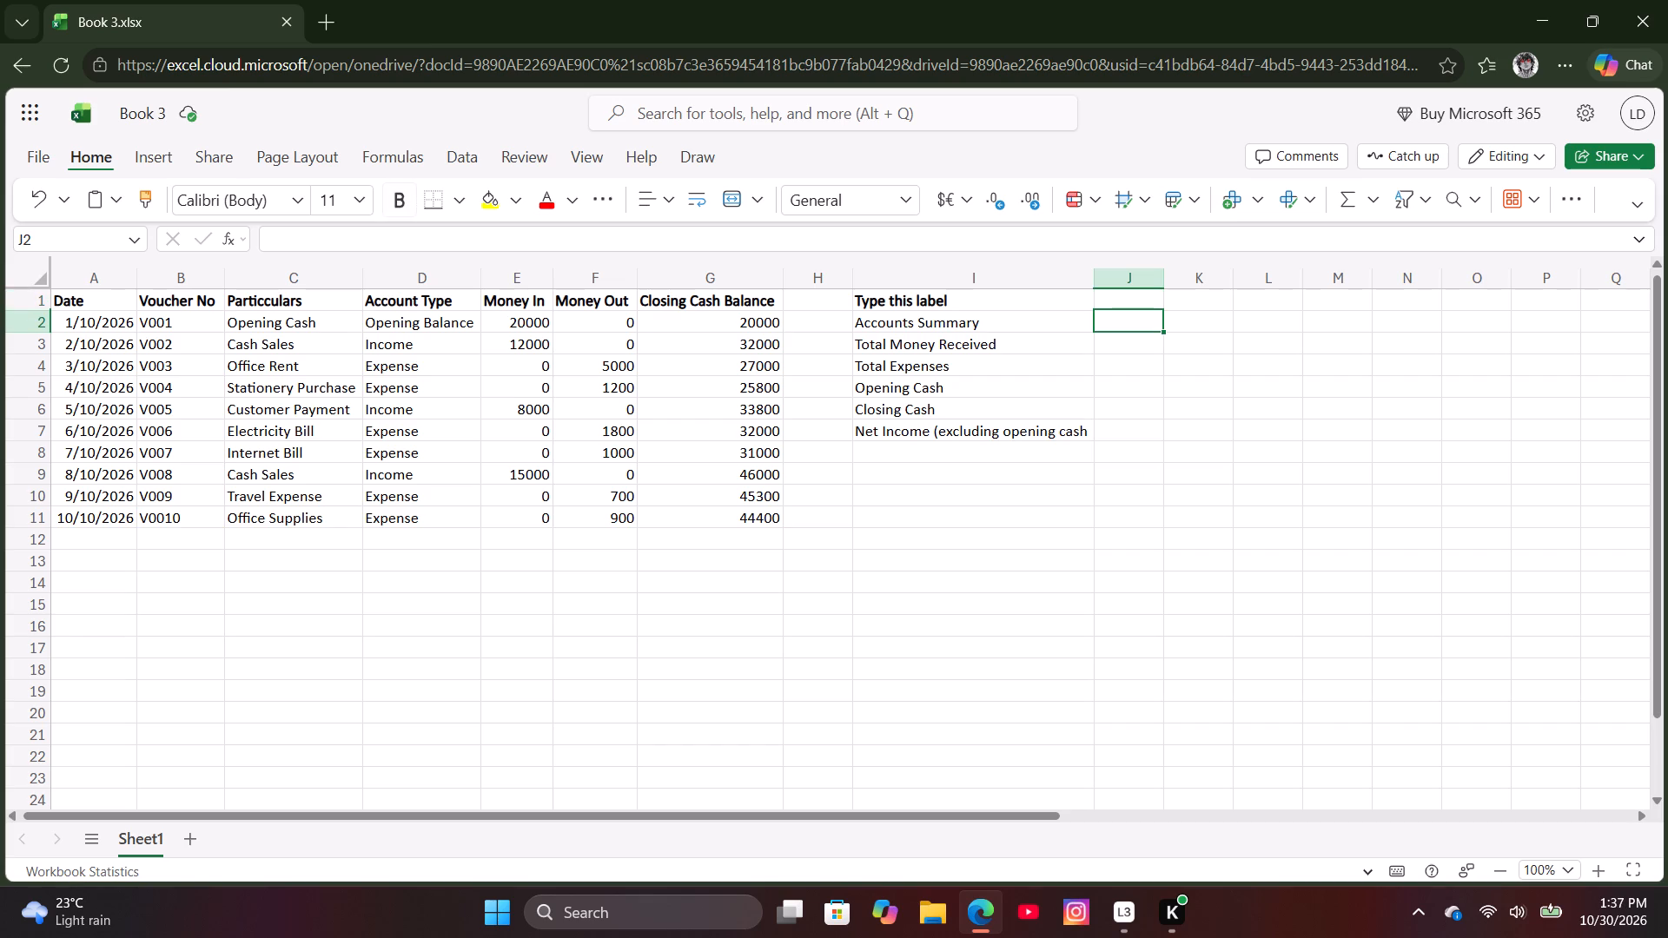
key("equal")
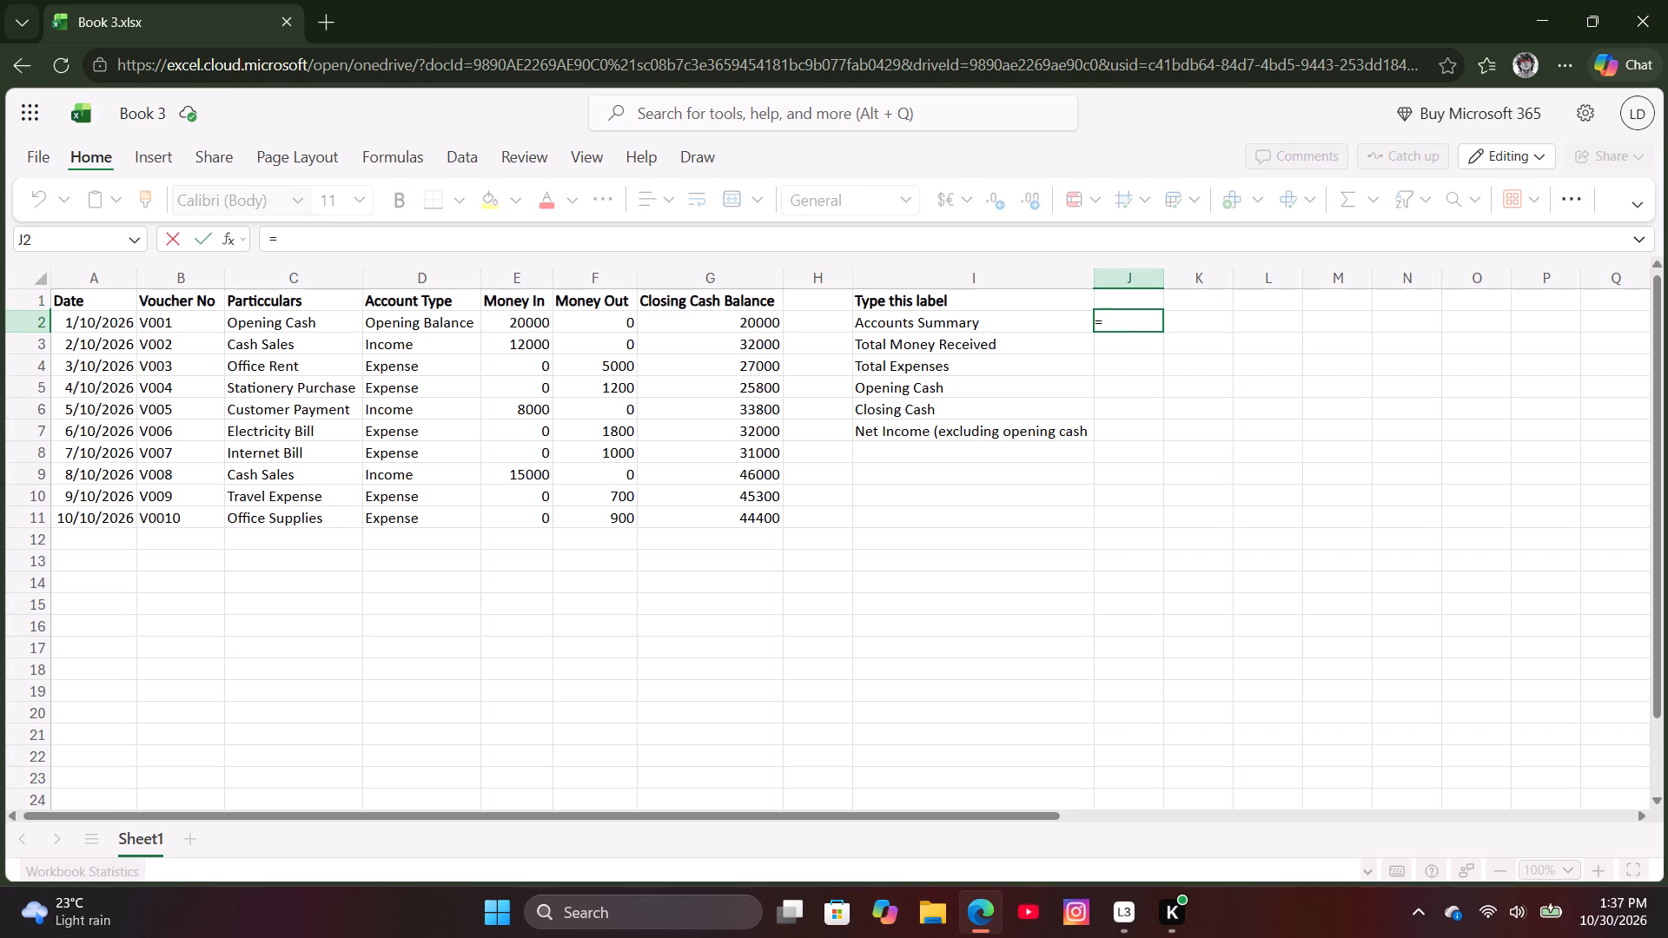
type("sum")
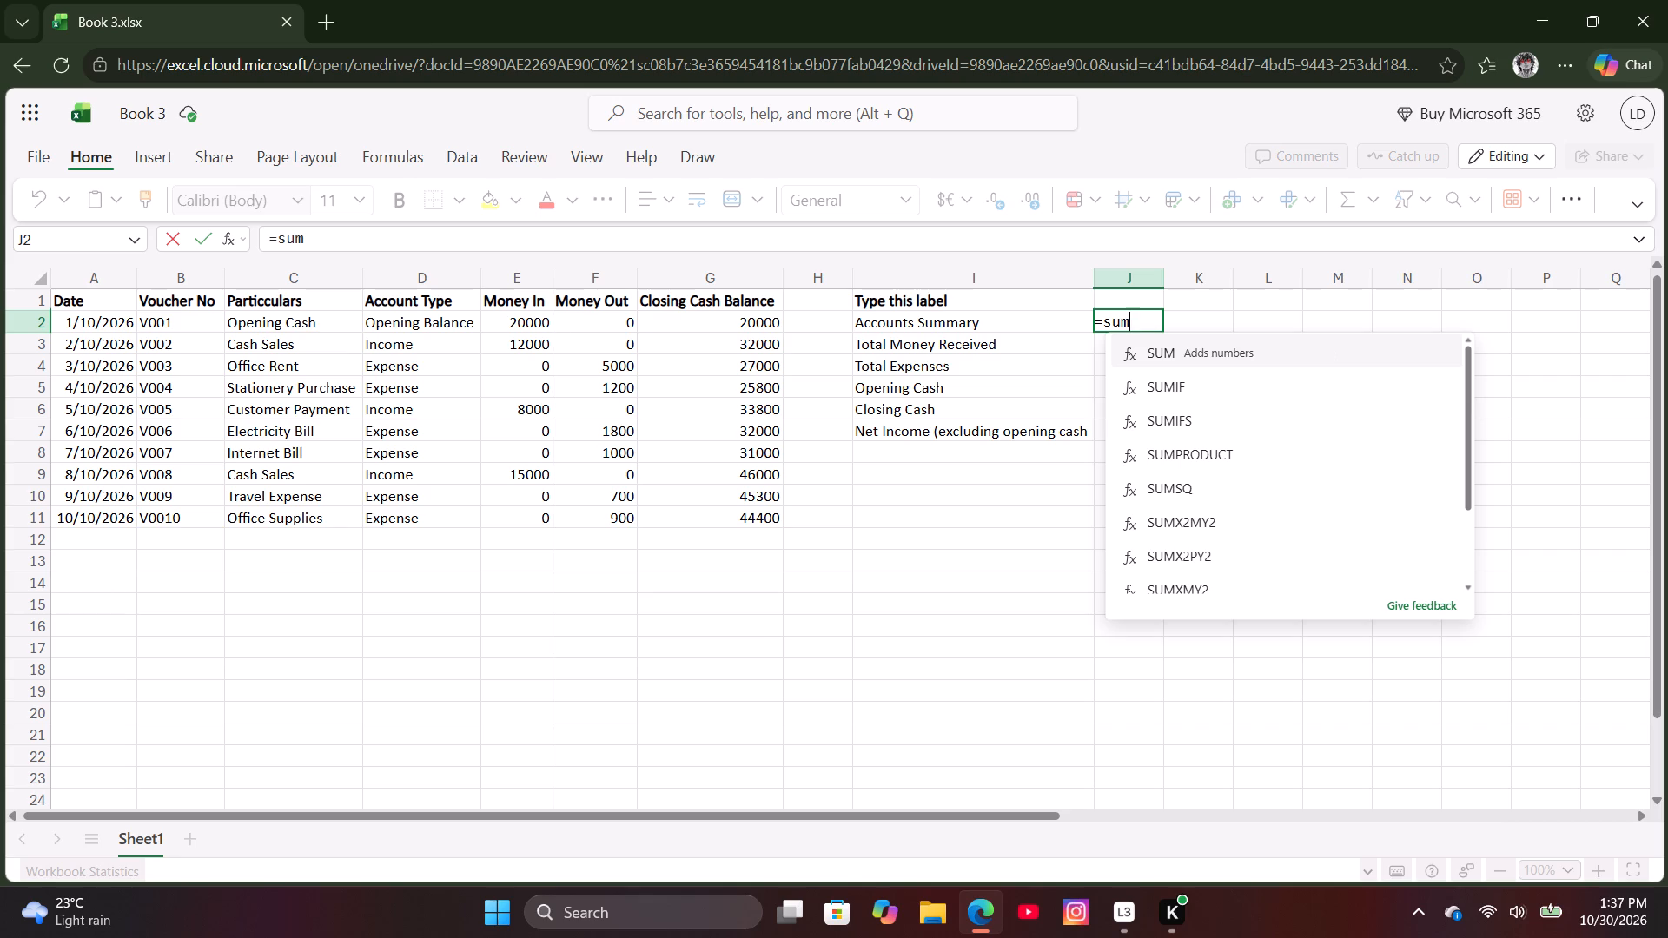
key("Return")
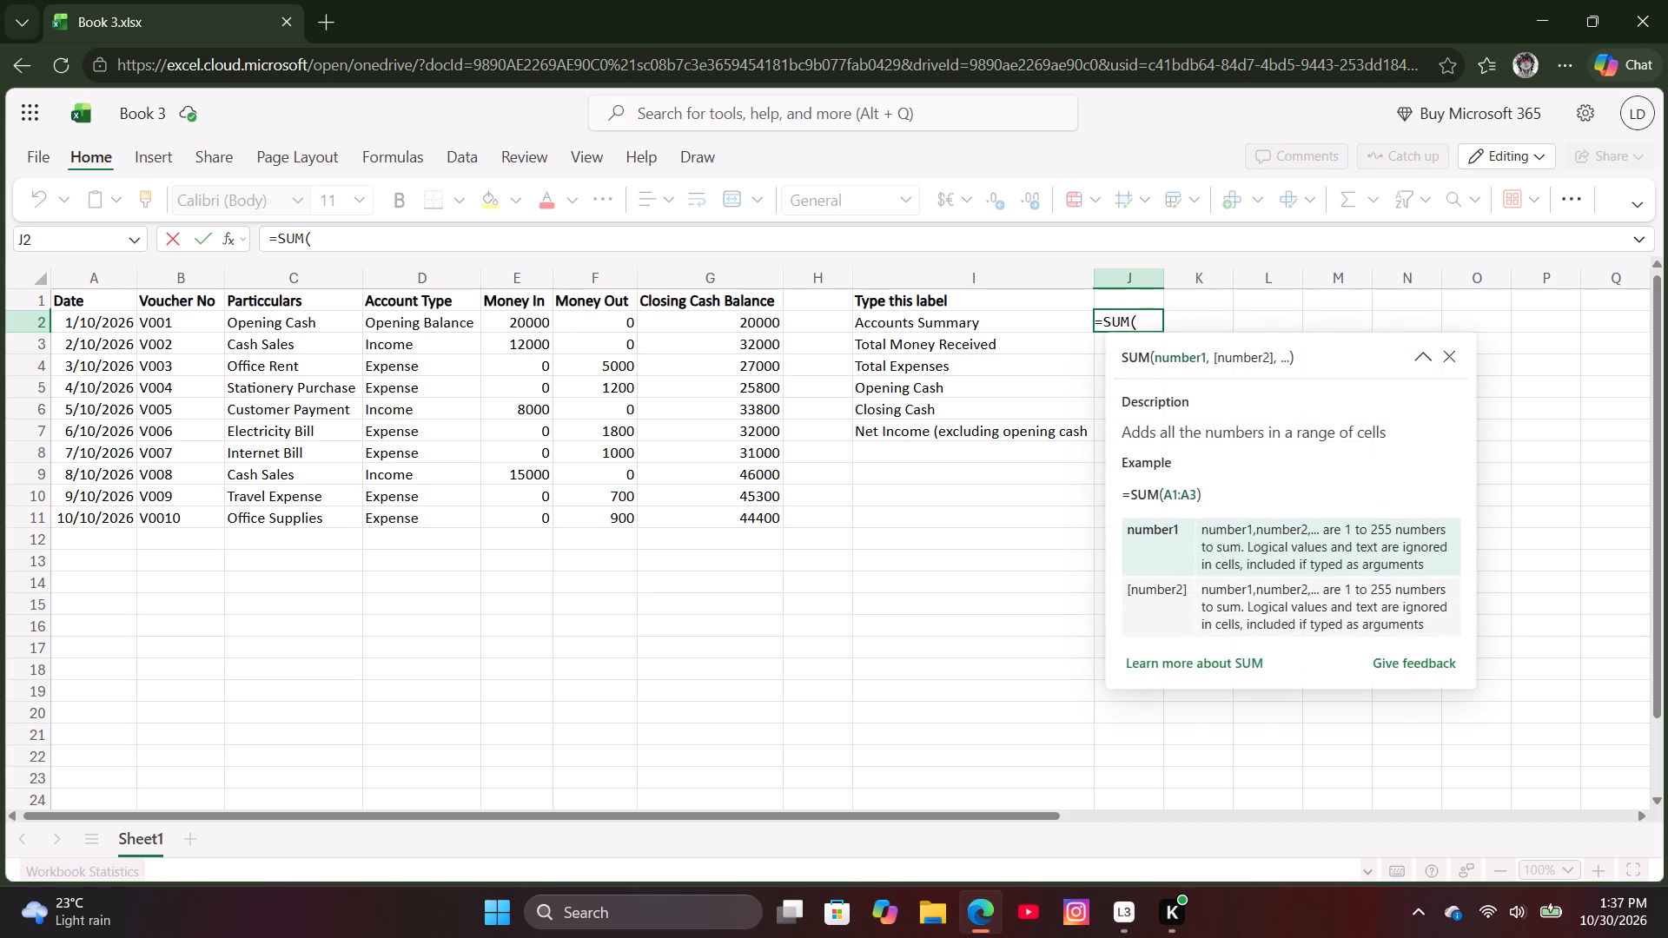
key("e")
key("2")
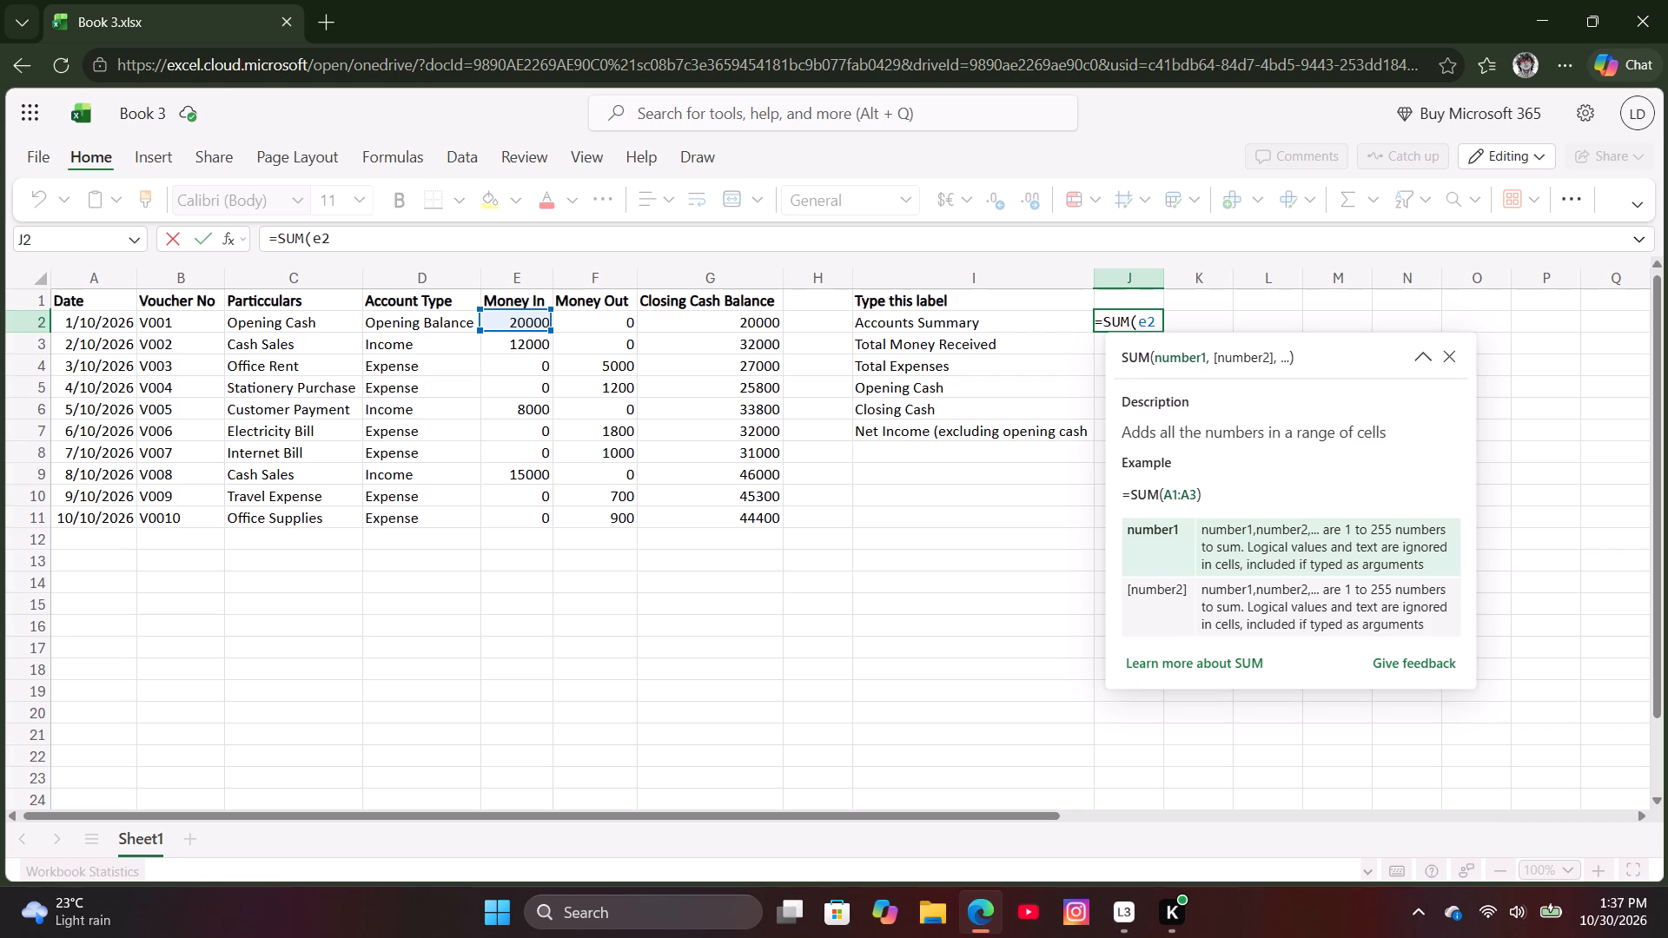
key("shift+colon")
type("e11")
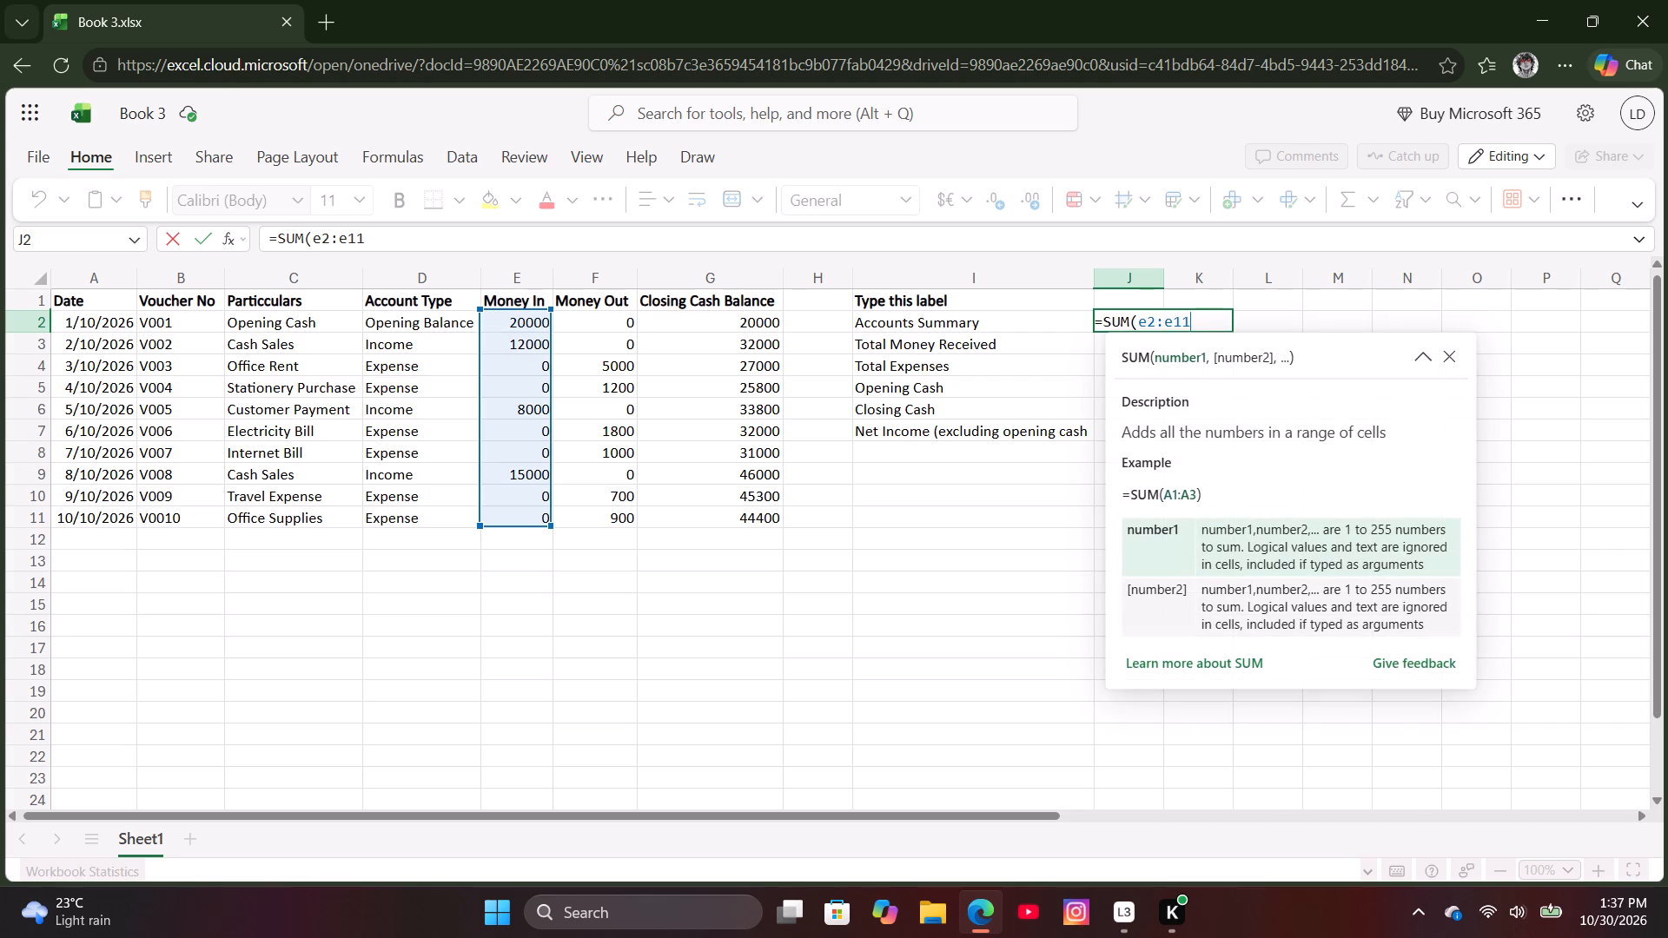
key("shift+parenright")
key("Return")
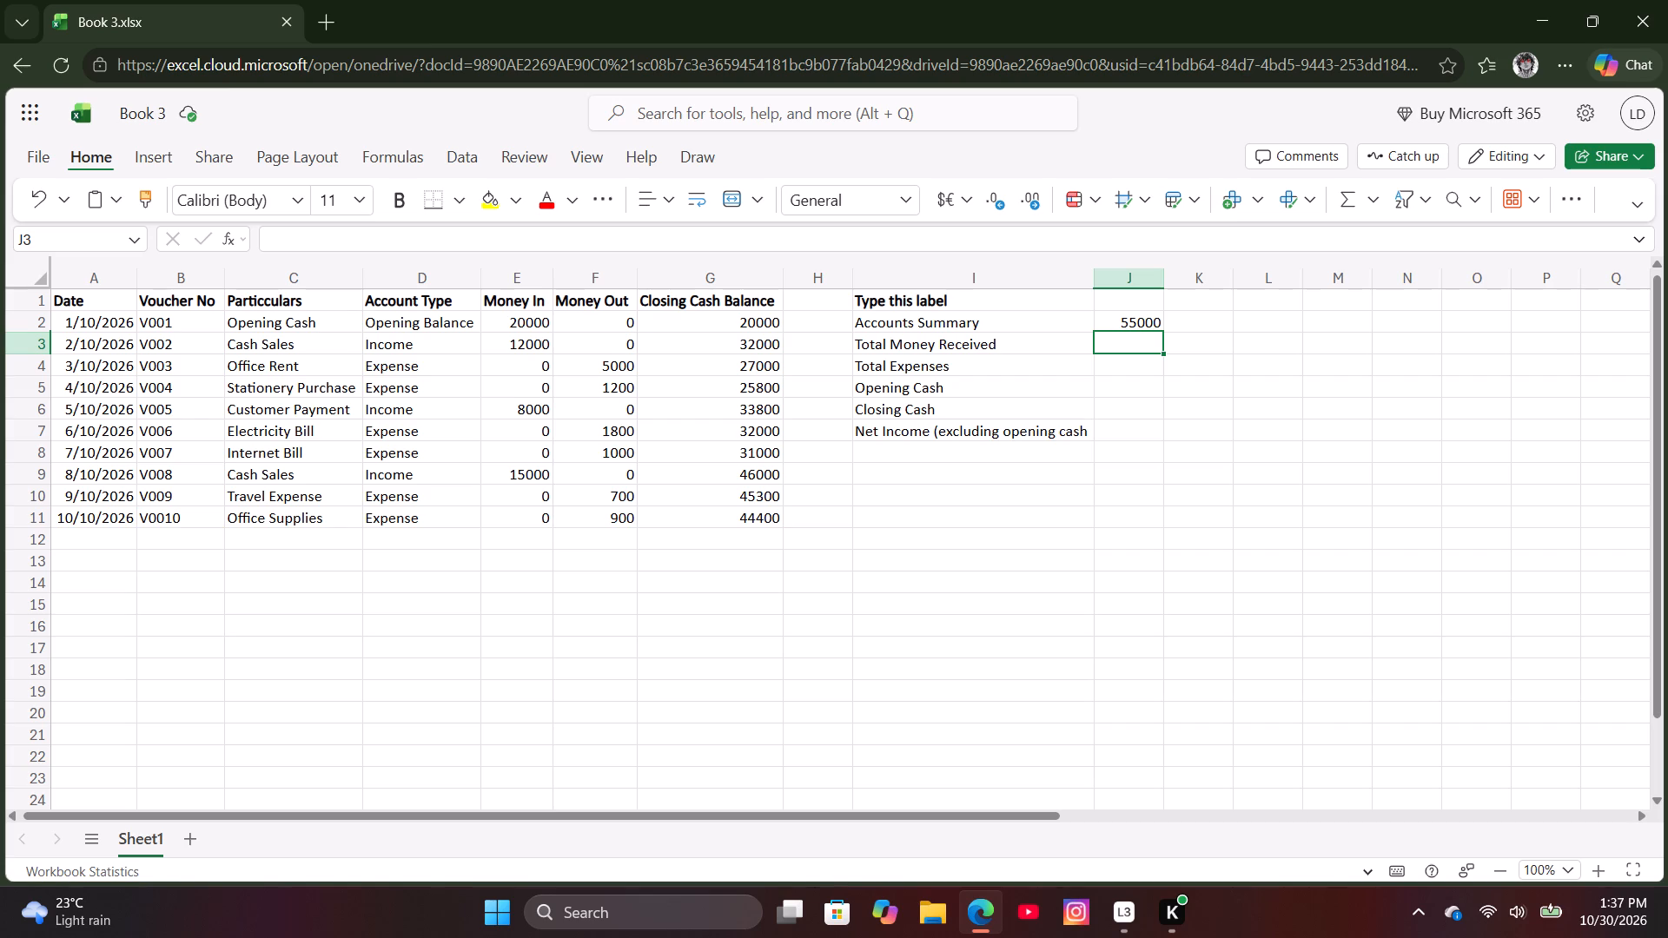
Enter the formula =SUM(F2:F11) in cell J3, beside Total Money Received, to total the Money Out column.
key("equal")
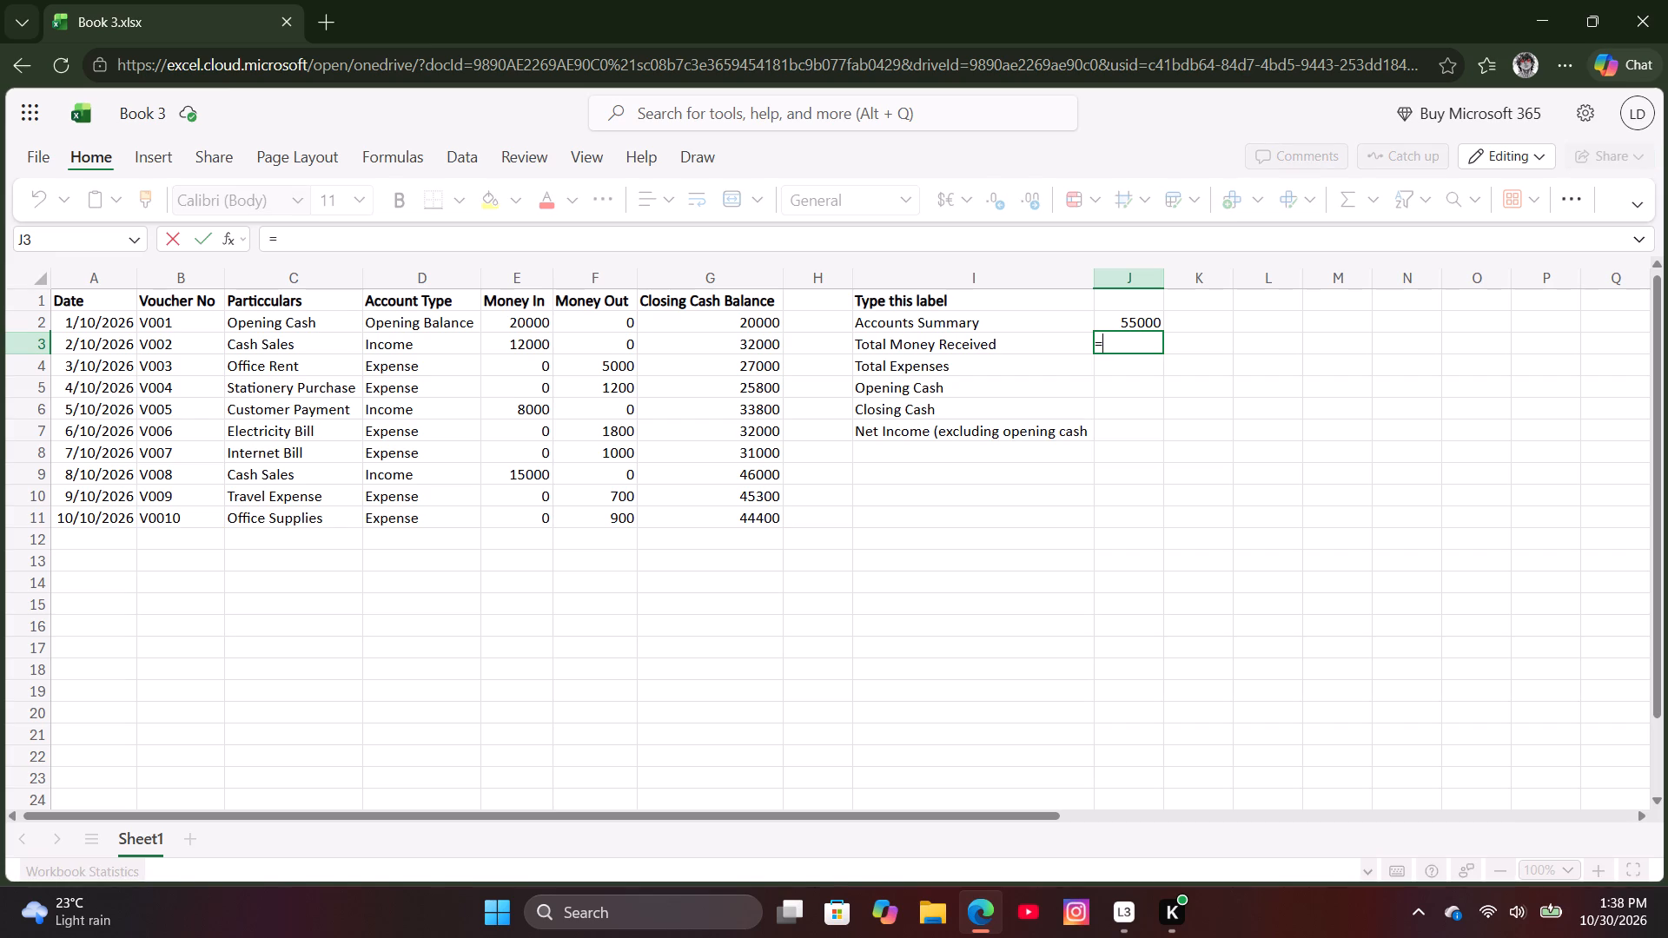
type("sum")
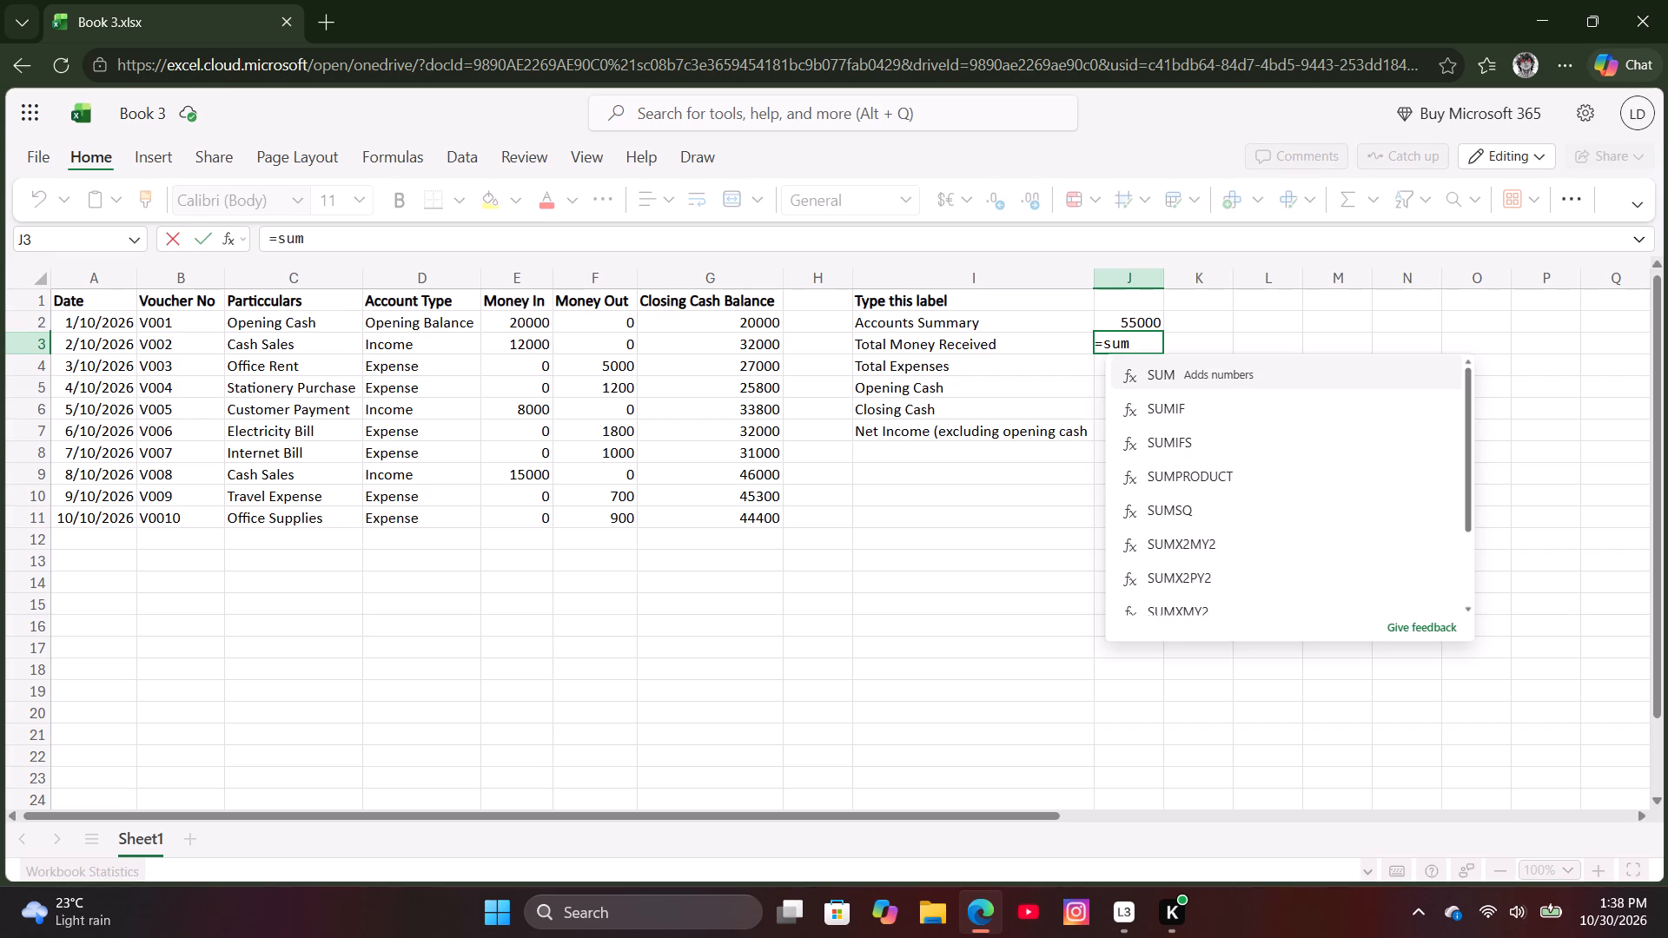
key("Return")
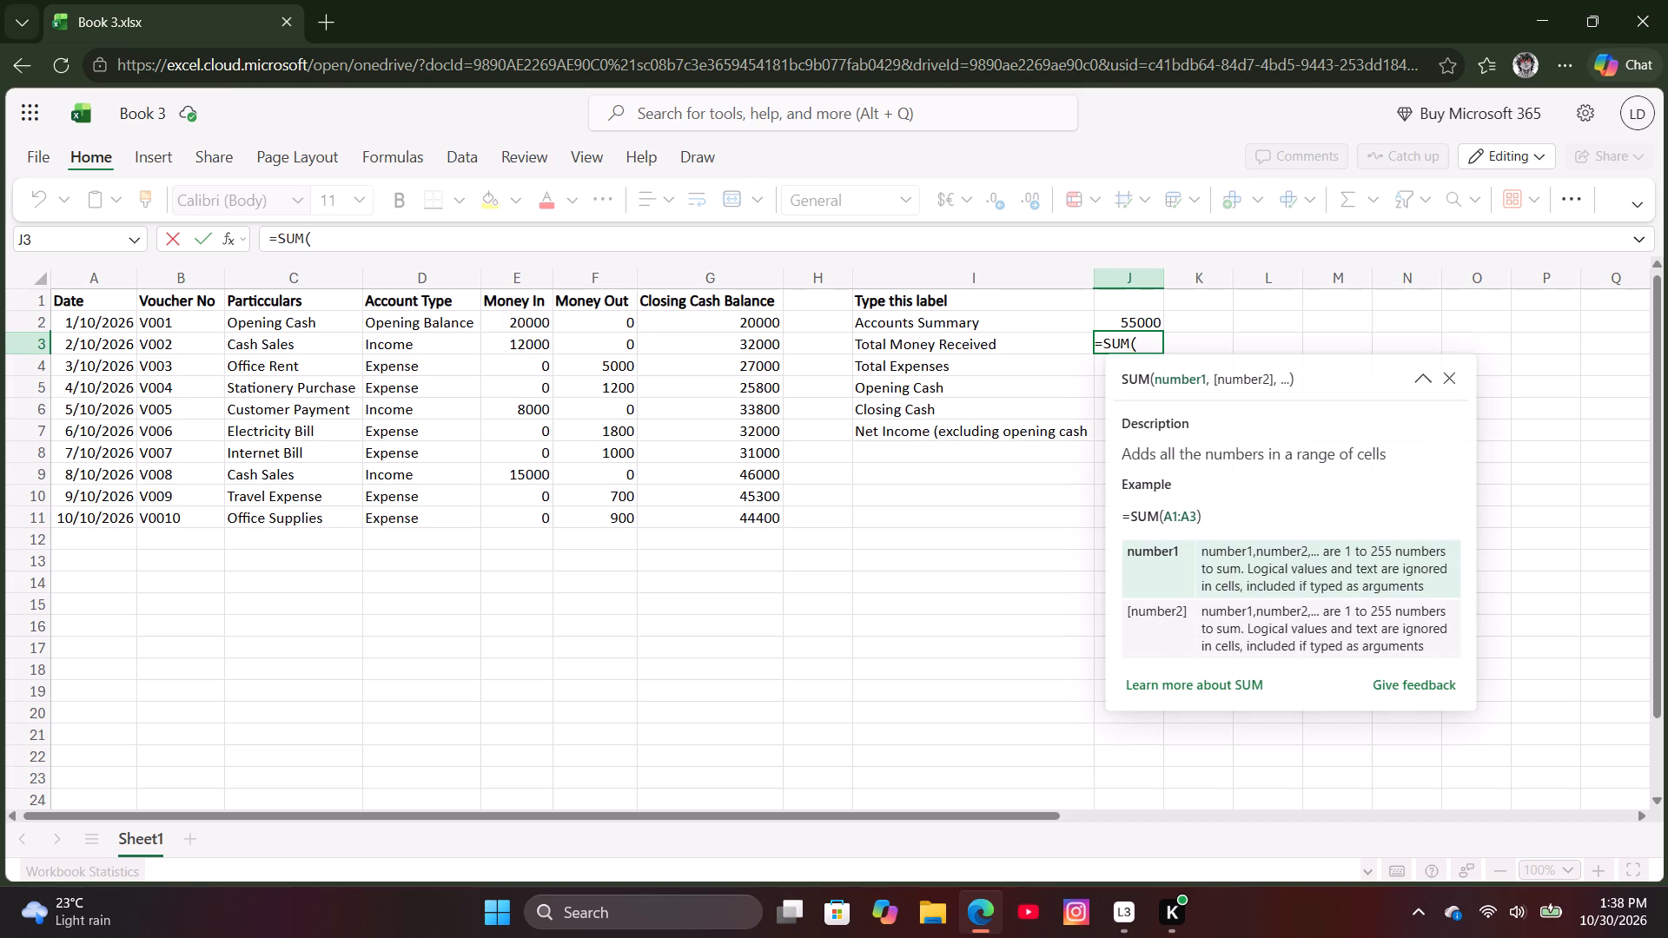
type("f2")
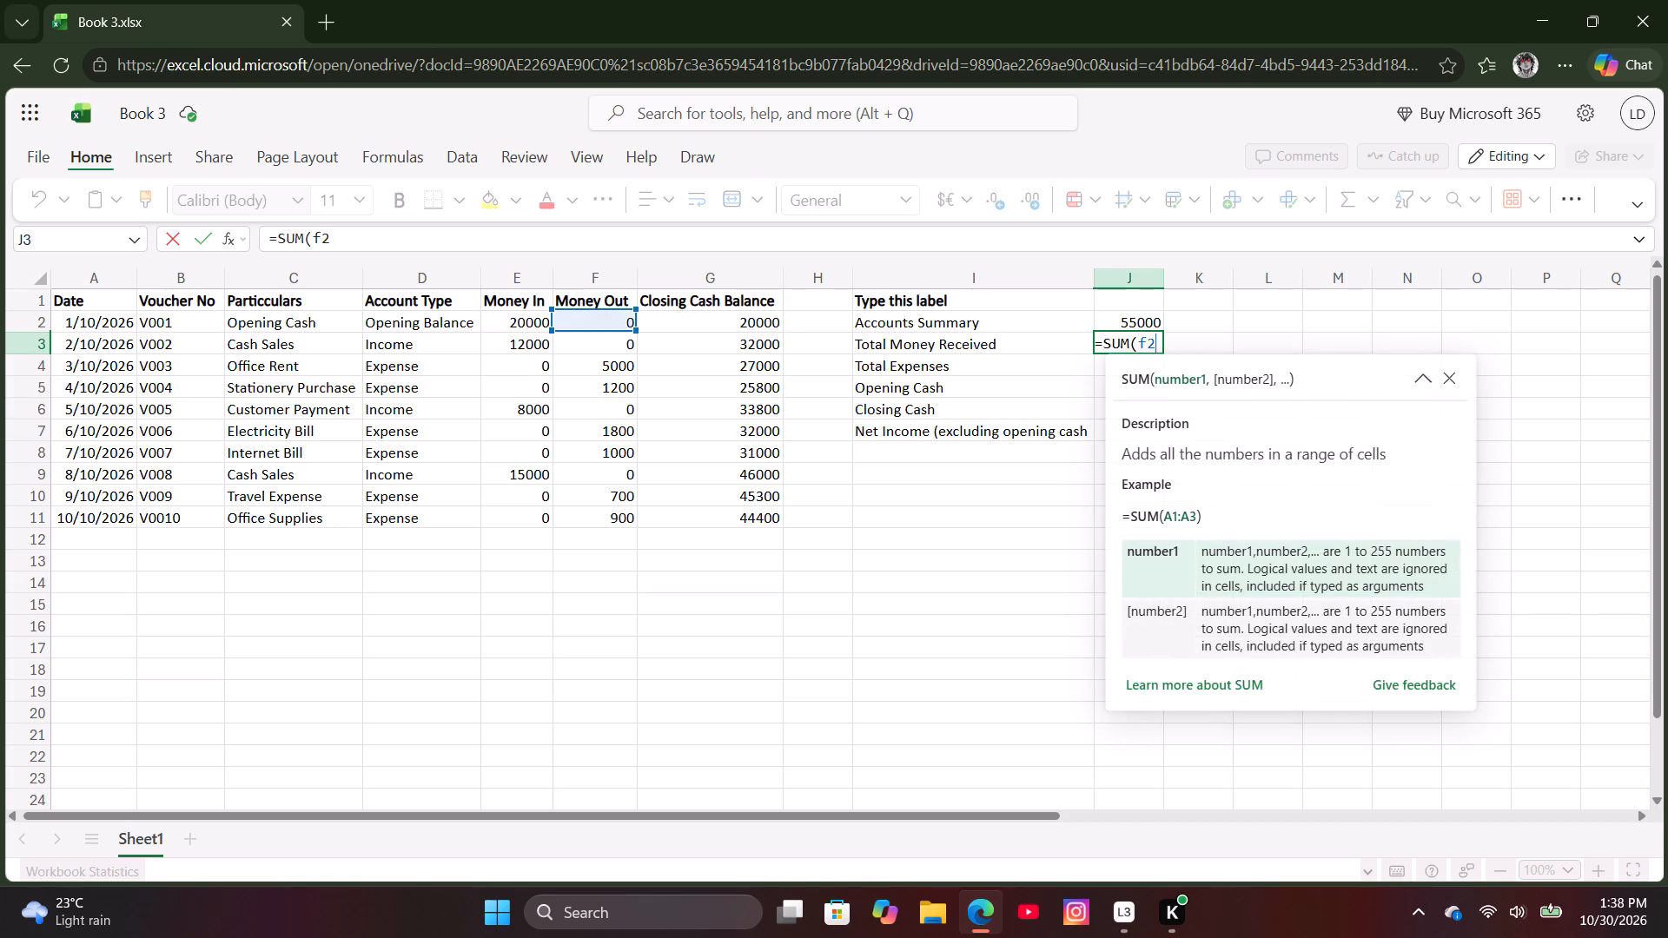
key("shift+colon")
type("f11")
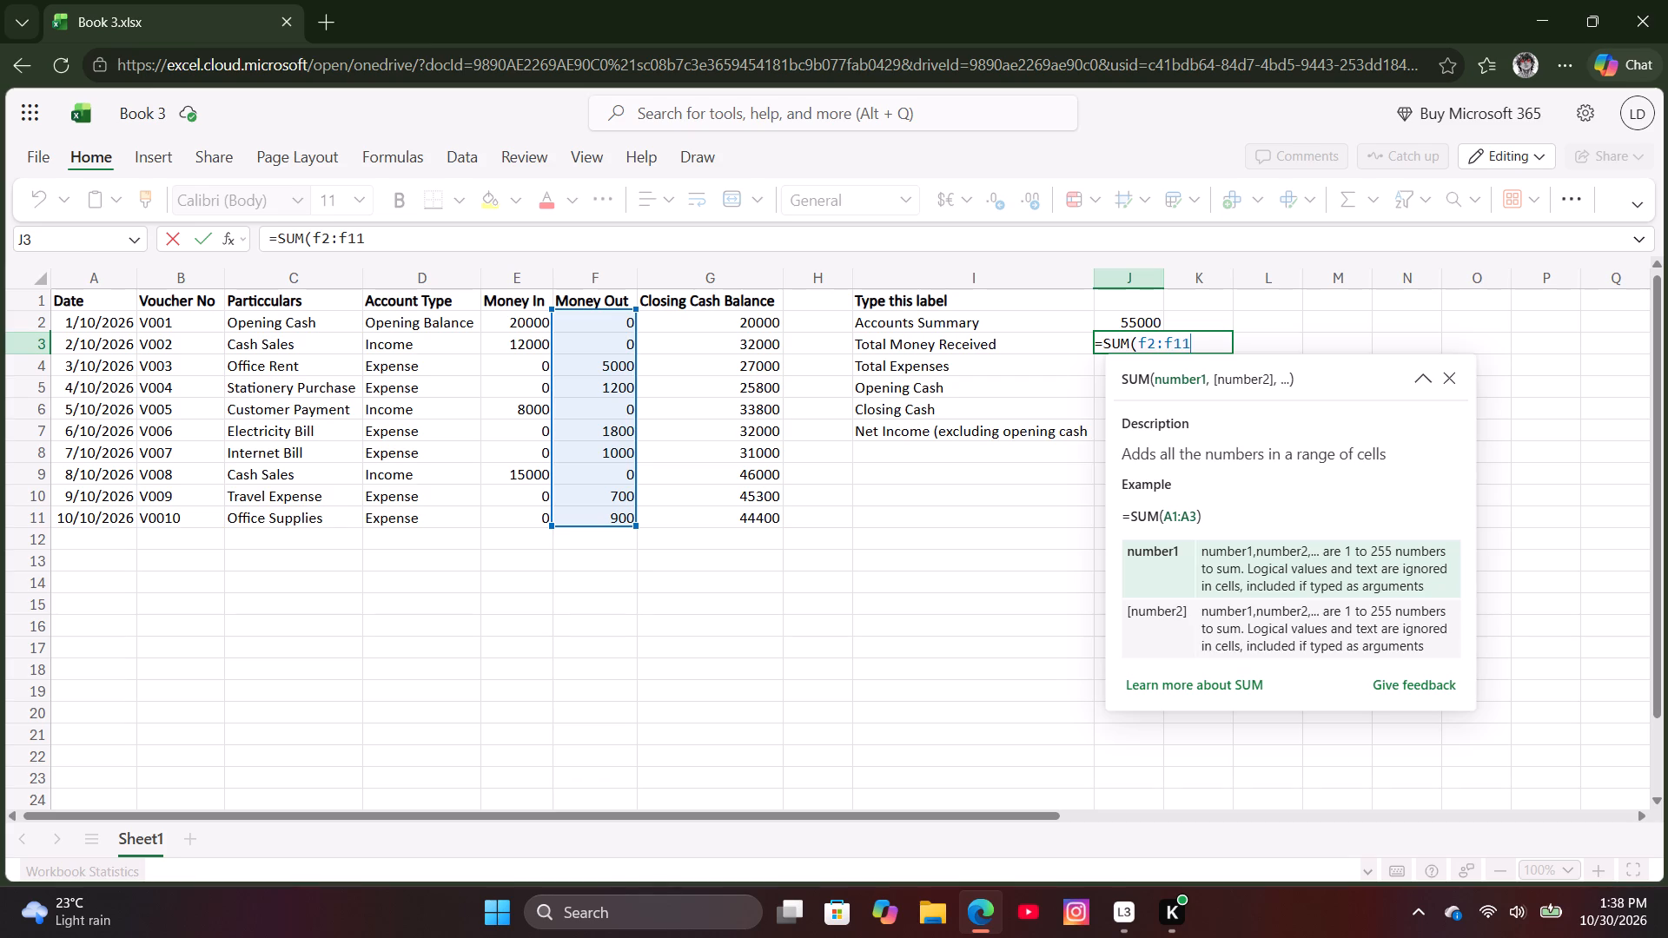
key("shift+parenright")
key("Return")
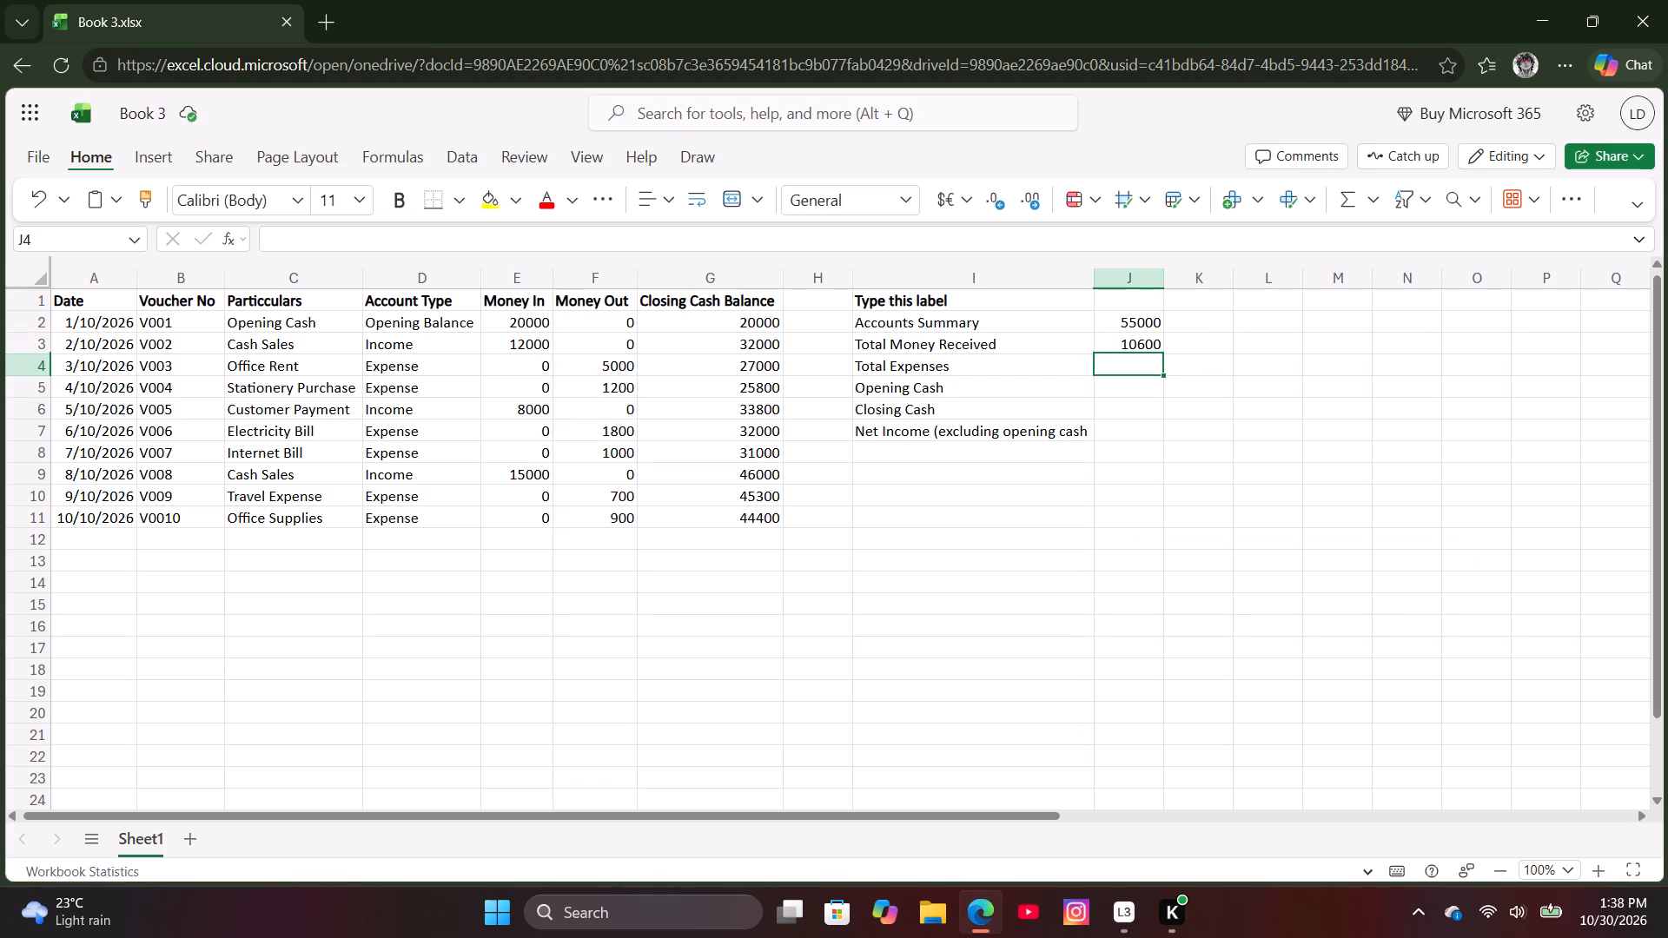
Enter the formula =E2 in cell J4, beside Total Expenses, to reference the opening cash amount.
key("equal")
key("e")
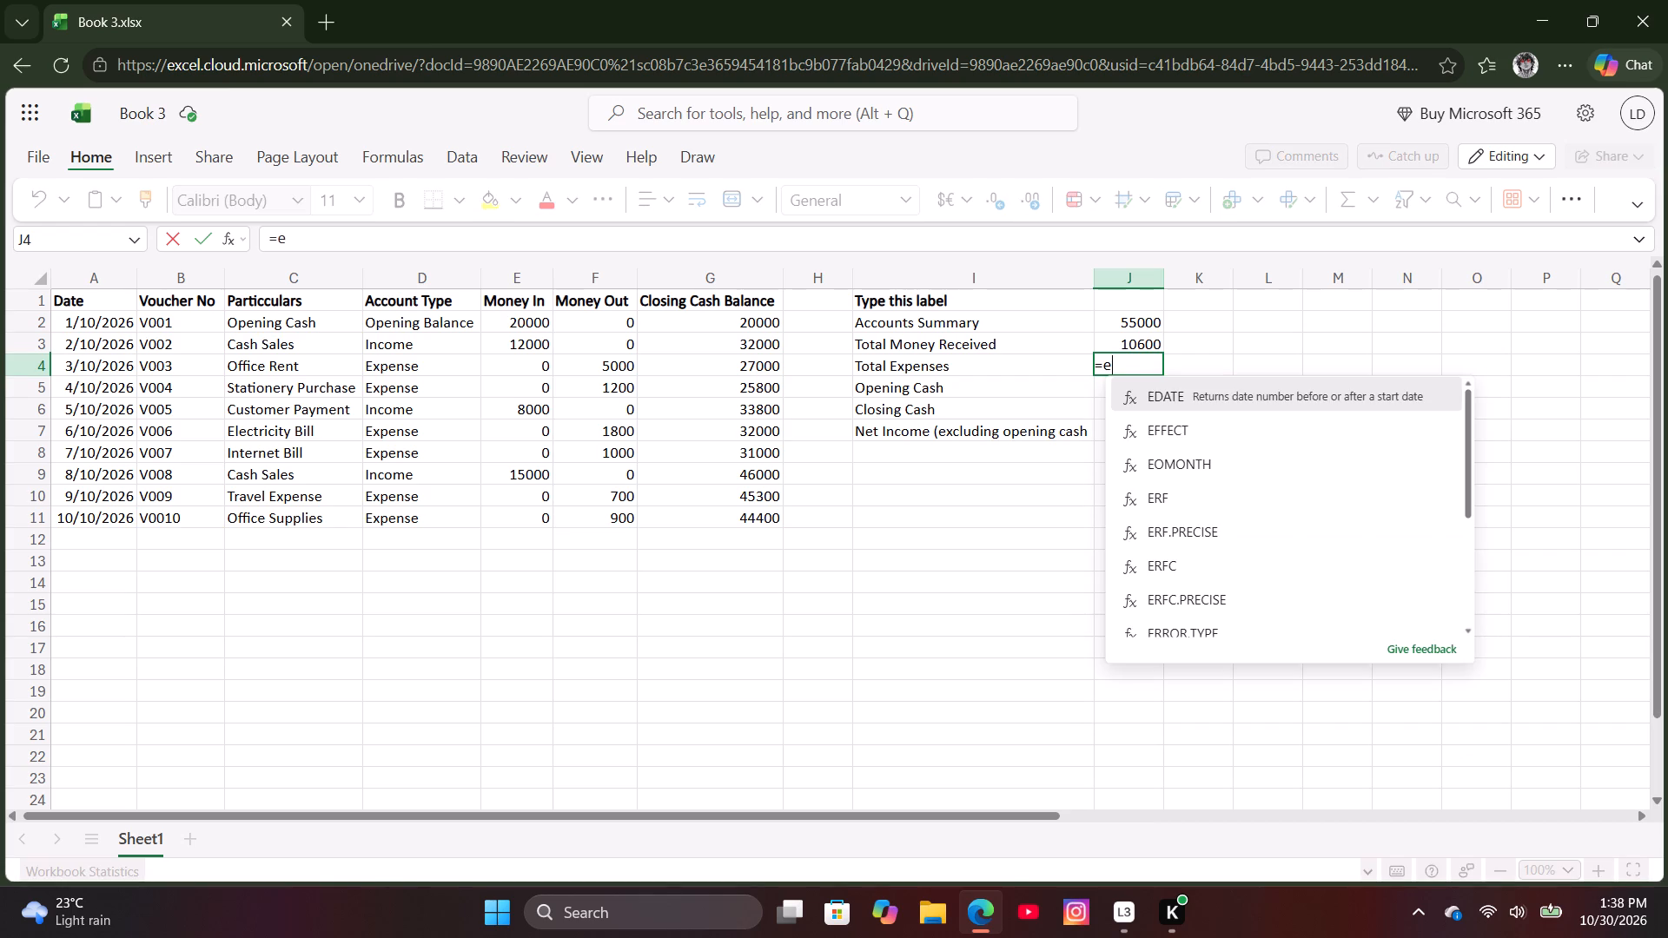
key("2")
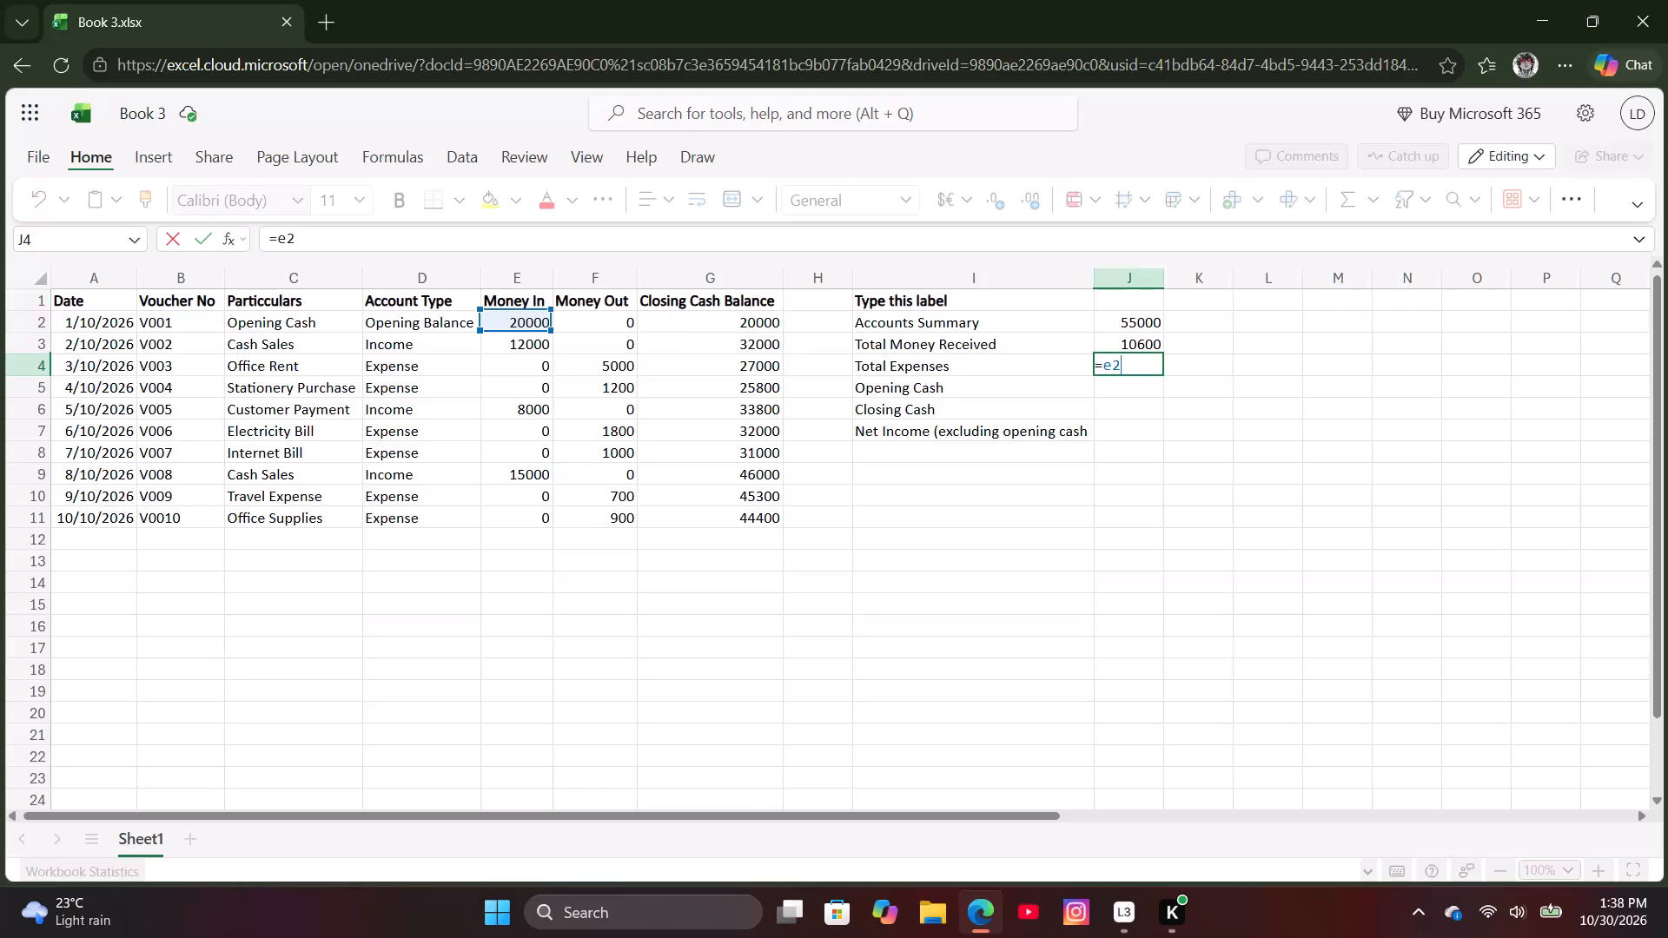
key("Return")
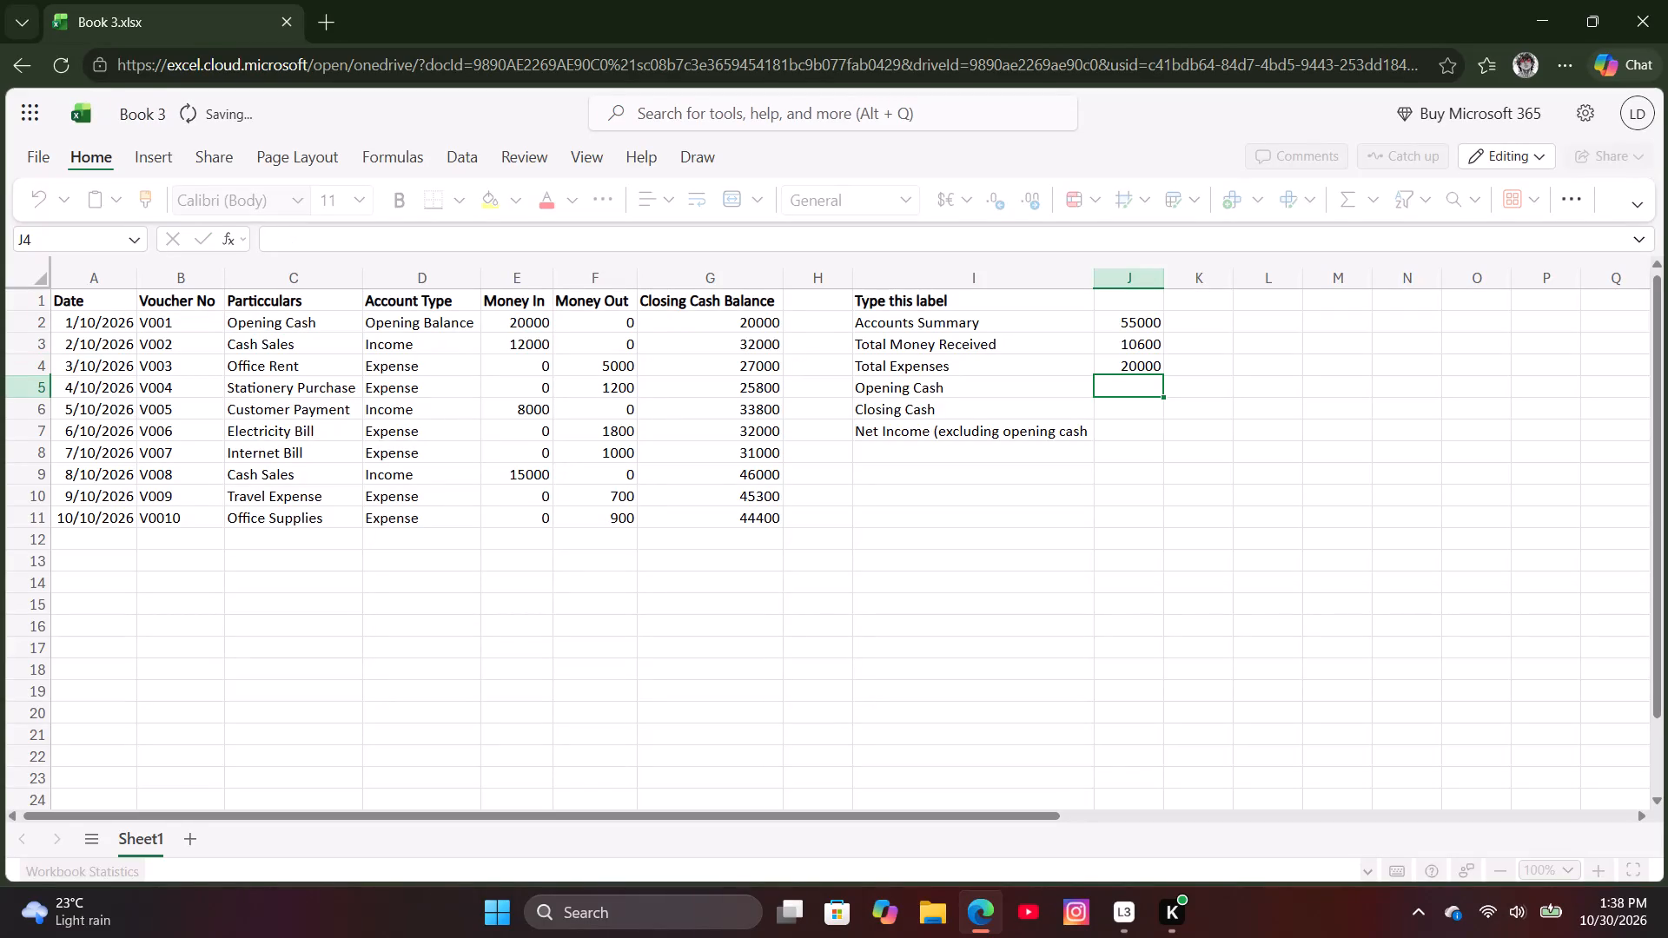
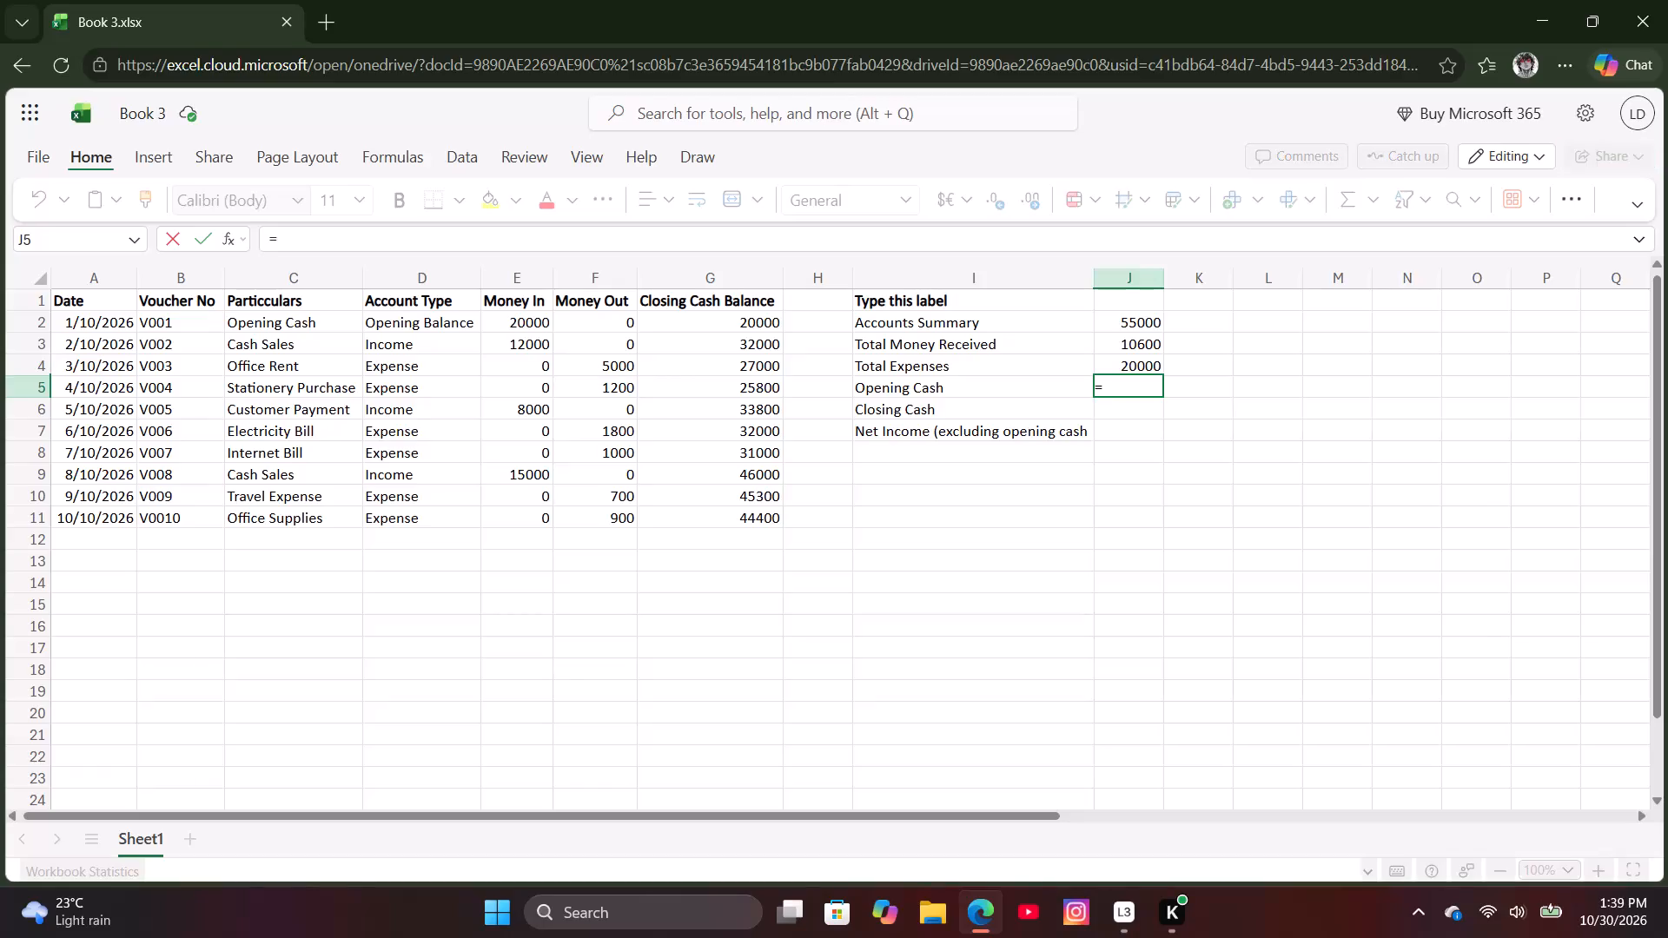
Complete the formula =G11 in cell J5, beside Opening Cash, to reference the final closing cash balance.
type("g11")
key("Return")
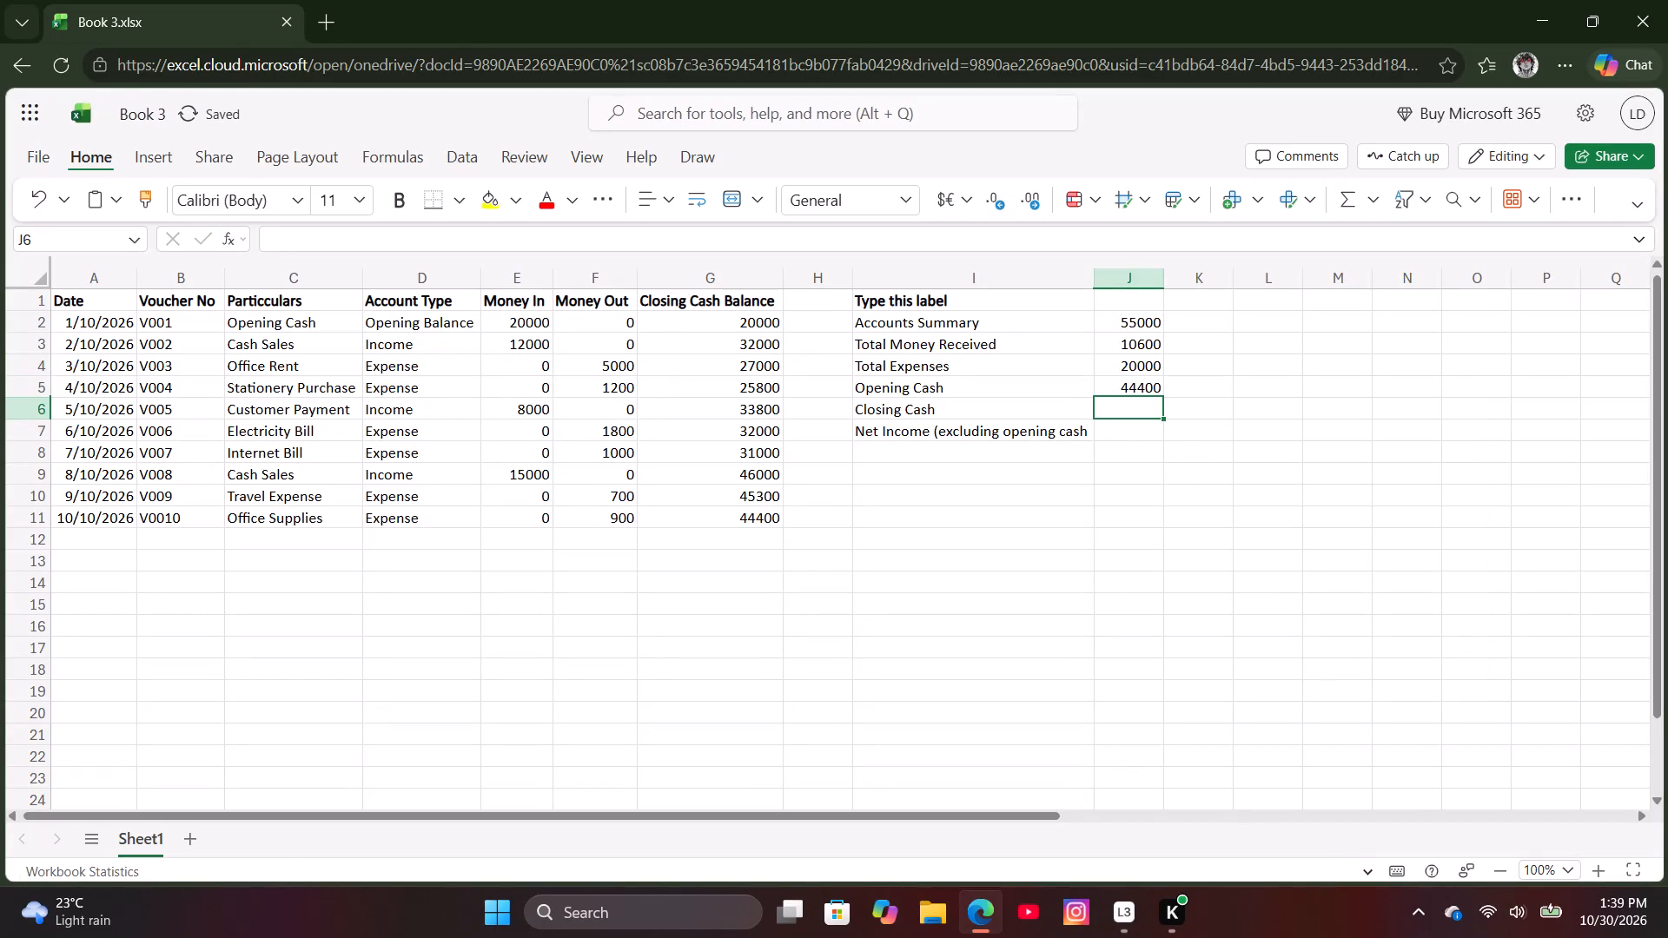
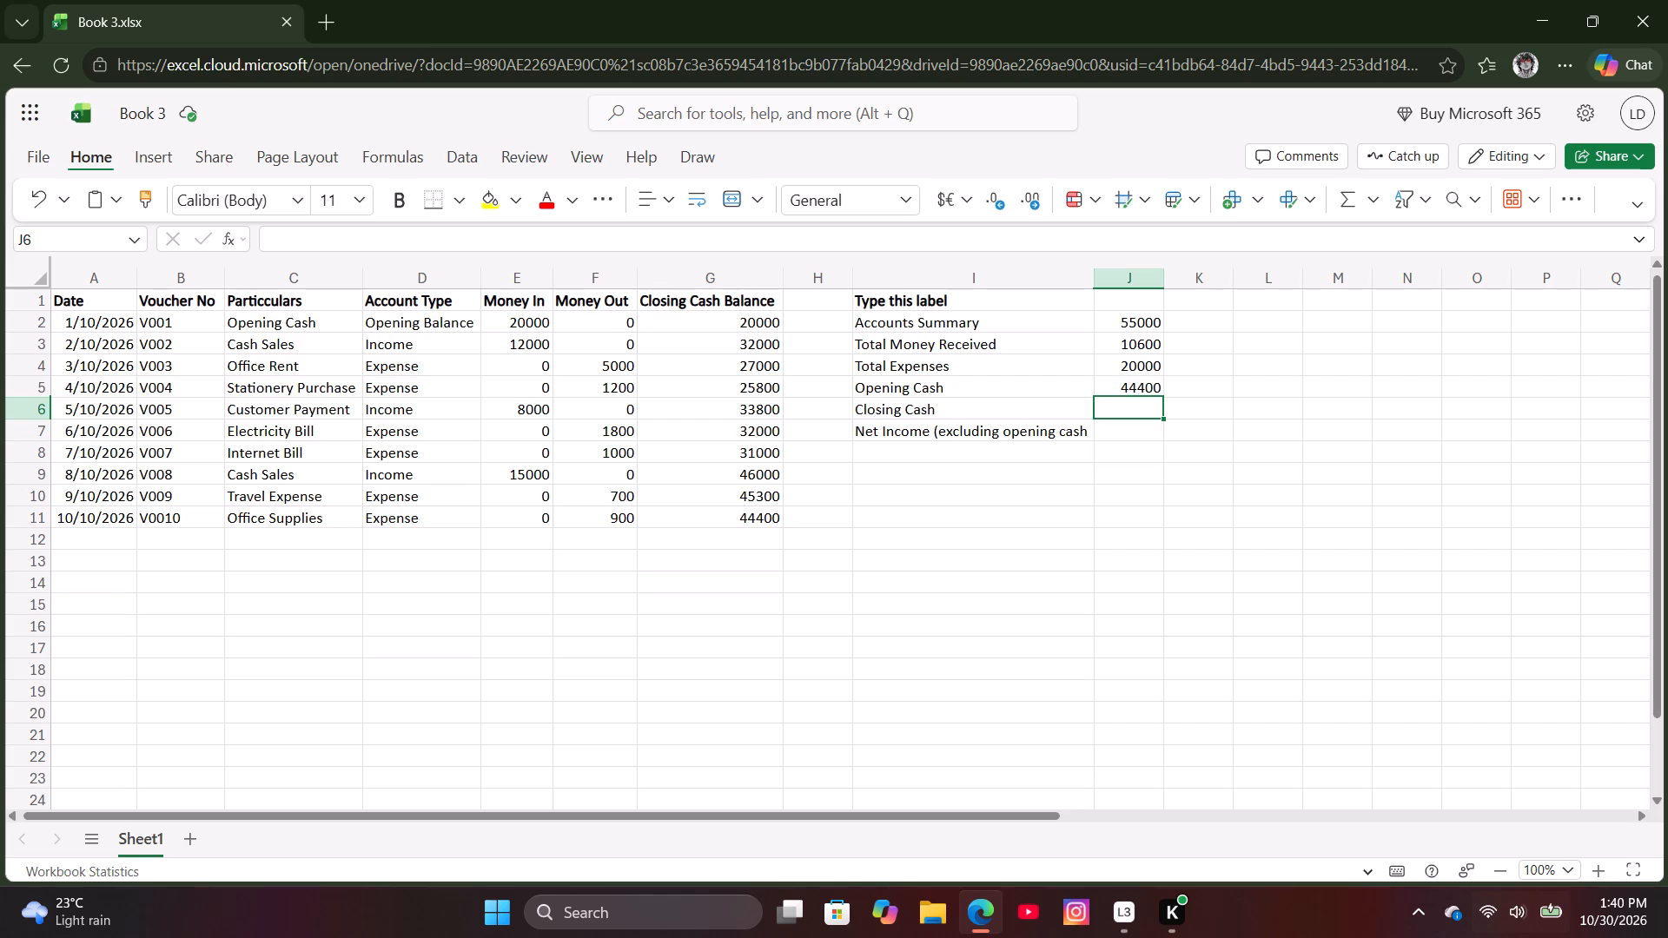
Review the summary labels one by one, from Accounts Summary down to Net Income.
scroll(1164, 505, "up", 1)
left_click(862, 325)
left_click(870, 348)
left_click(872, 371)
left_click(877, 396)
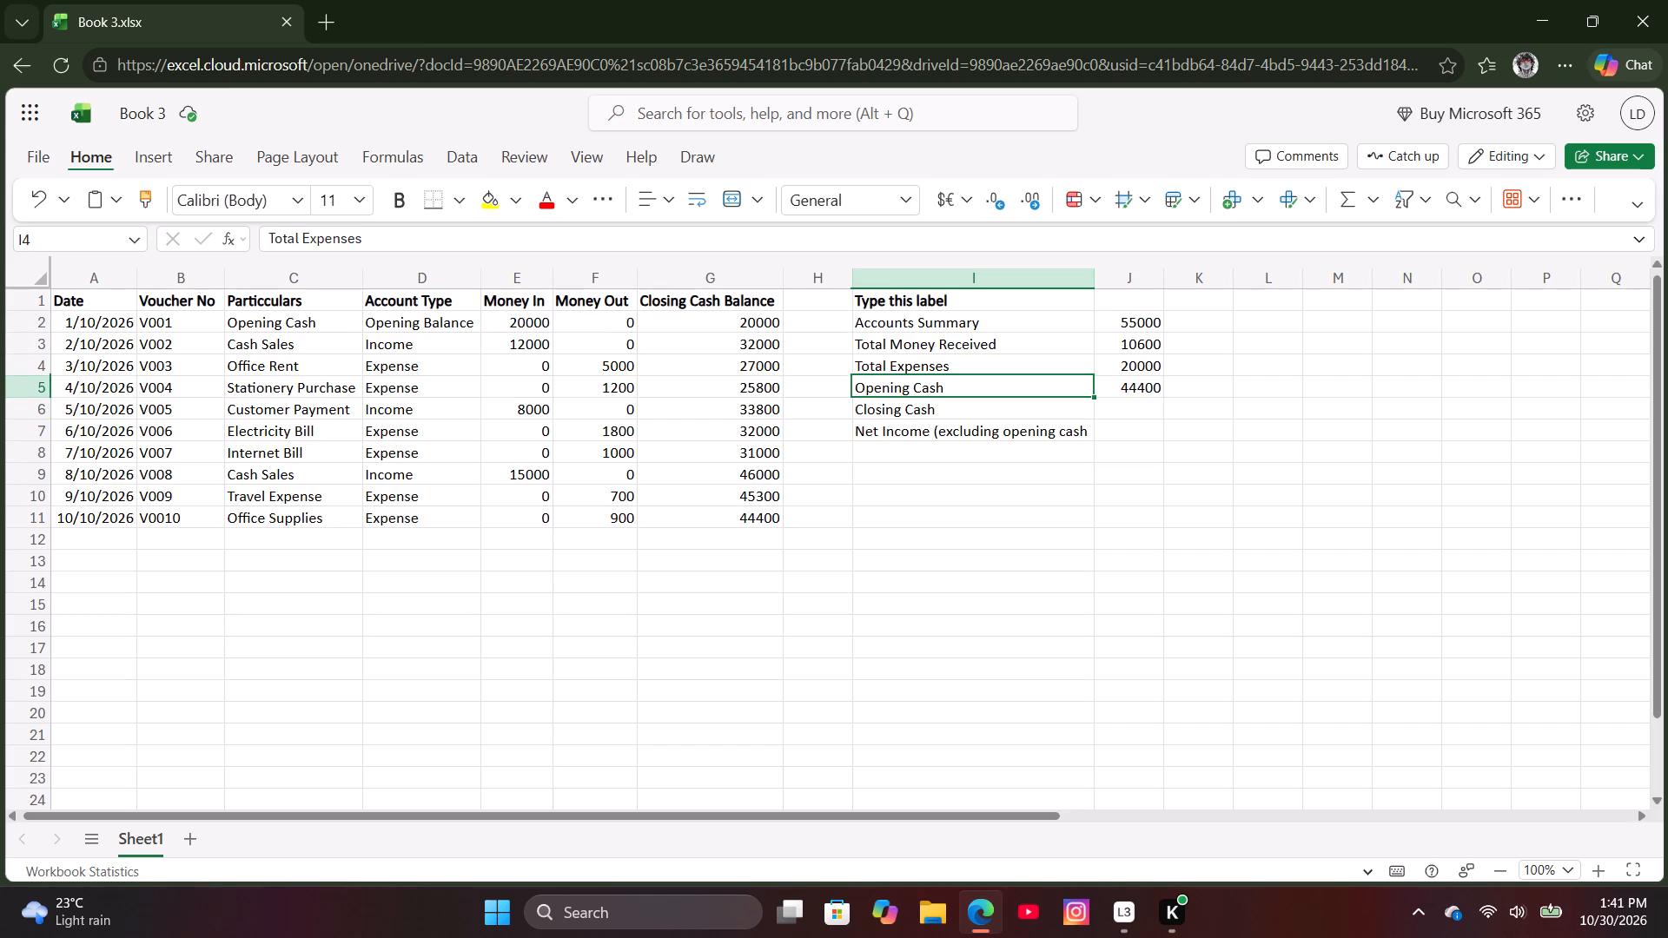
left_click(877, 411)
left_click(876, 427)
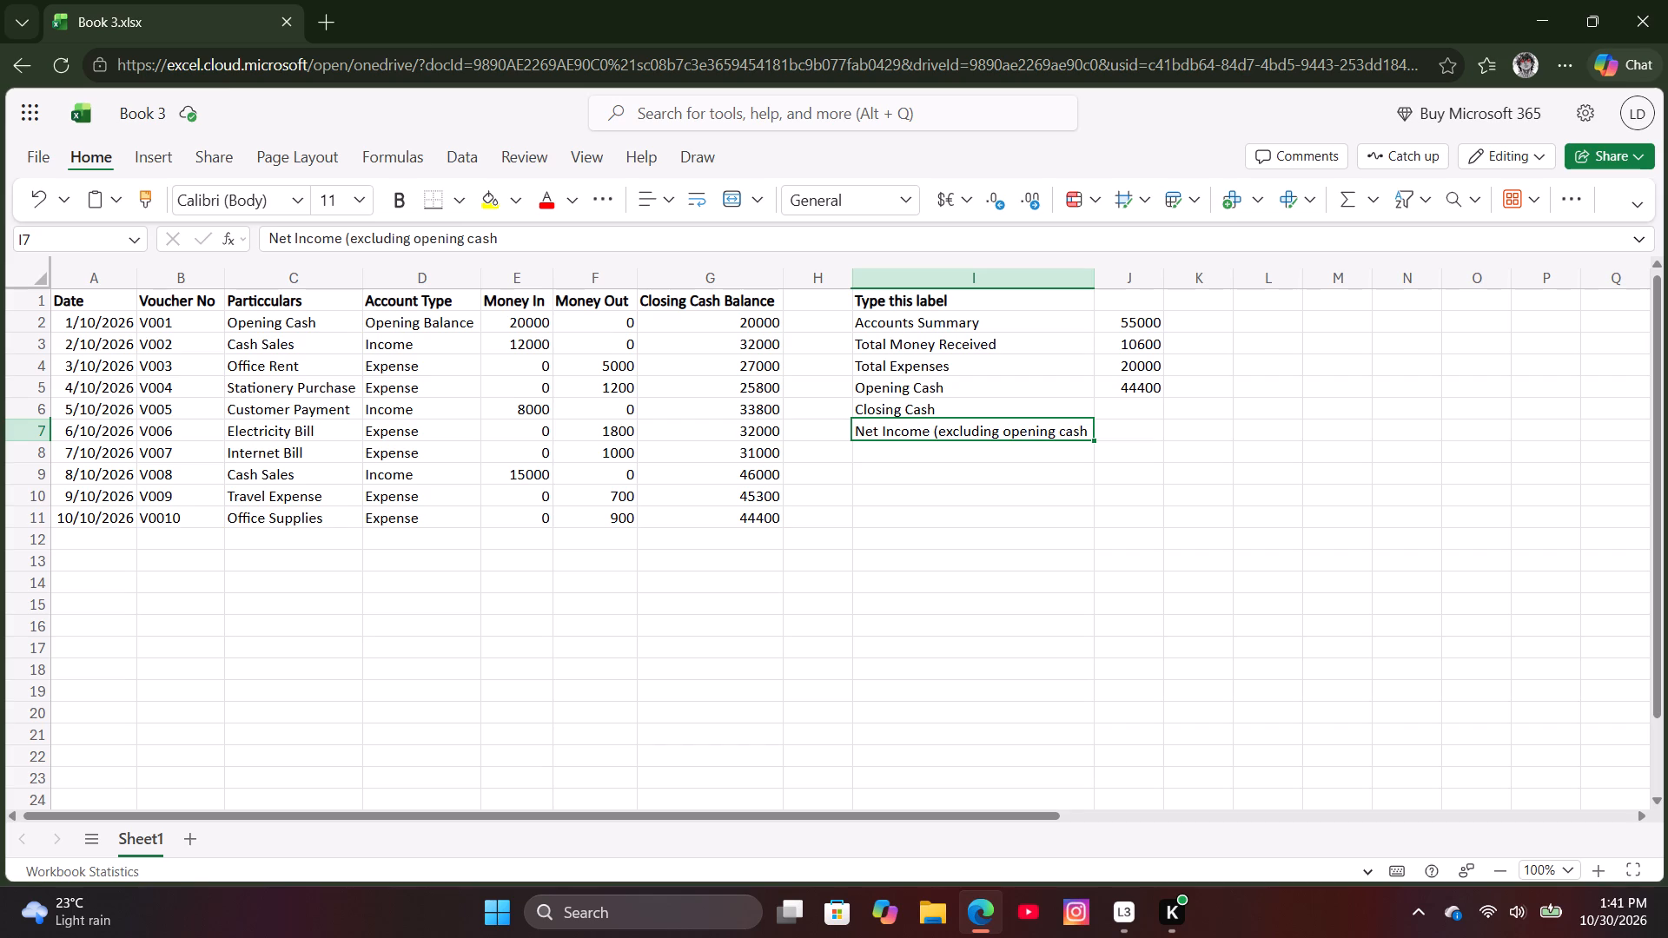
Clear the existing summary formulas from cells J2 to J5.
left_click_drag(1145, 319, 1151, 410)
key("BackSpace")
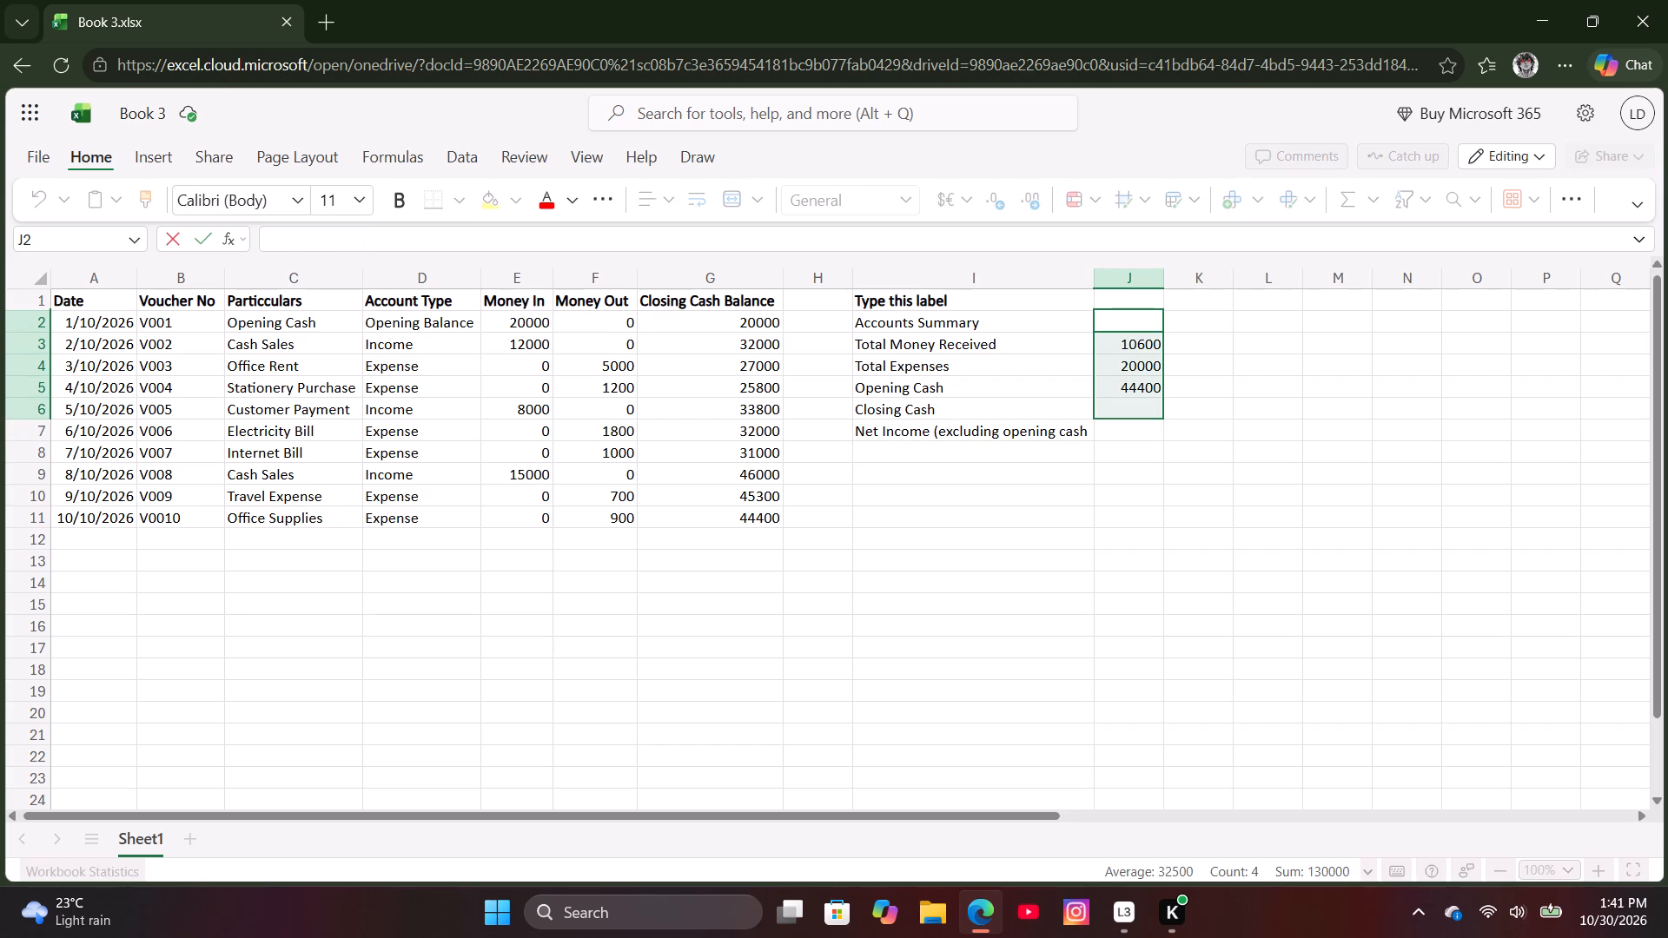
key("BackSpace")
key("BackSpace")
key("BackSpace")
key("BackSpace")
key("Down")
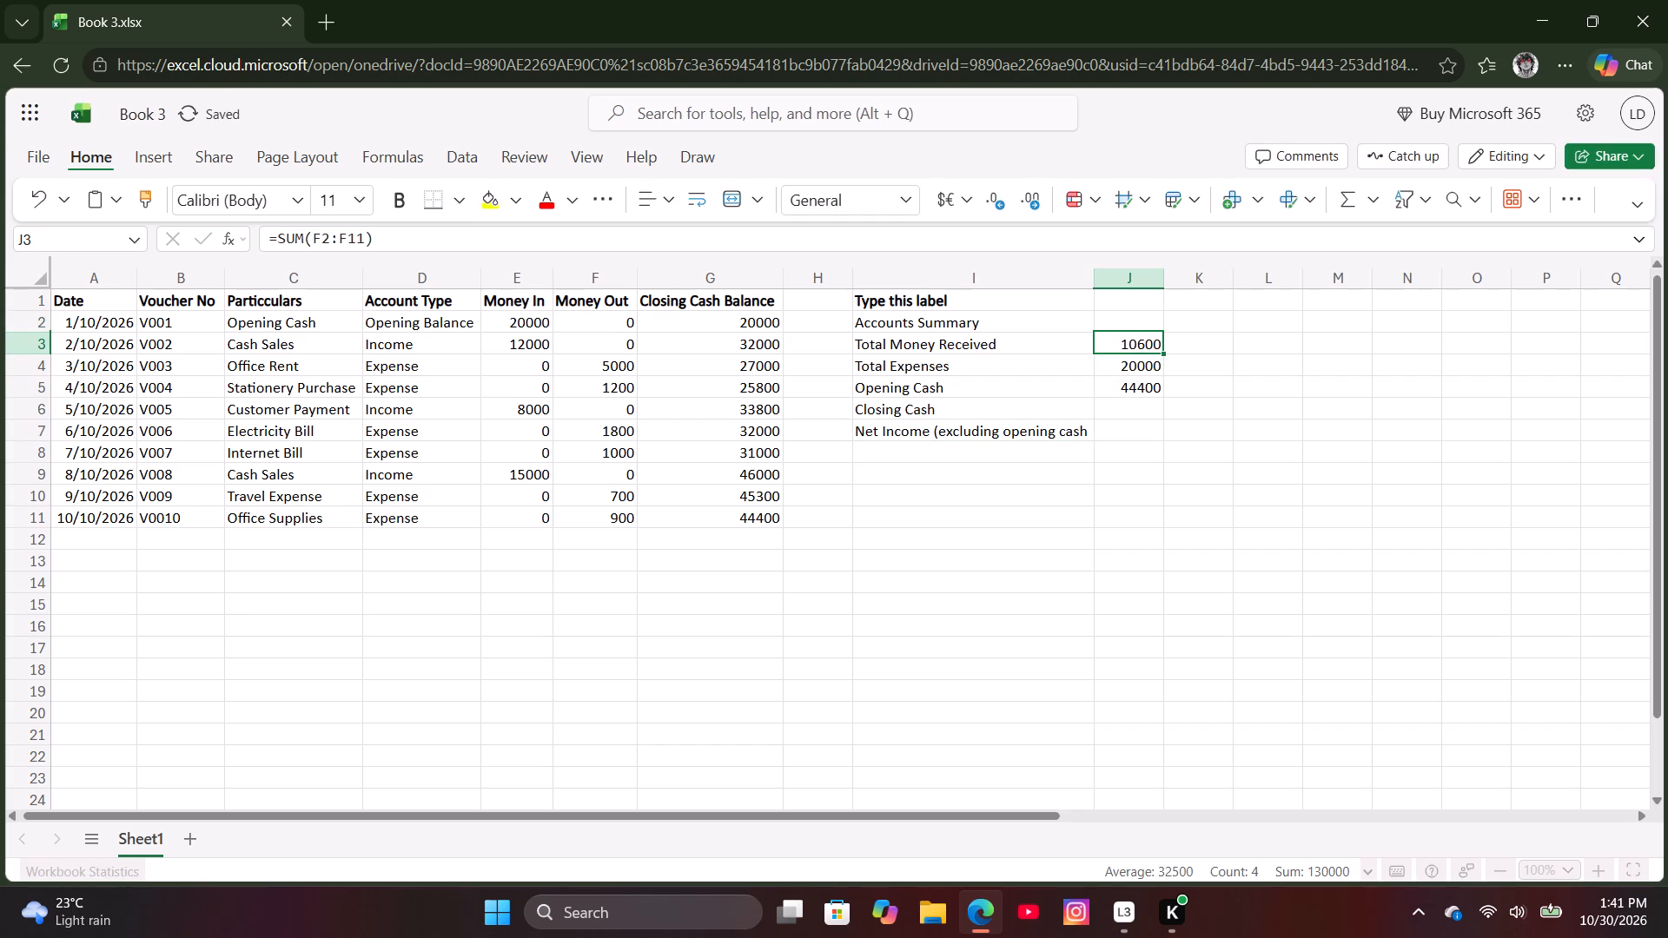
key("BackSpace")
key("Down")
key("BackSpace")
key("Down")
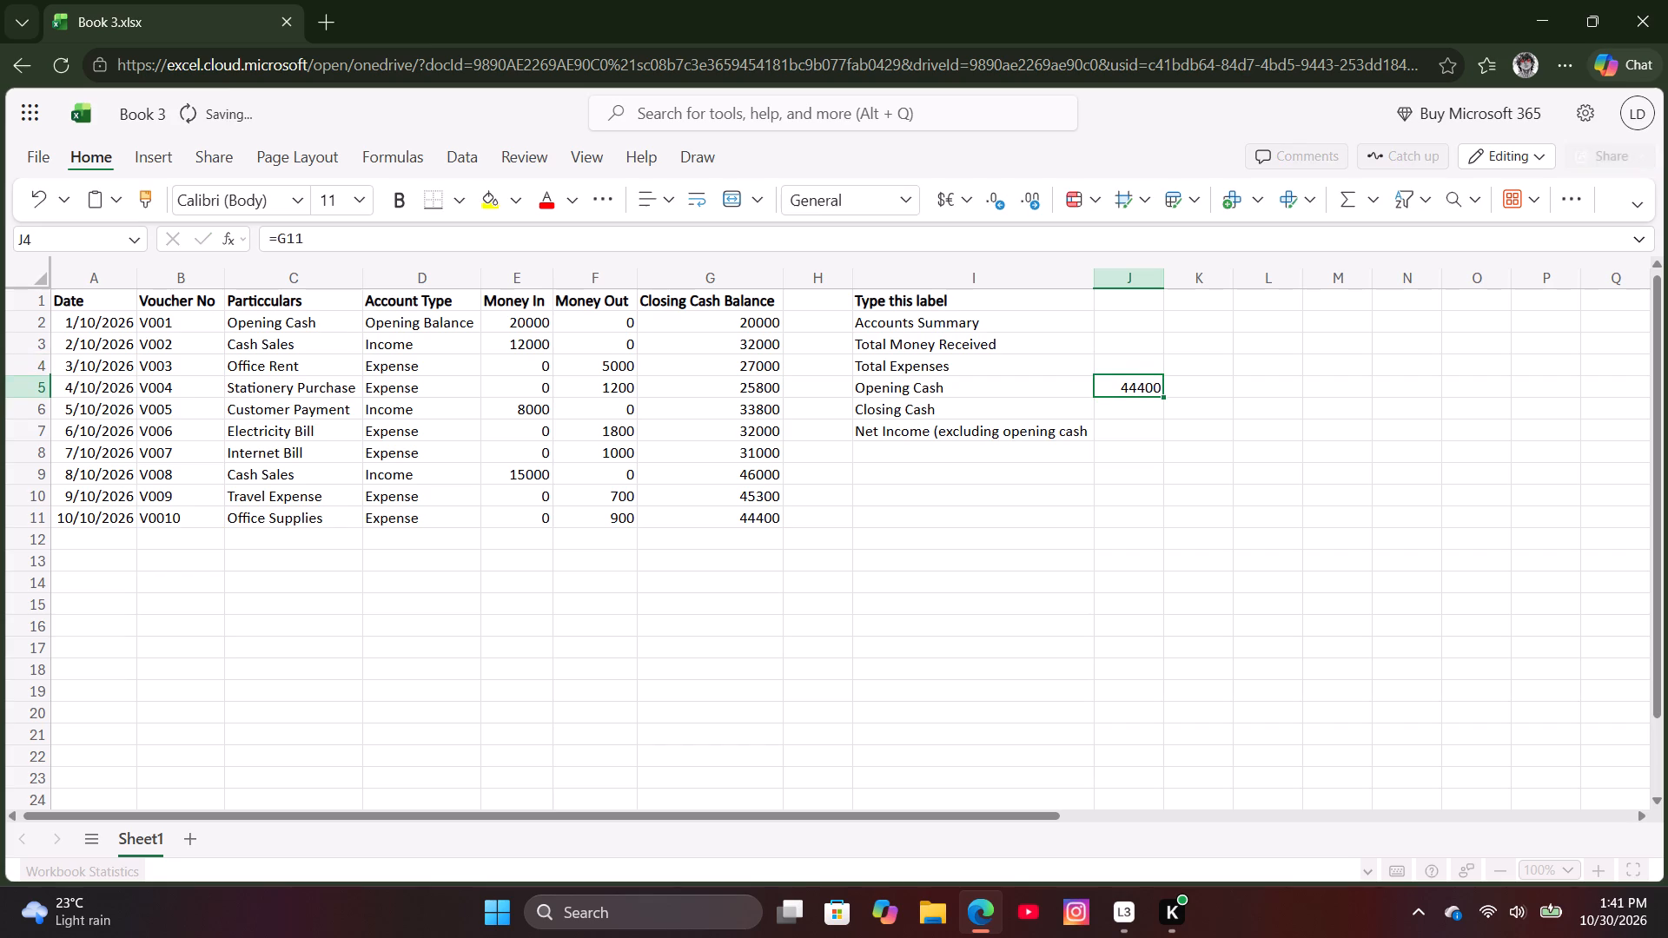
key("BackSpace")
Enter =SUM(E2:E11) in cell J2 to total the Money In column.
left_click(1116, 326)
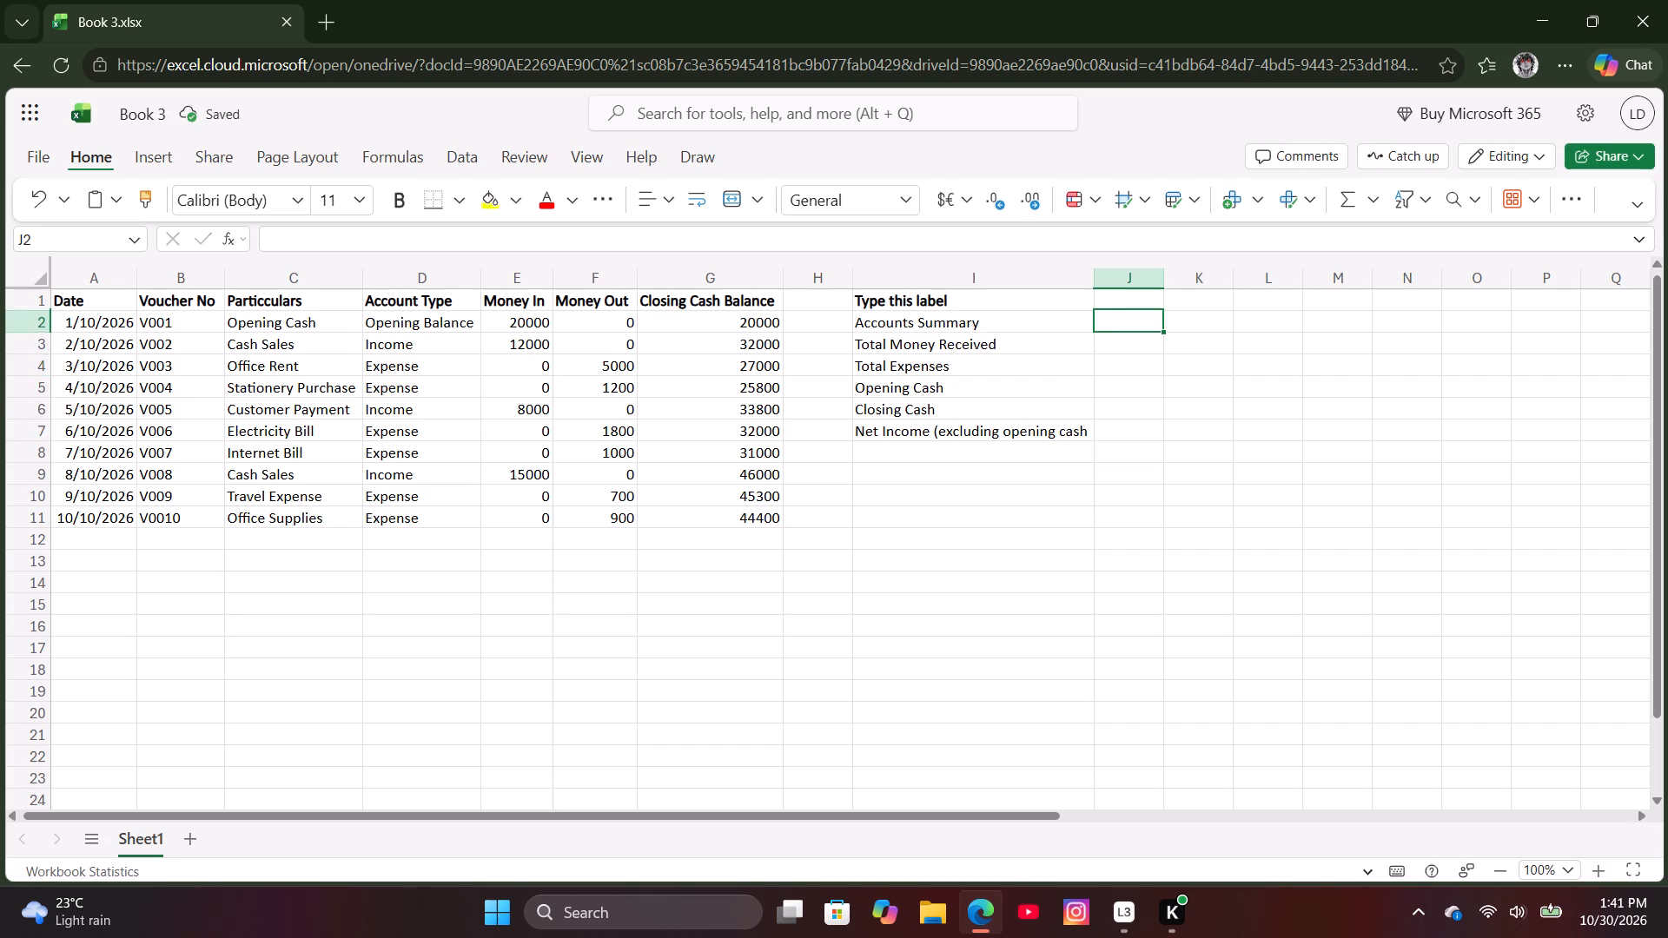
key("equal")
type("sum")
key("Return")
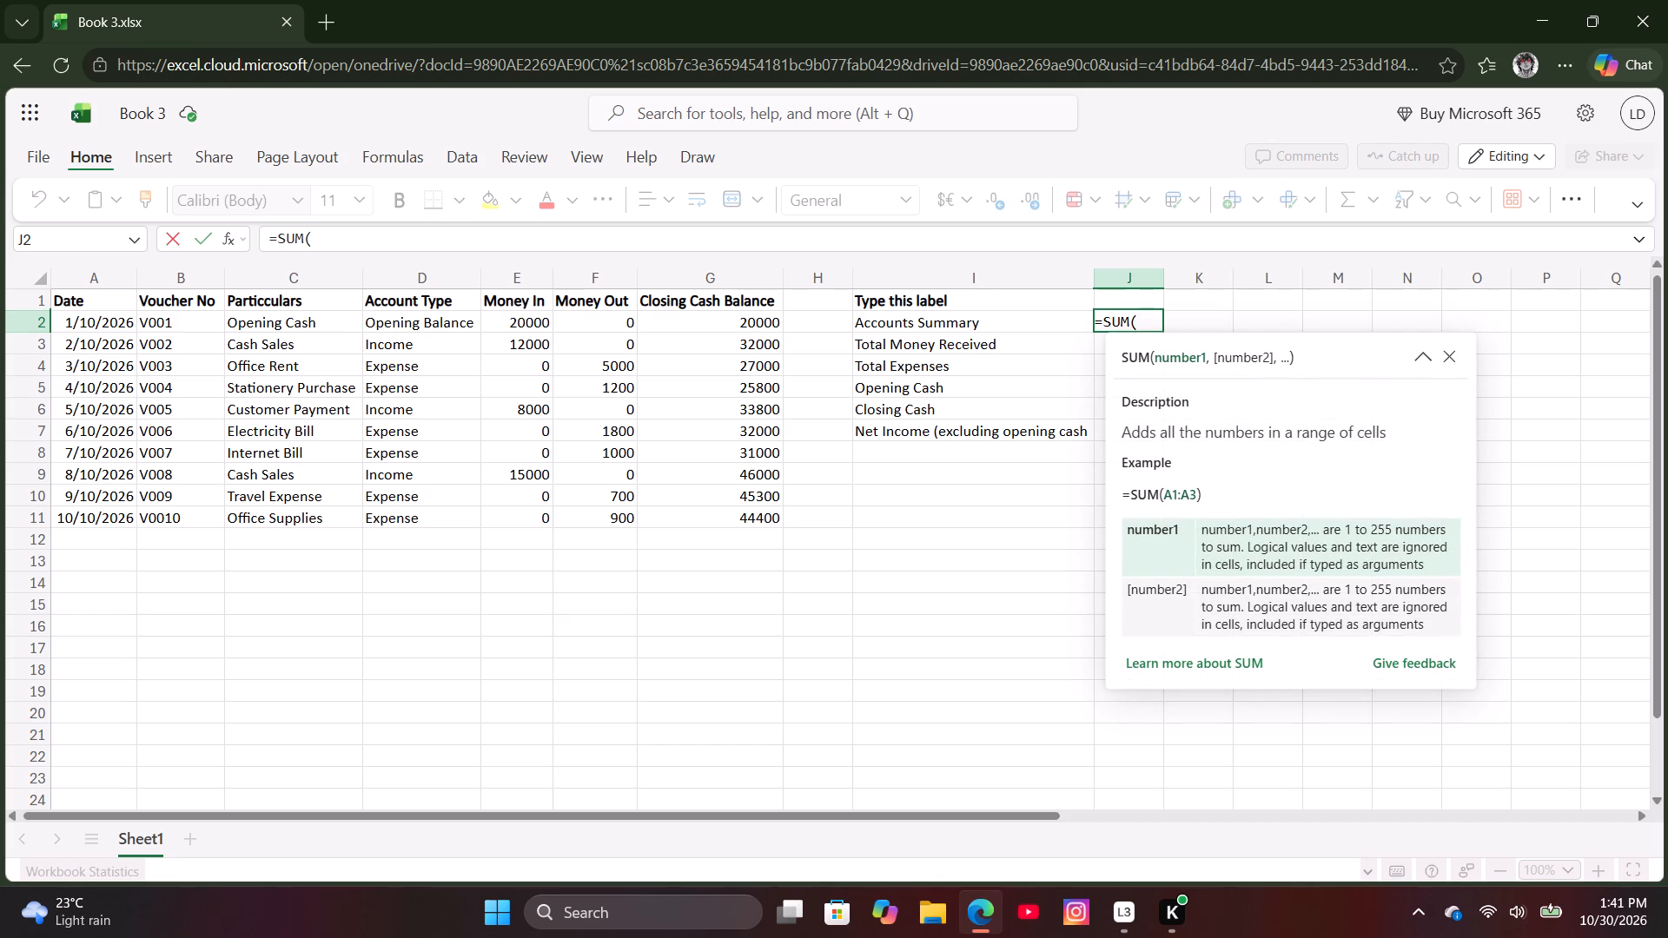
type("e2")
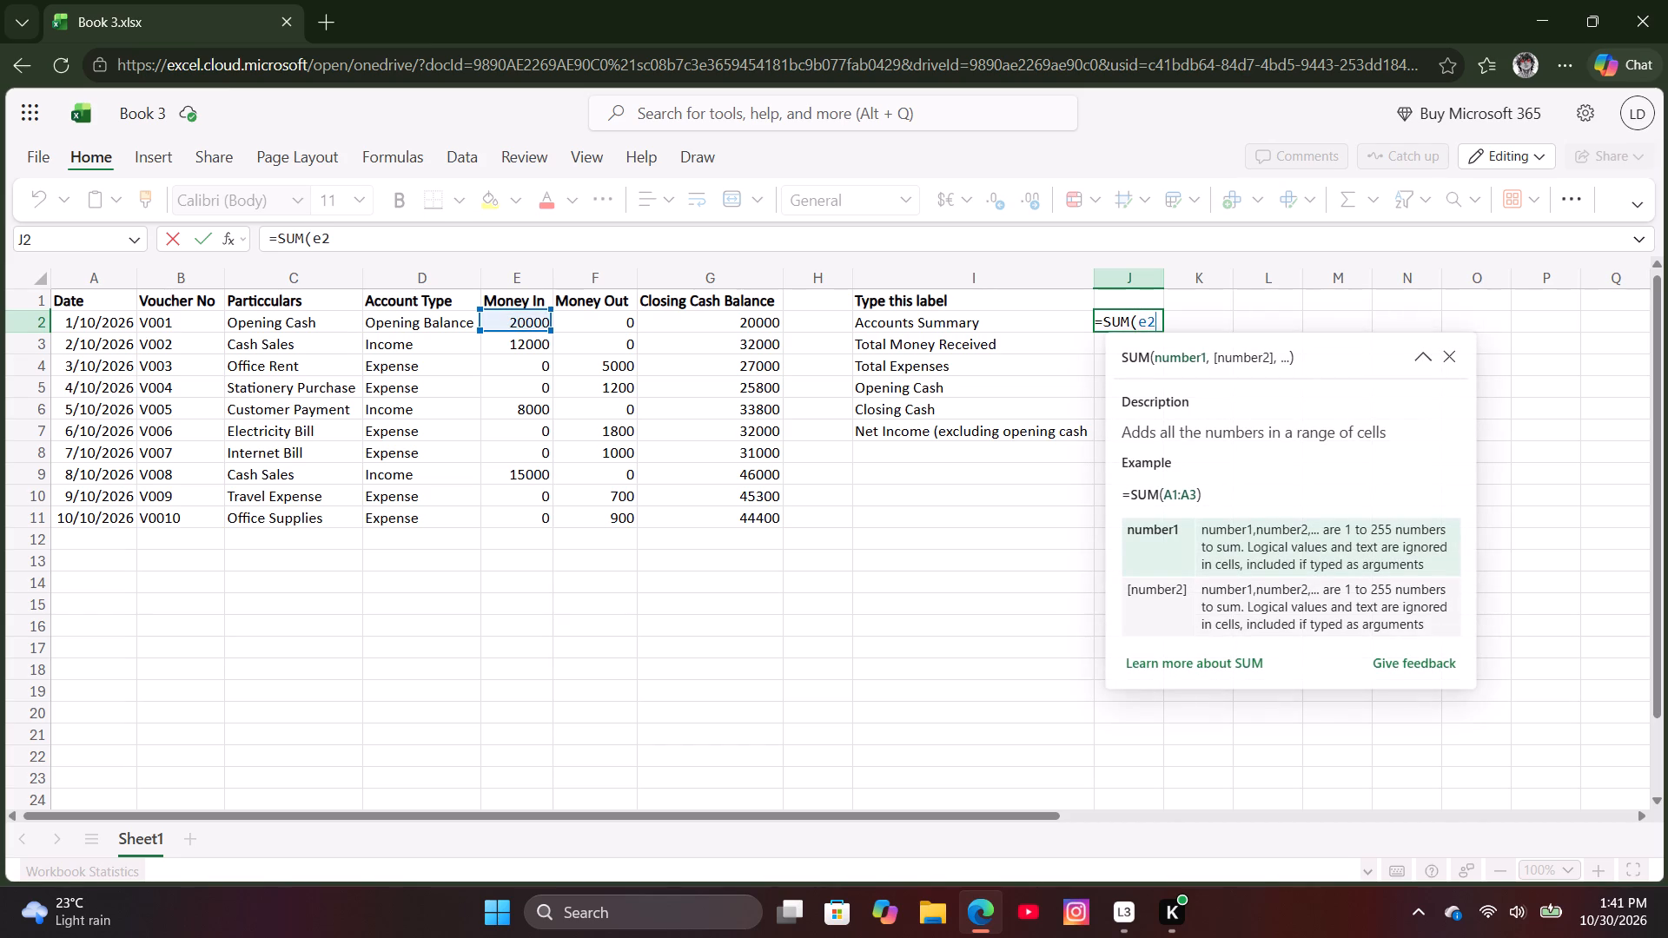
key("shift+colon")
left_click(913, 411)
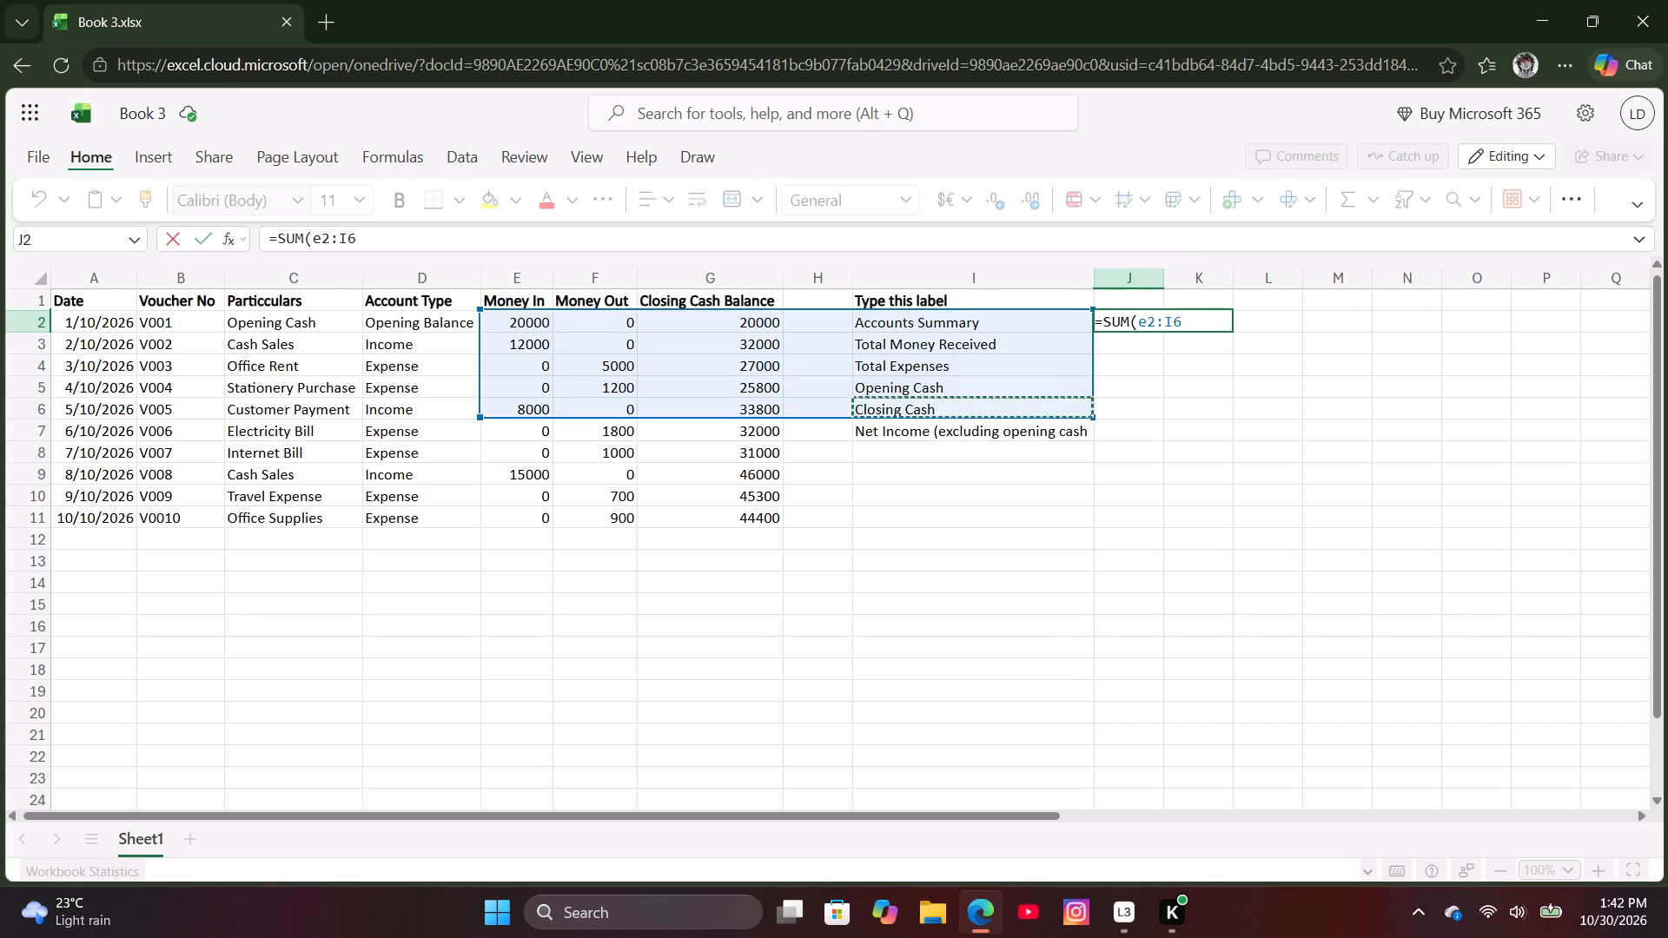
left_click(906, 494)
left_click(934, 407)
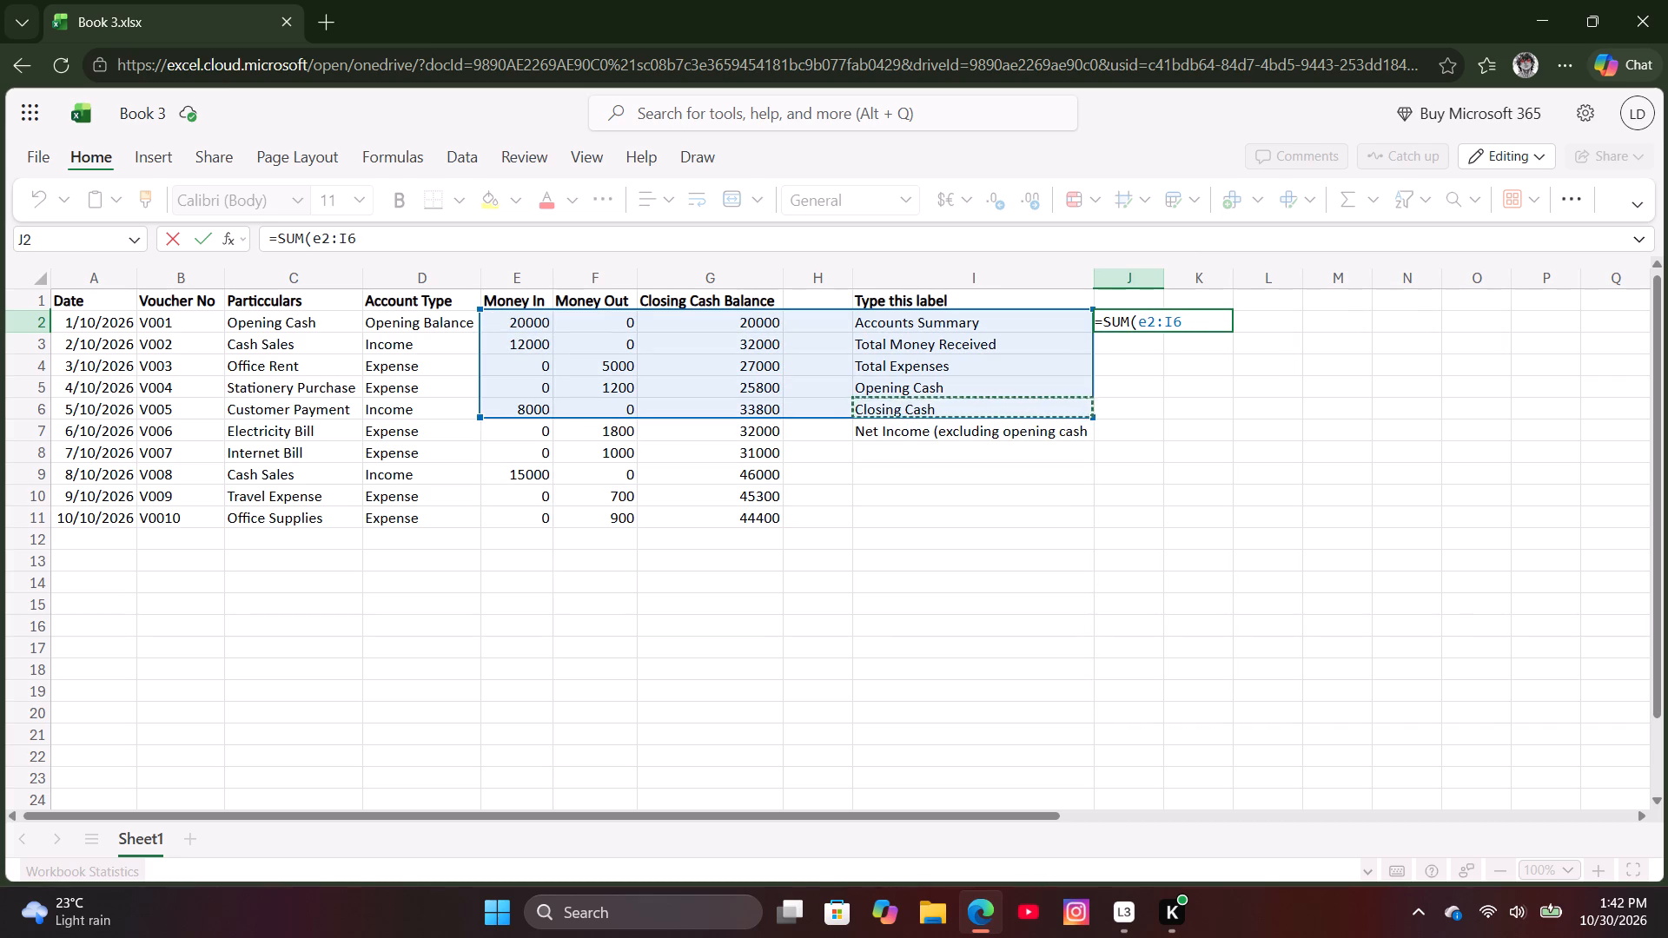
left_click(1142, 409)
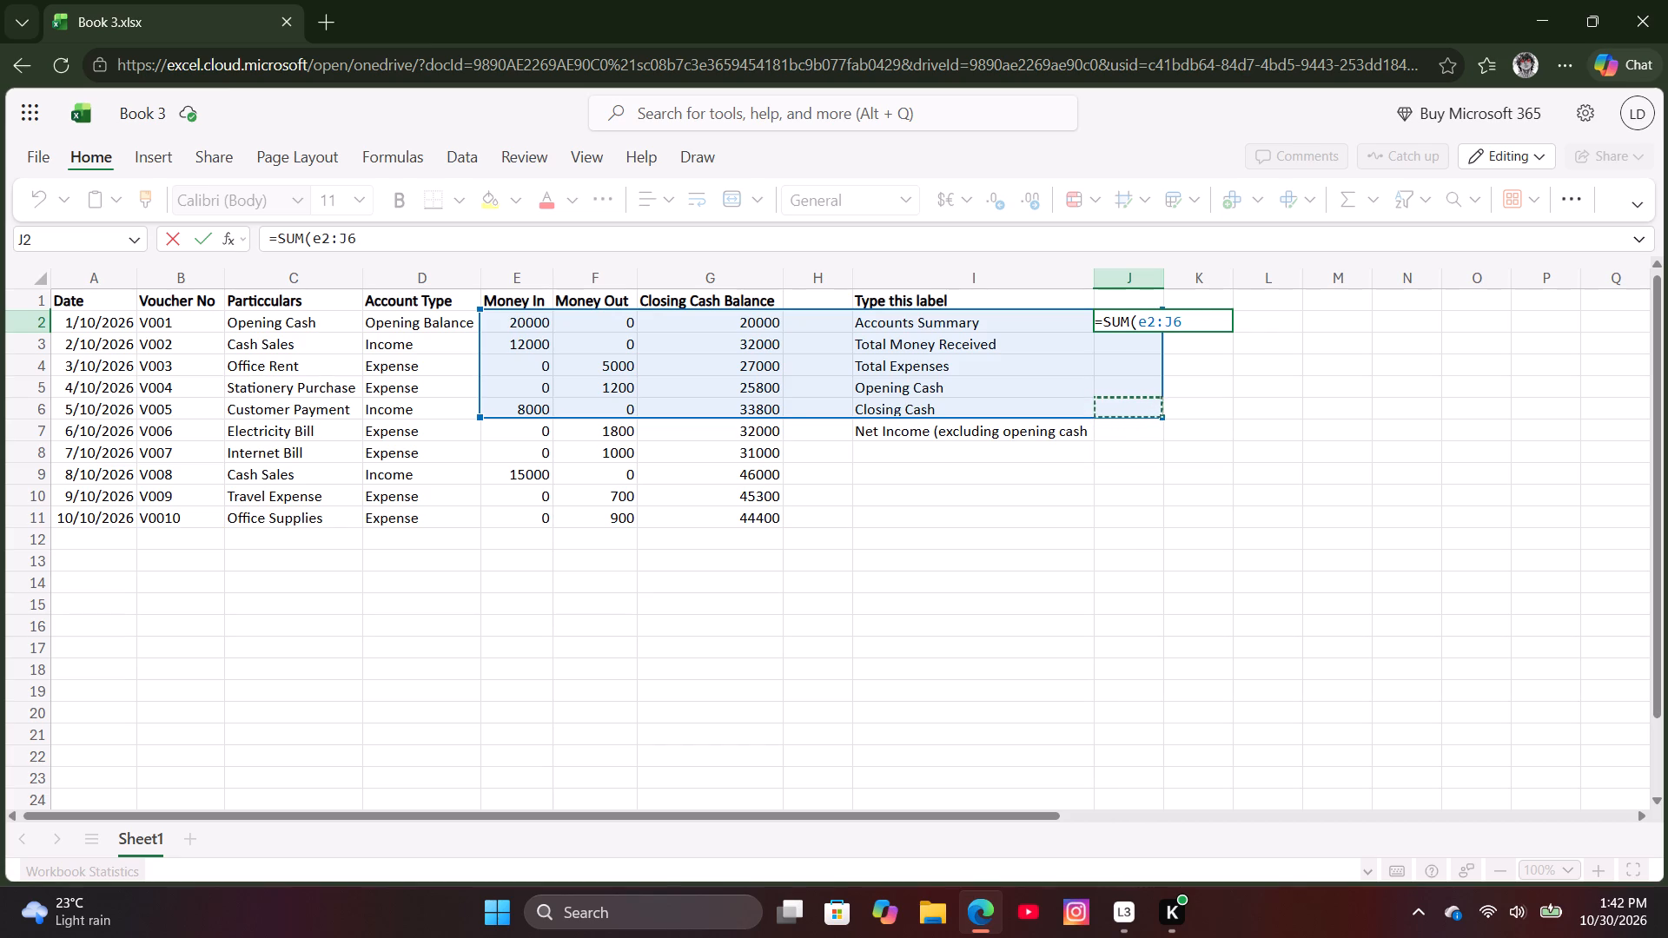
key("ctrl+z")
left_click(1195, 316)
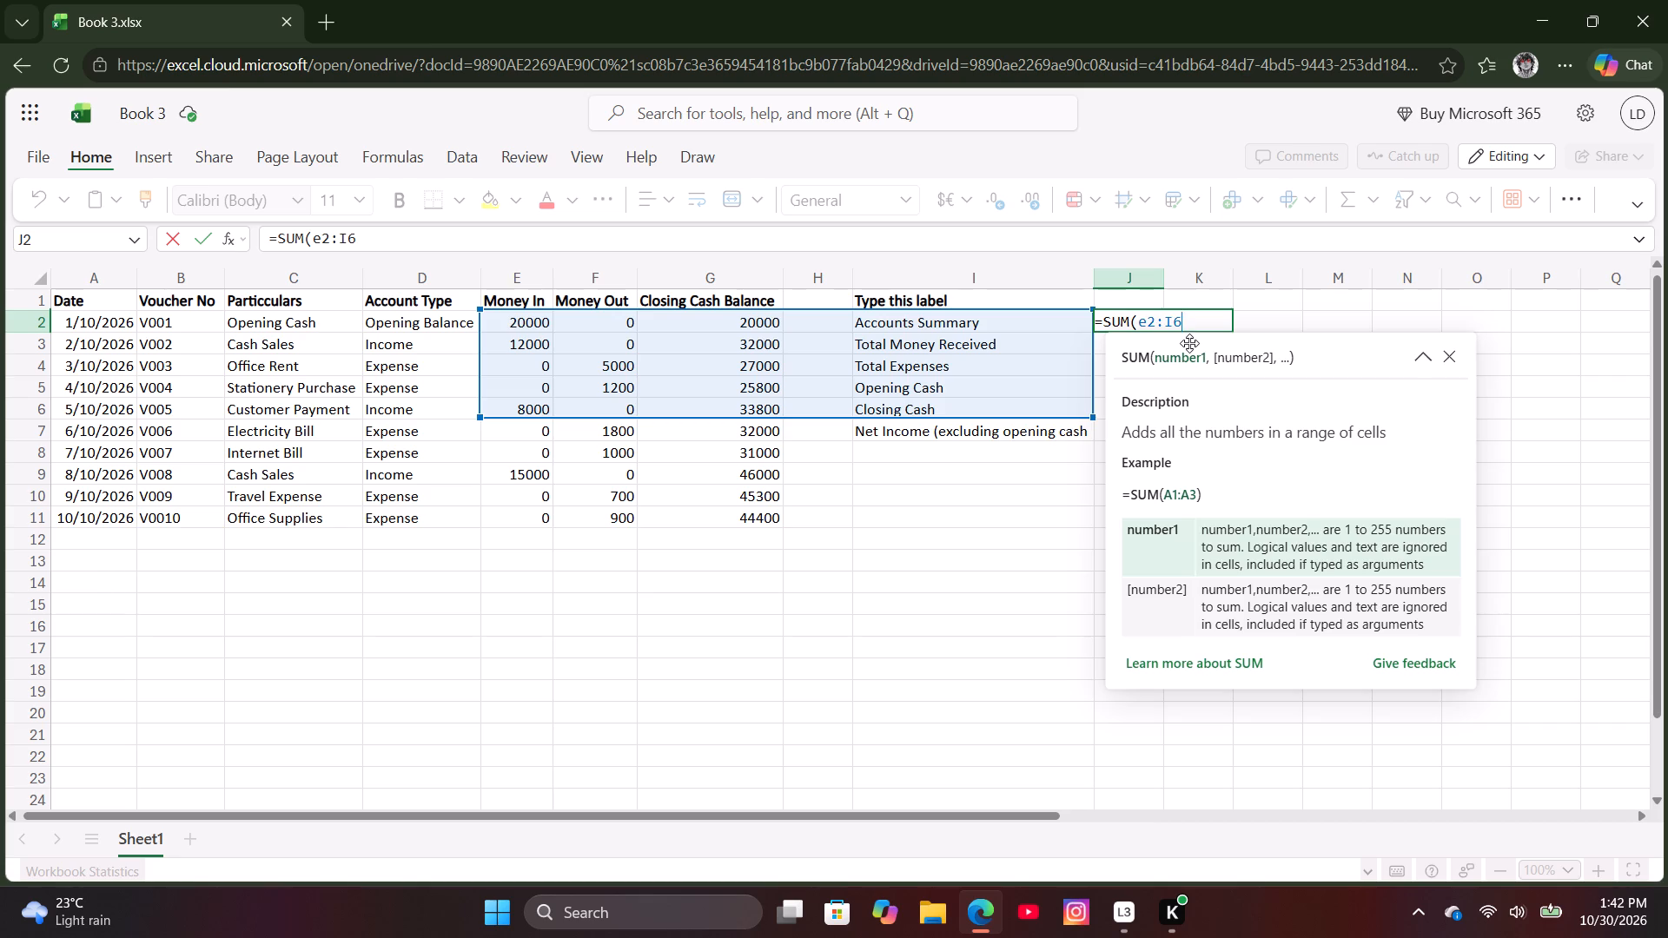
key("BackSpace")
key("BackSpace")
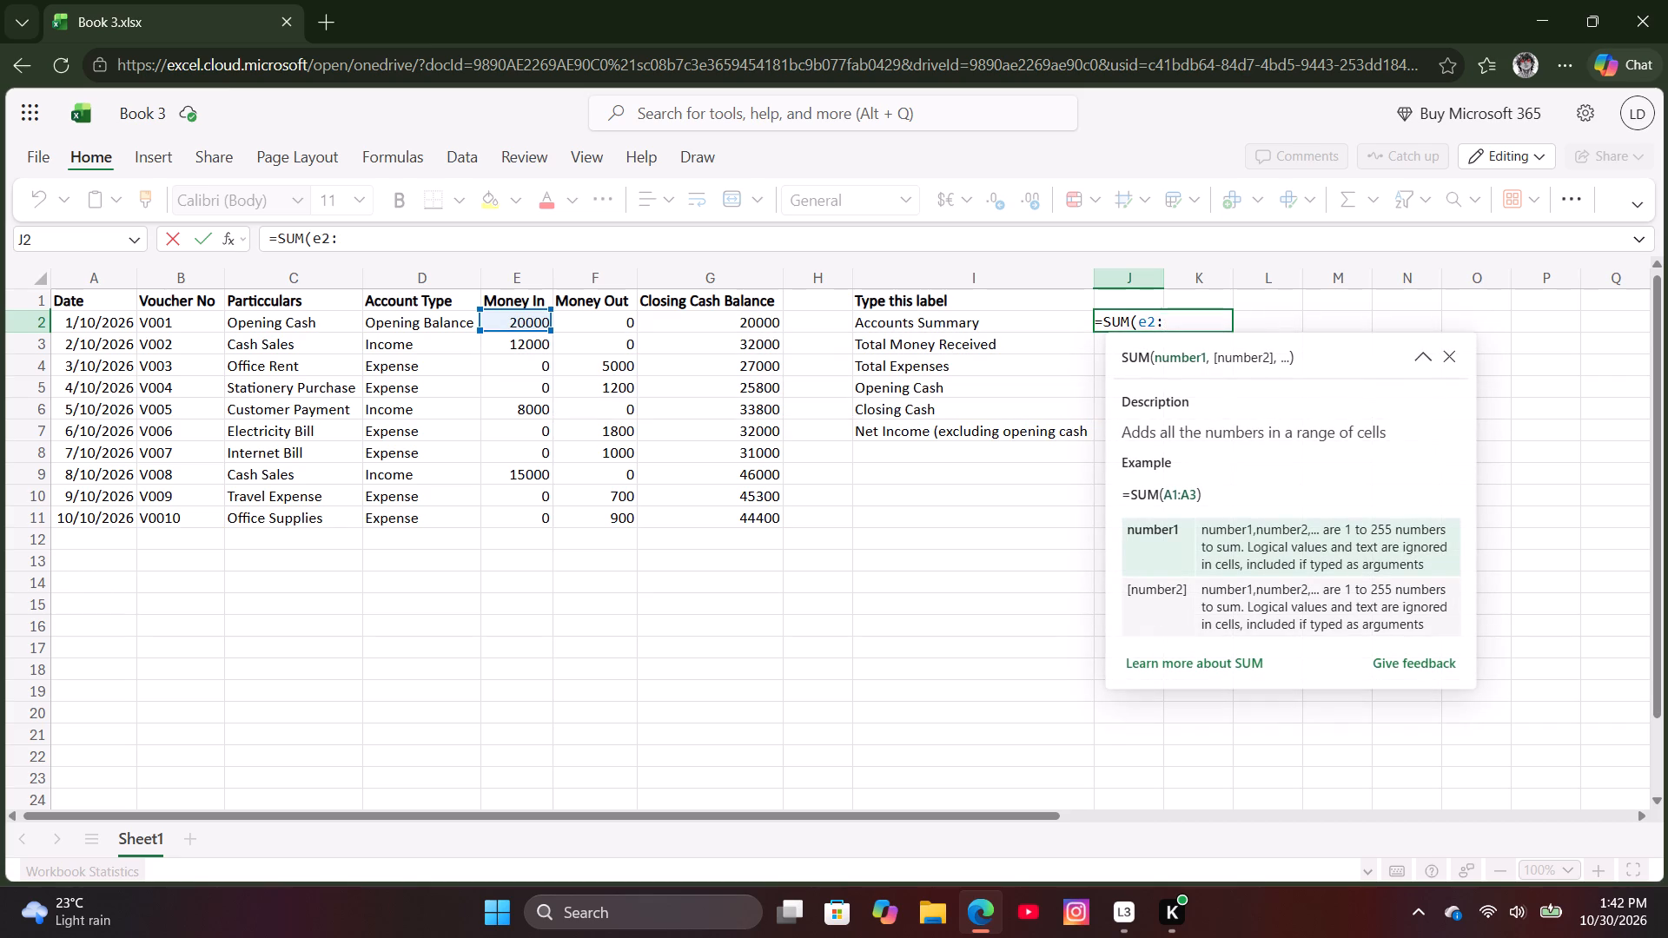
type("e11")
key("shift+parenright")
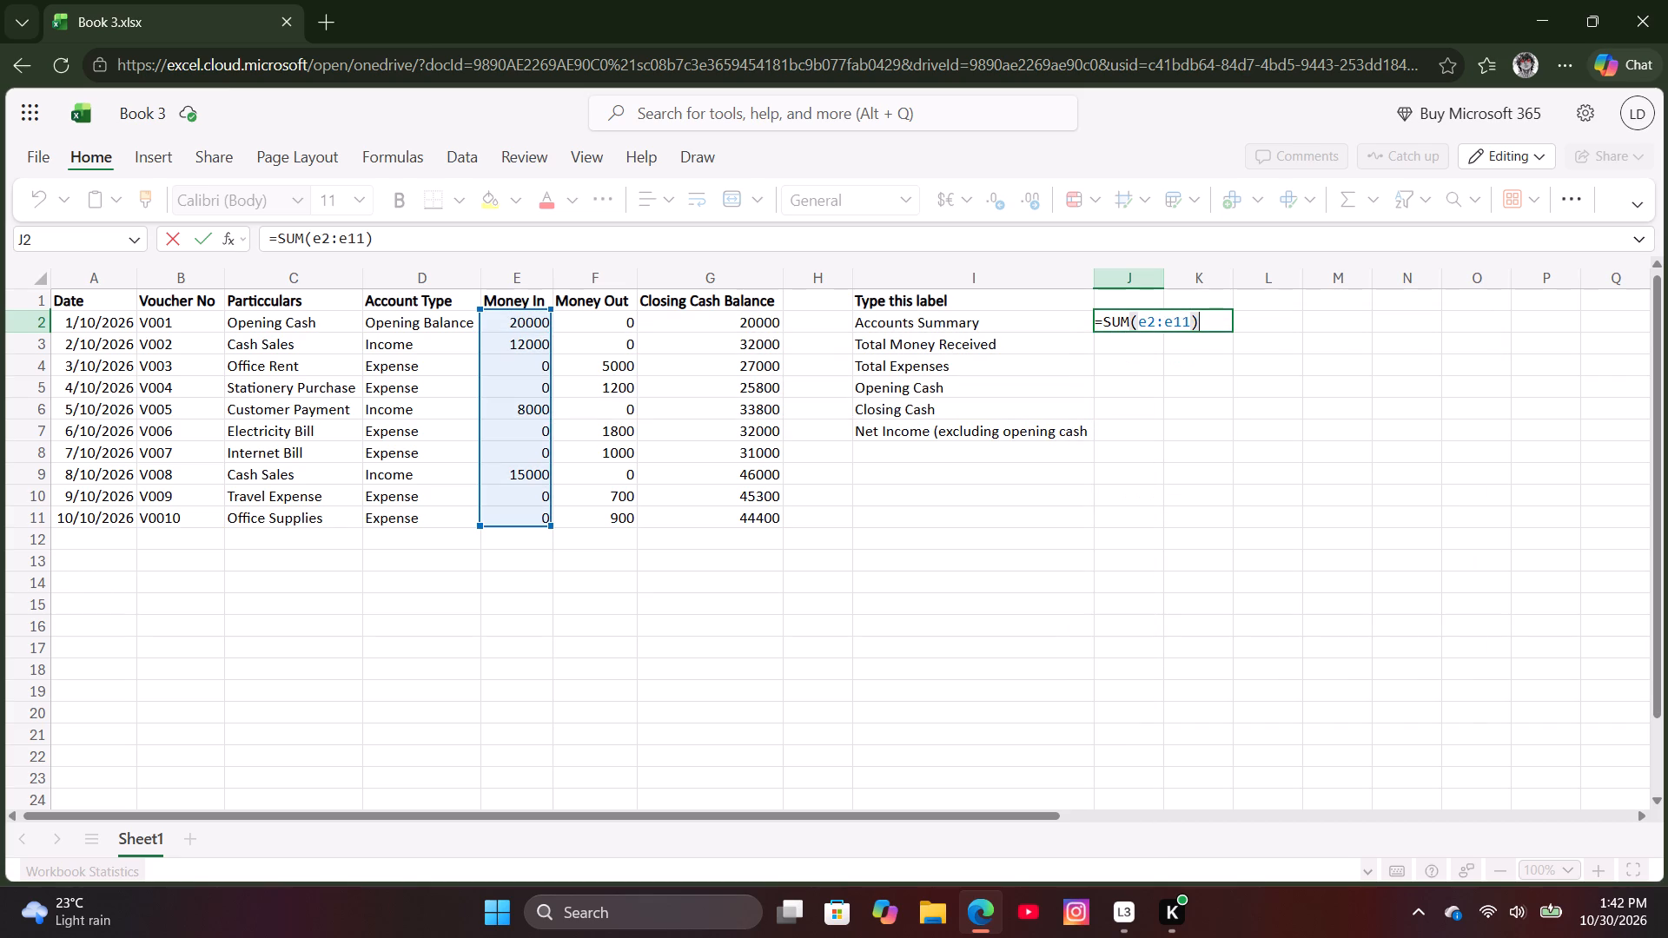
key("Return")
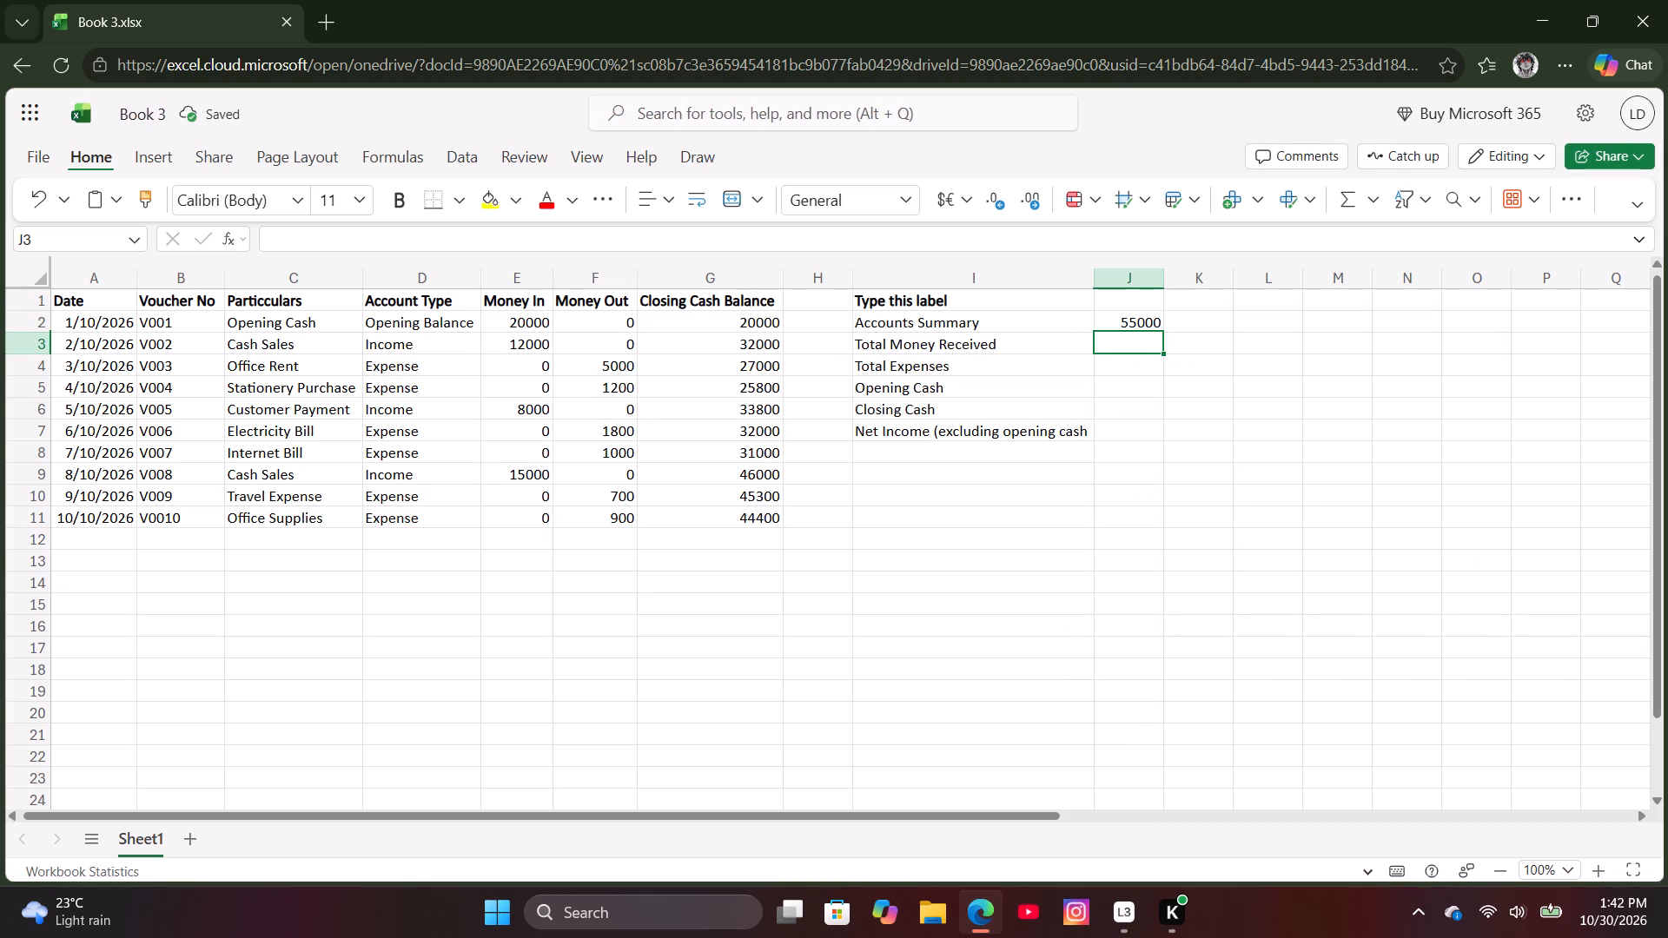
Enter =SUM(F2:F11) in cell J3 to total the Money Out column.
key("shift+plus")
key("BackSpace")
key("equal")
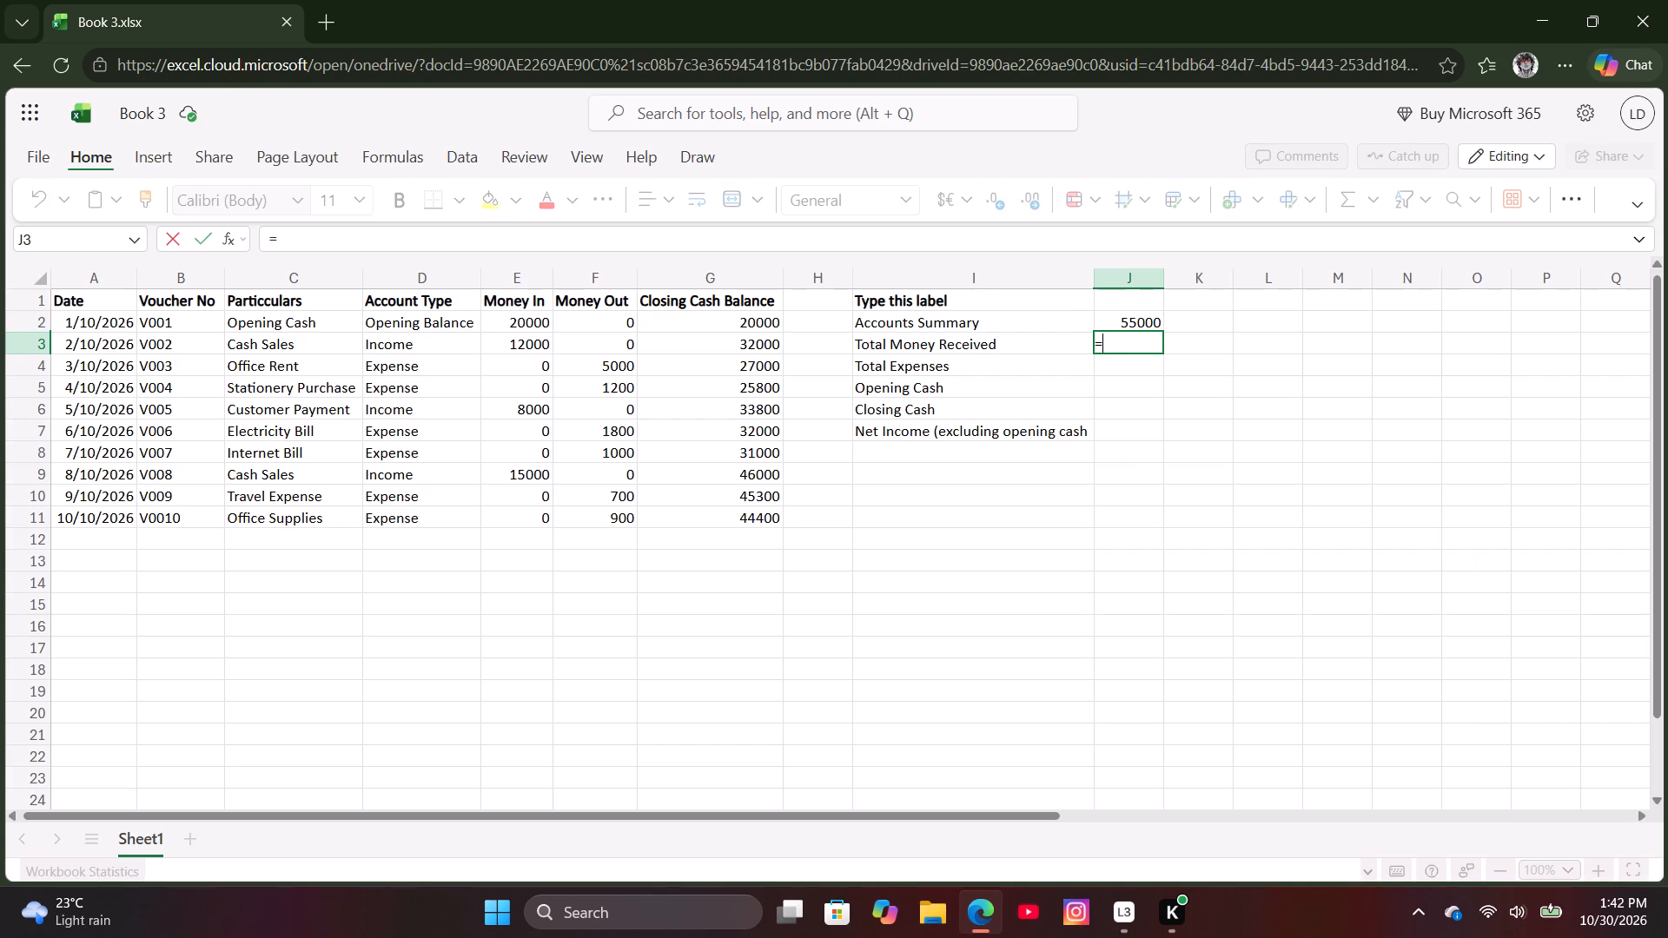
type("su")
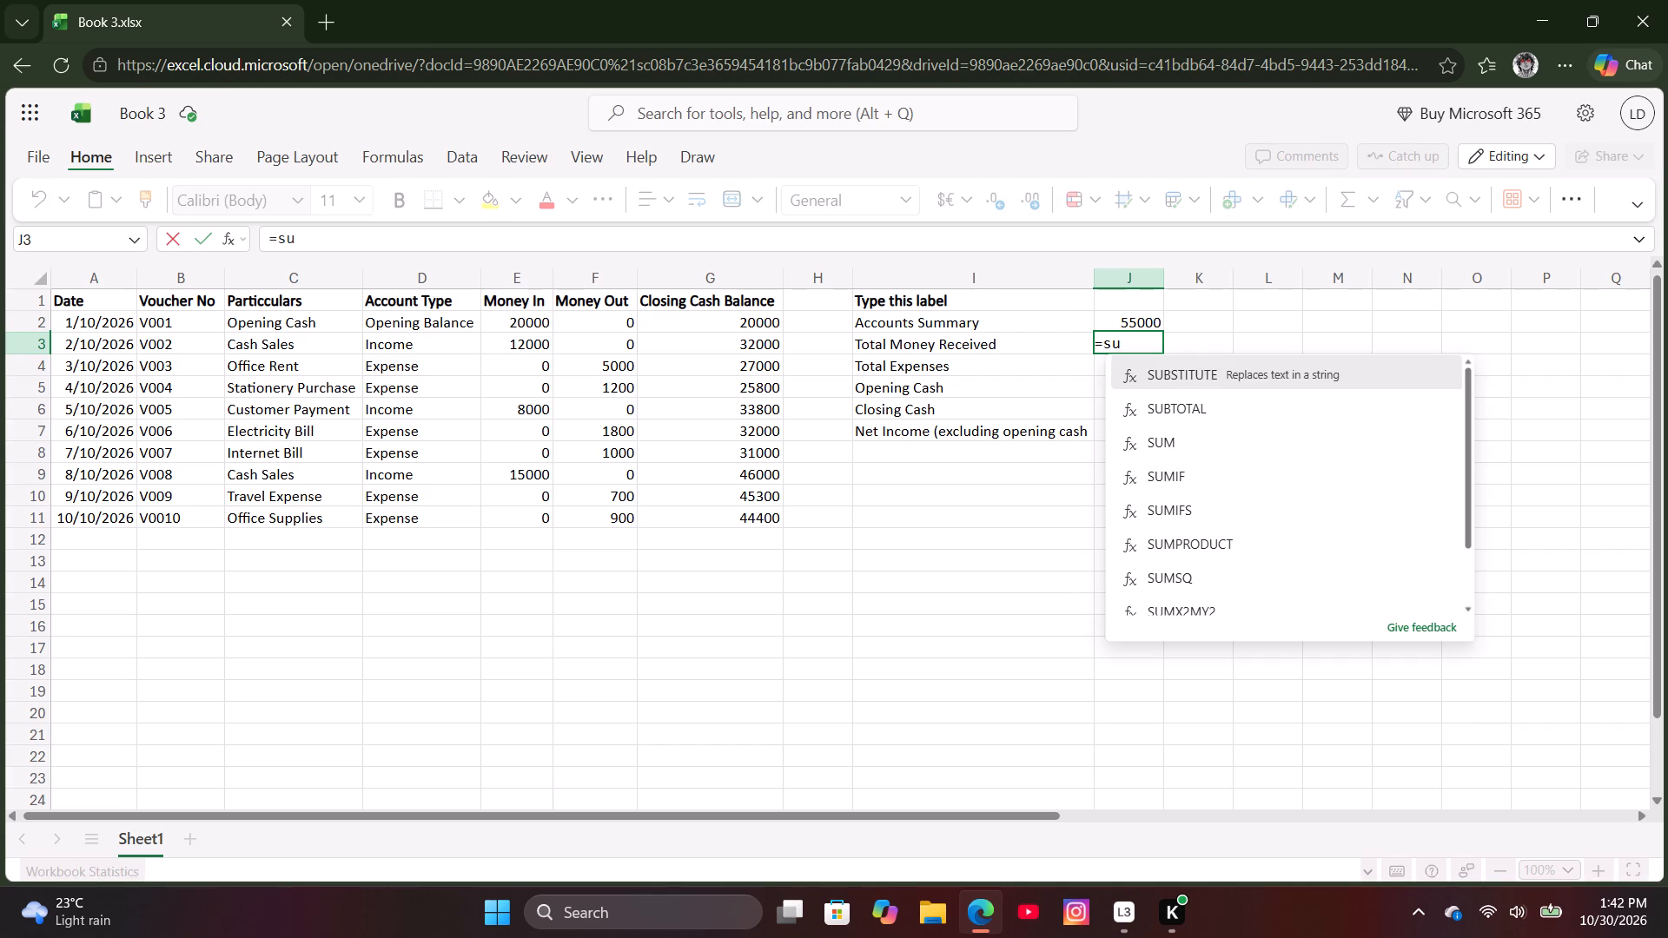
key("m")
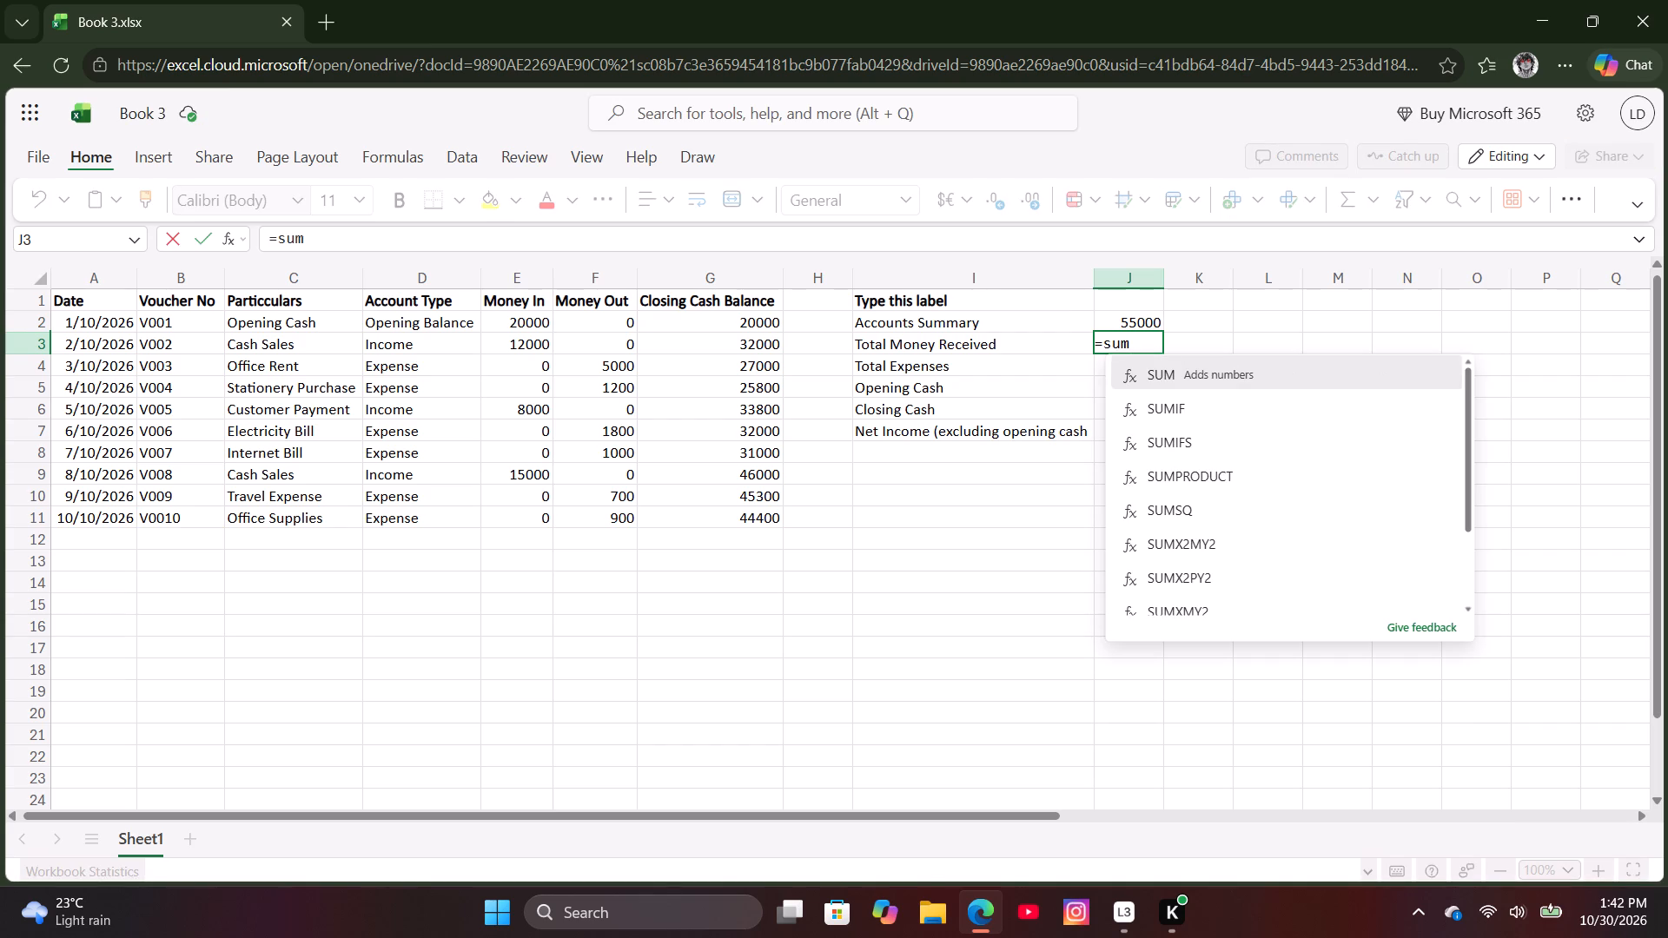
key("Return")
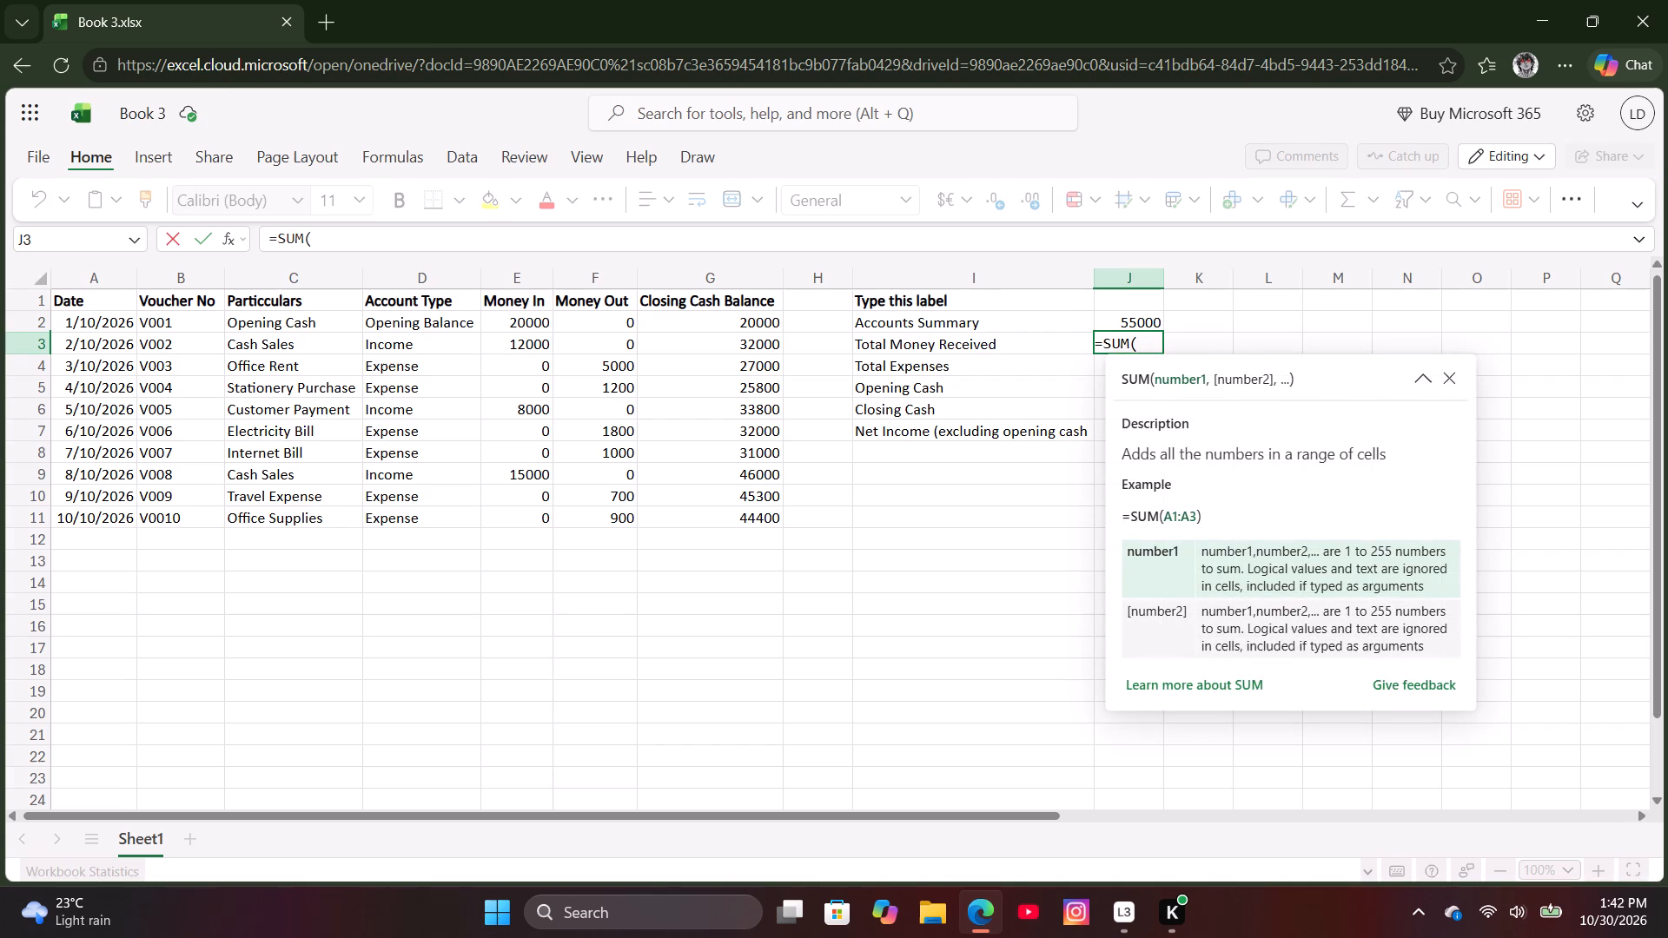
type("f2")
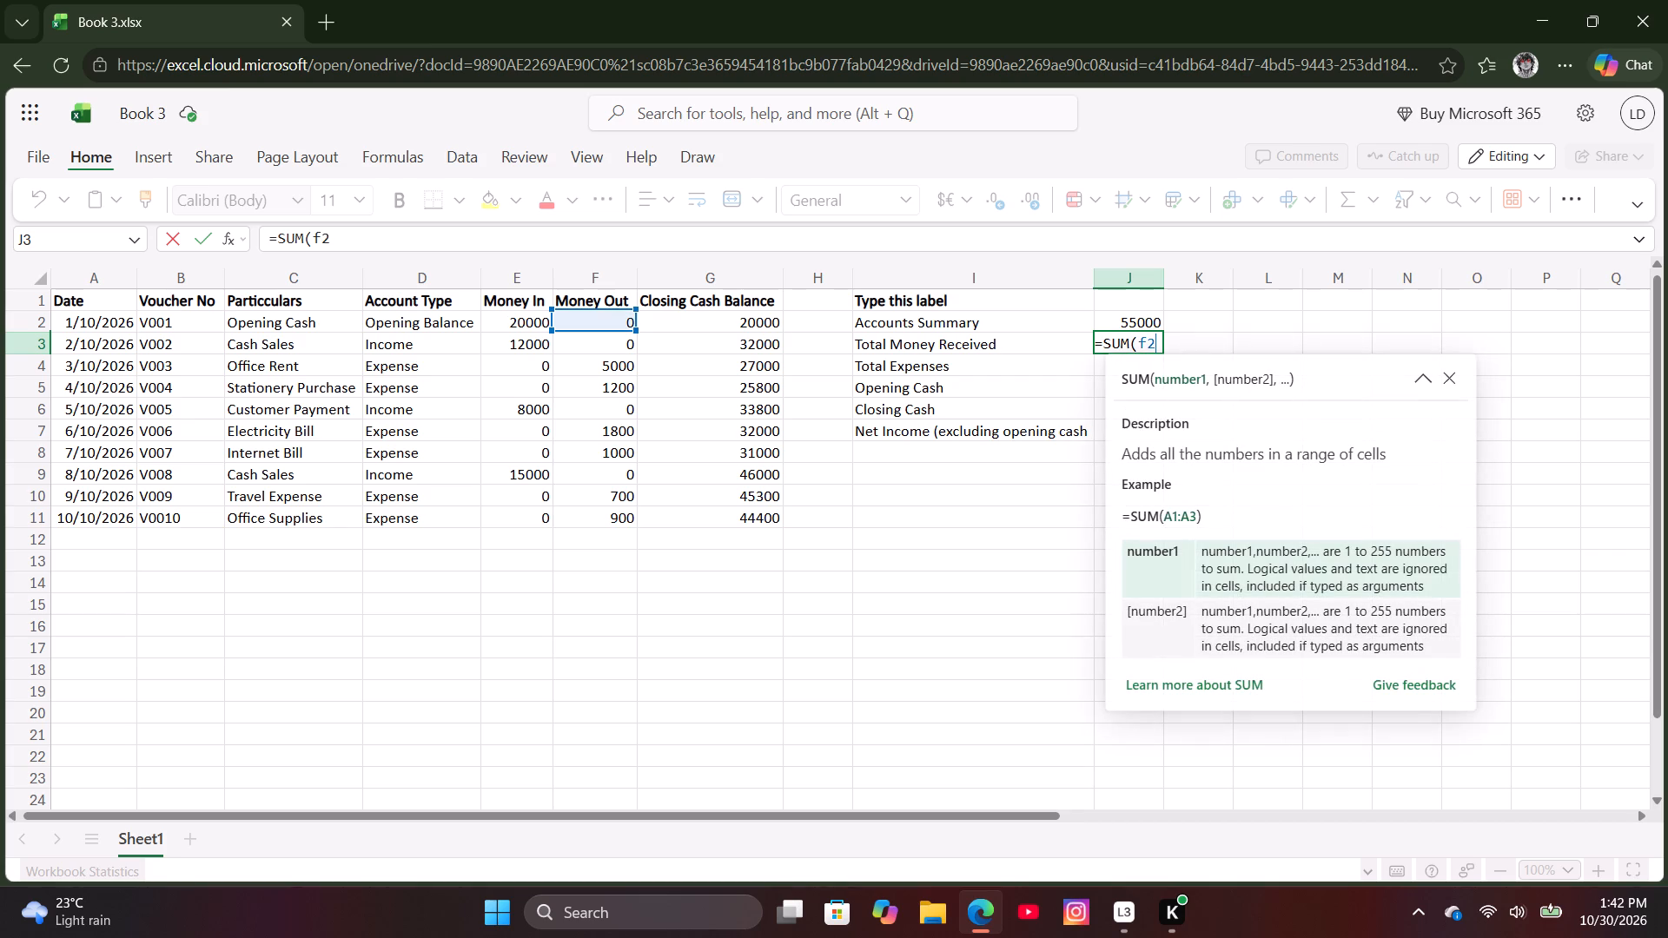
key("shift+colon")
type("f11")
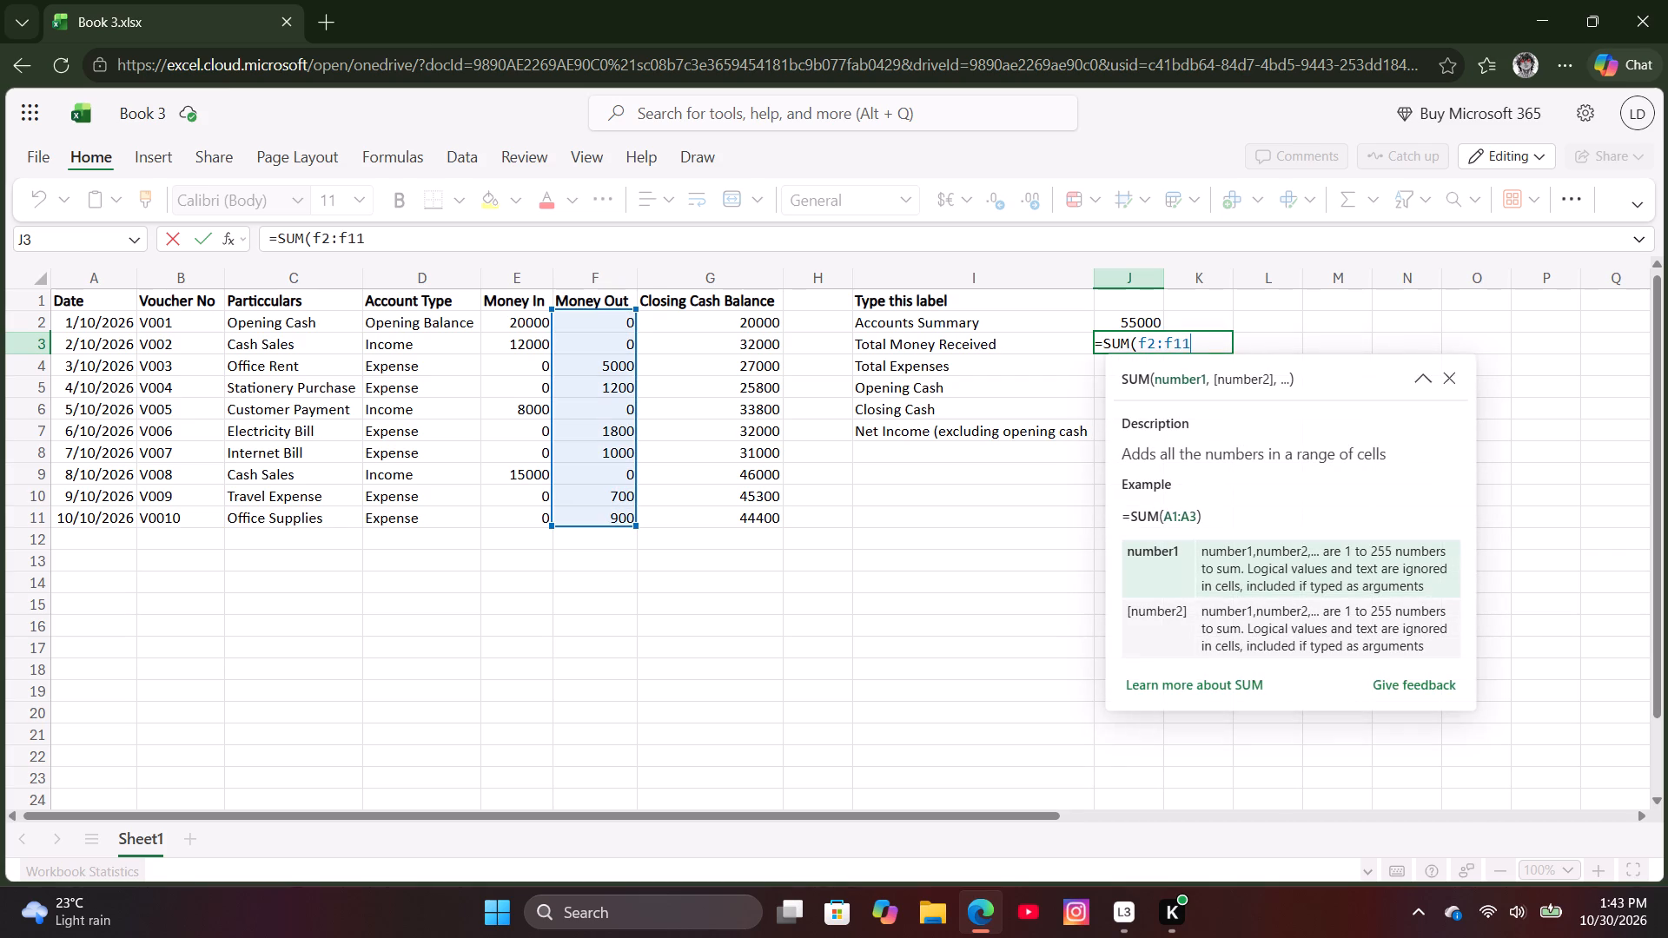
key("shift+parenright")
key("Return")
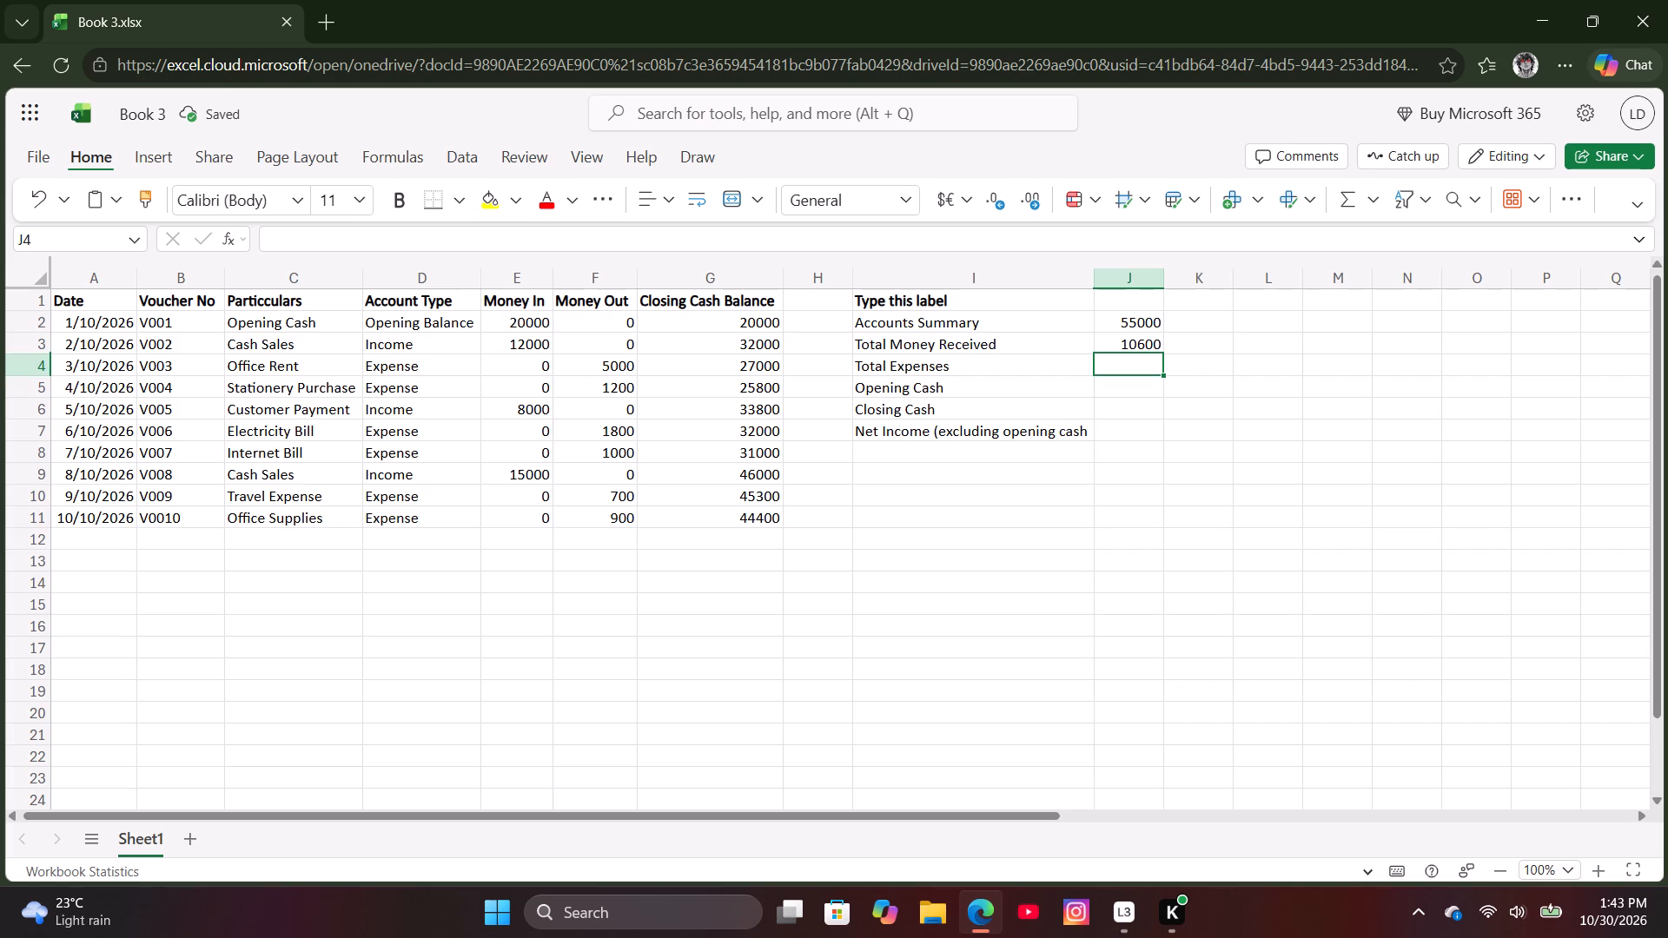
Enter =E2 in cell J4 to reference the opening cash amount.
key("equal")
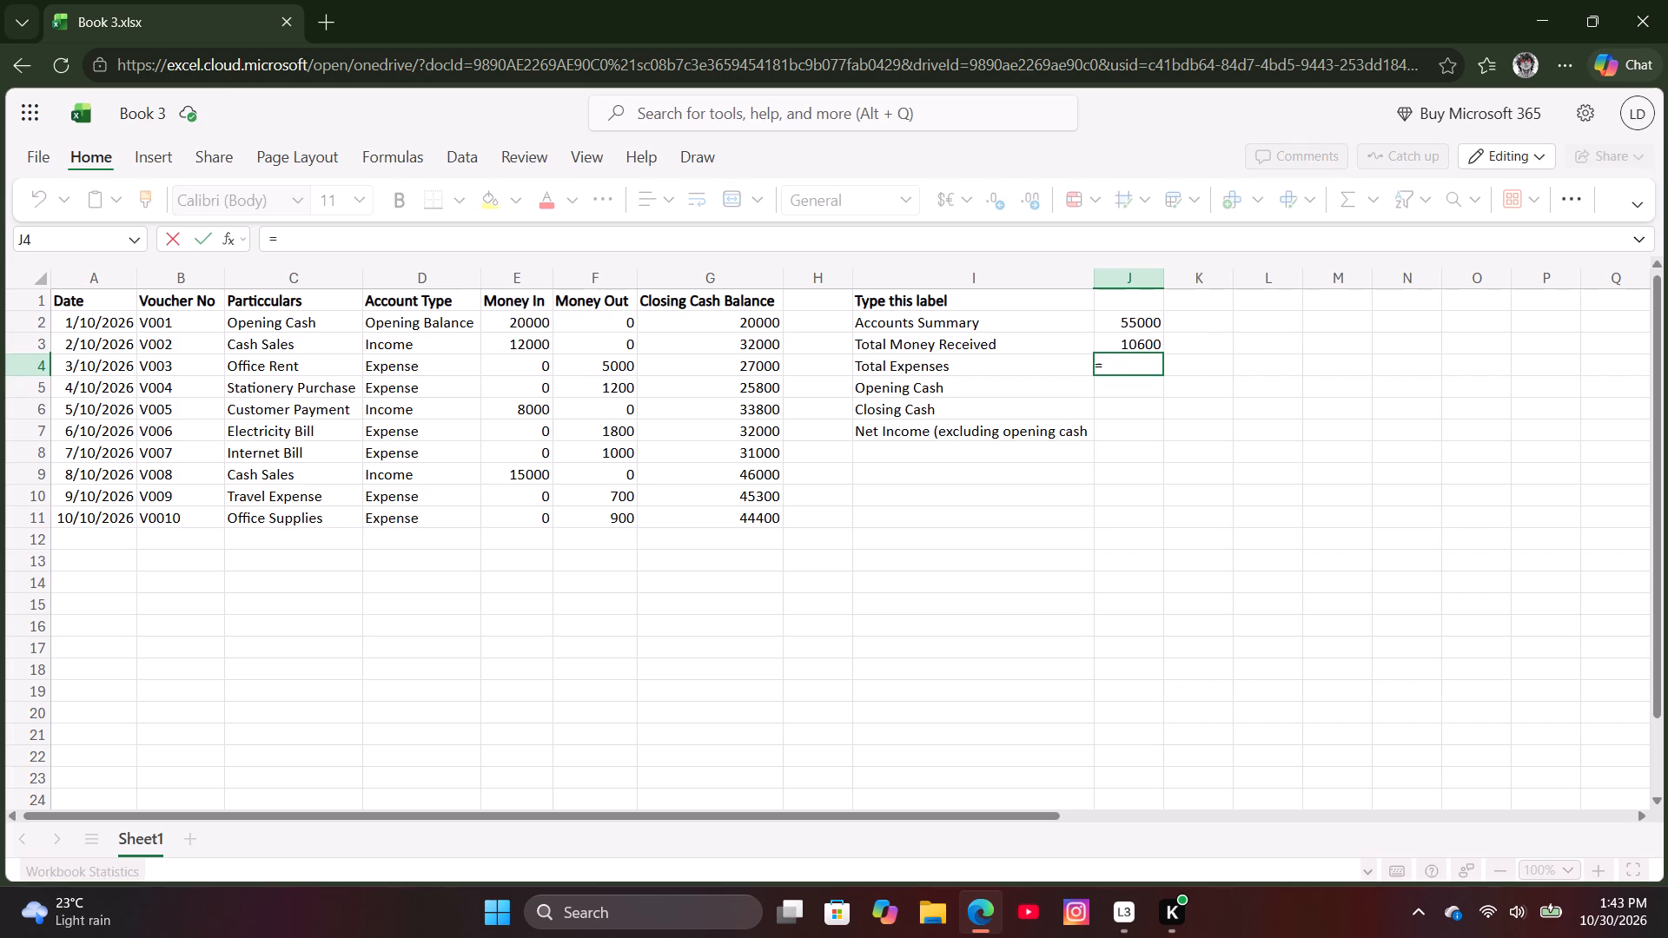
key("e")
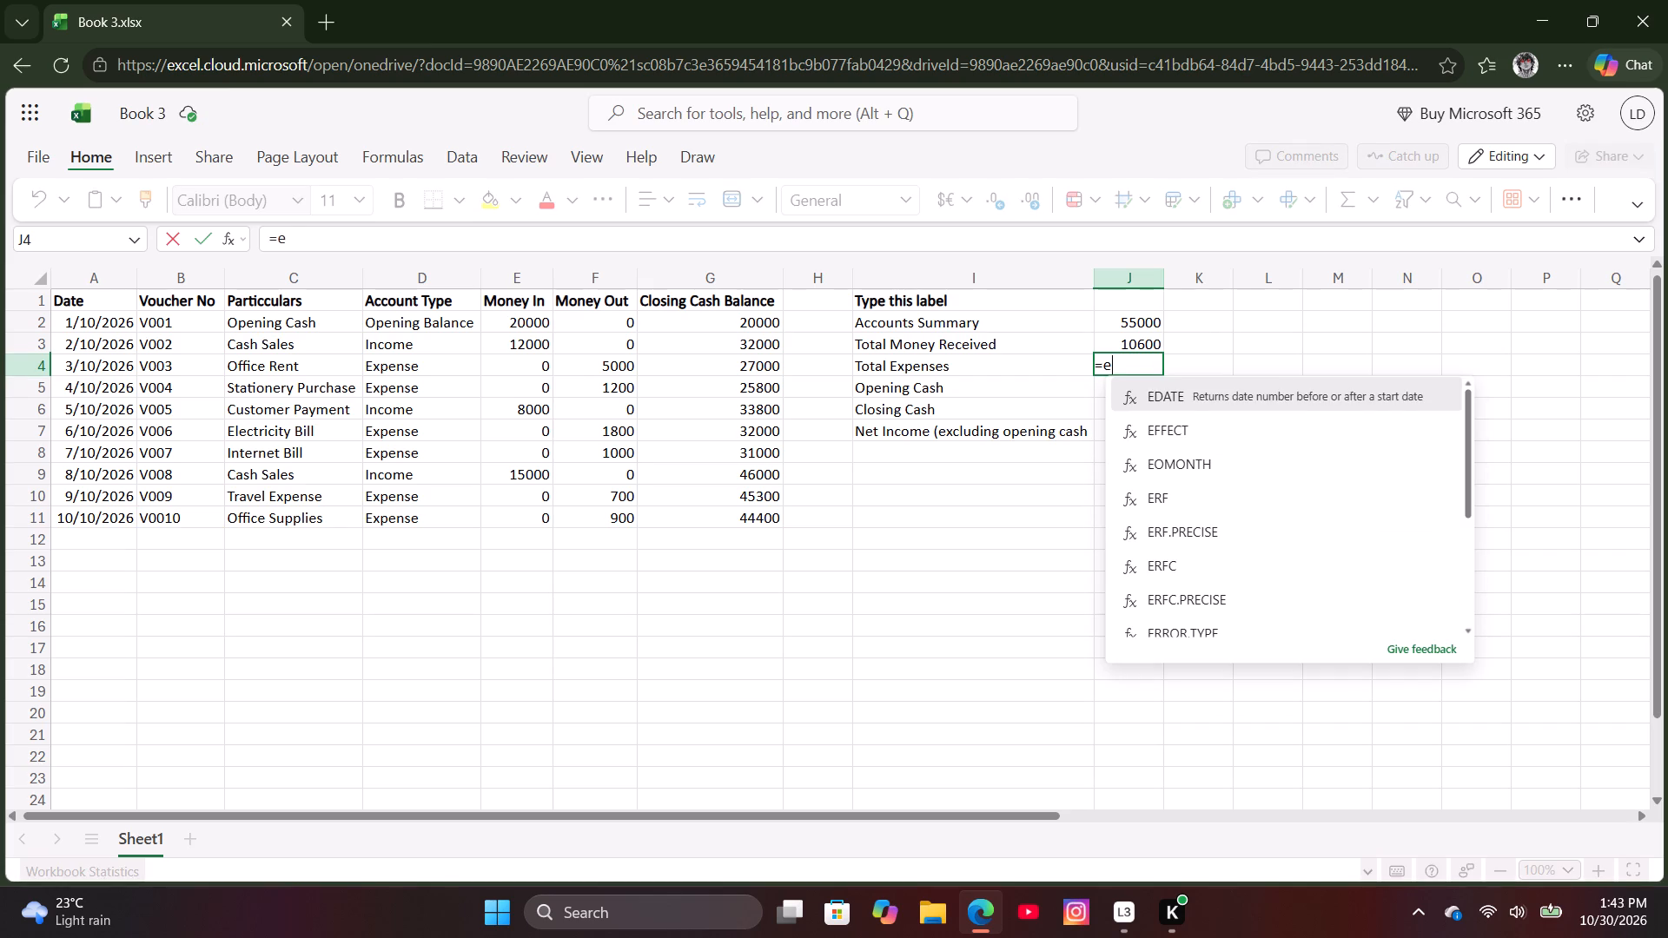
key("2")
key("Return")
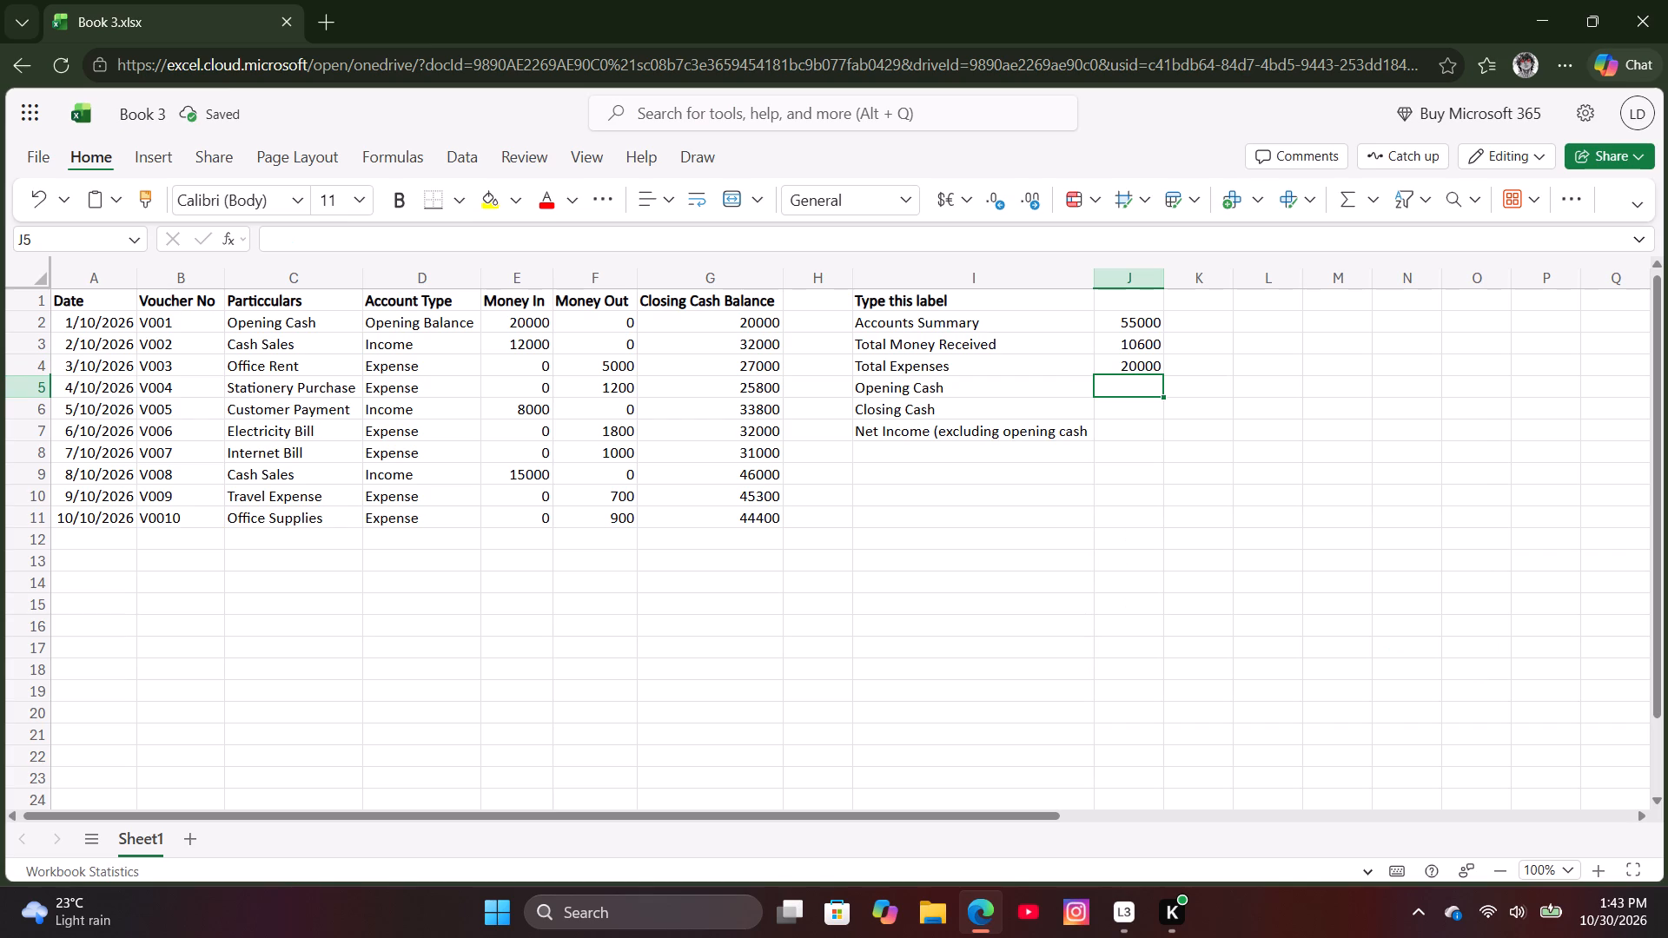
Enter =G11 in cell J5 to reference the final closing cash balance.
key("equal")
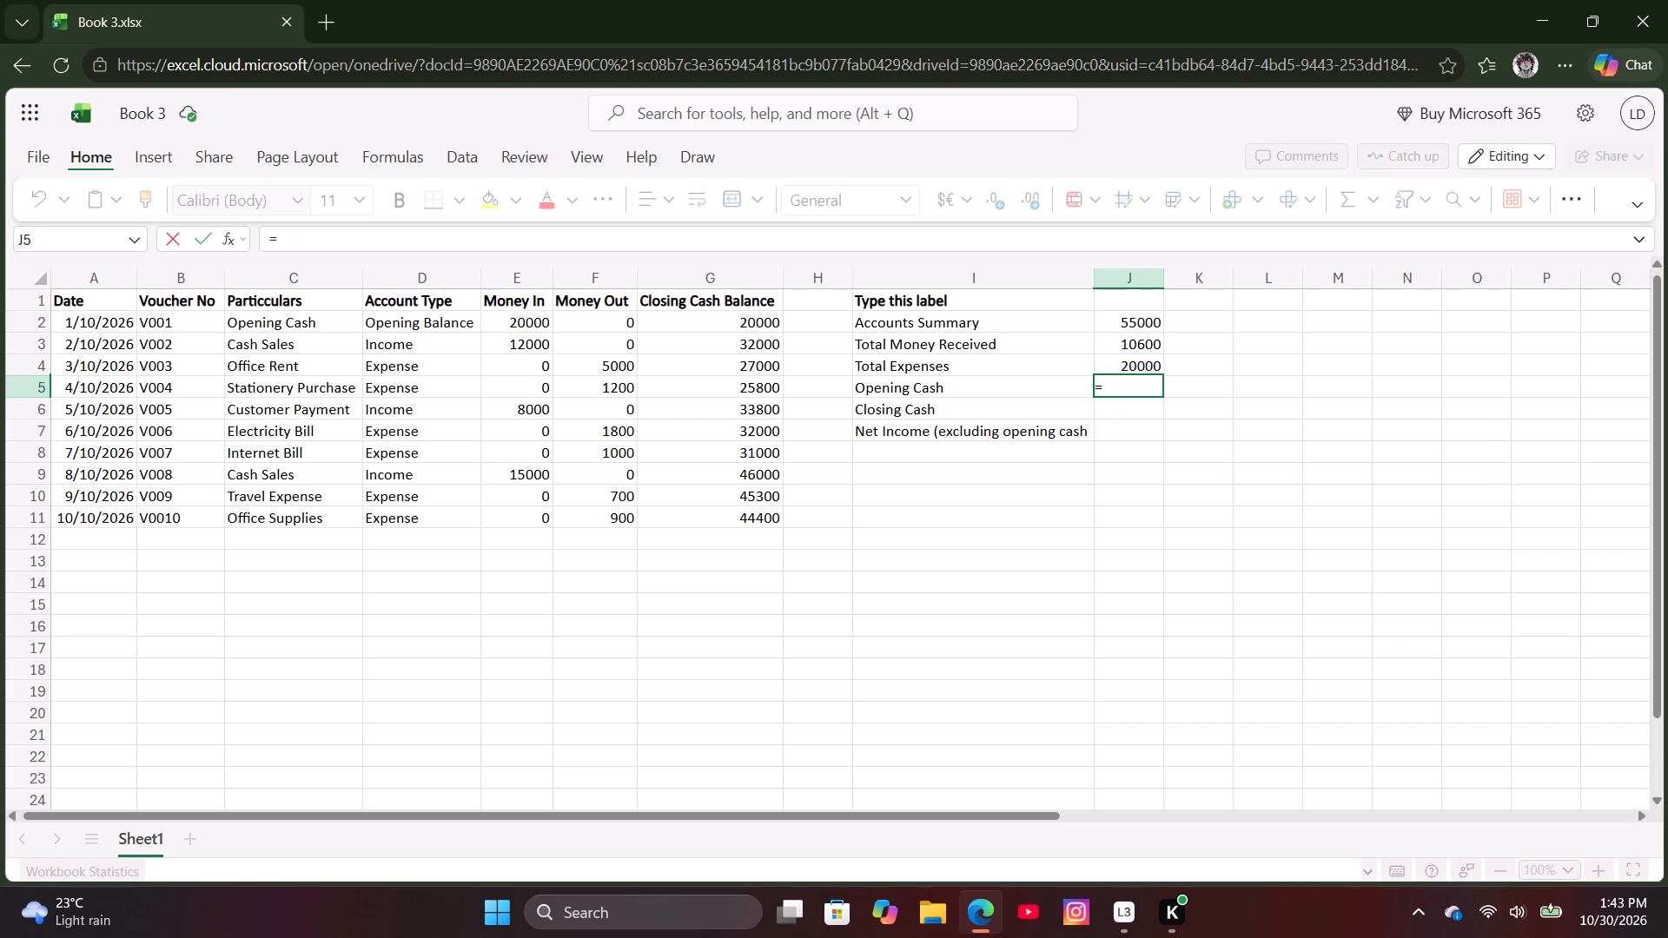
key("g")
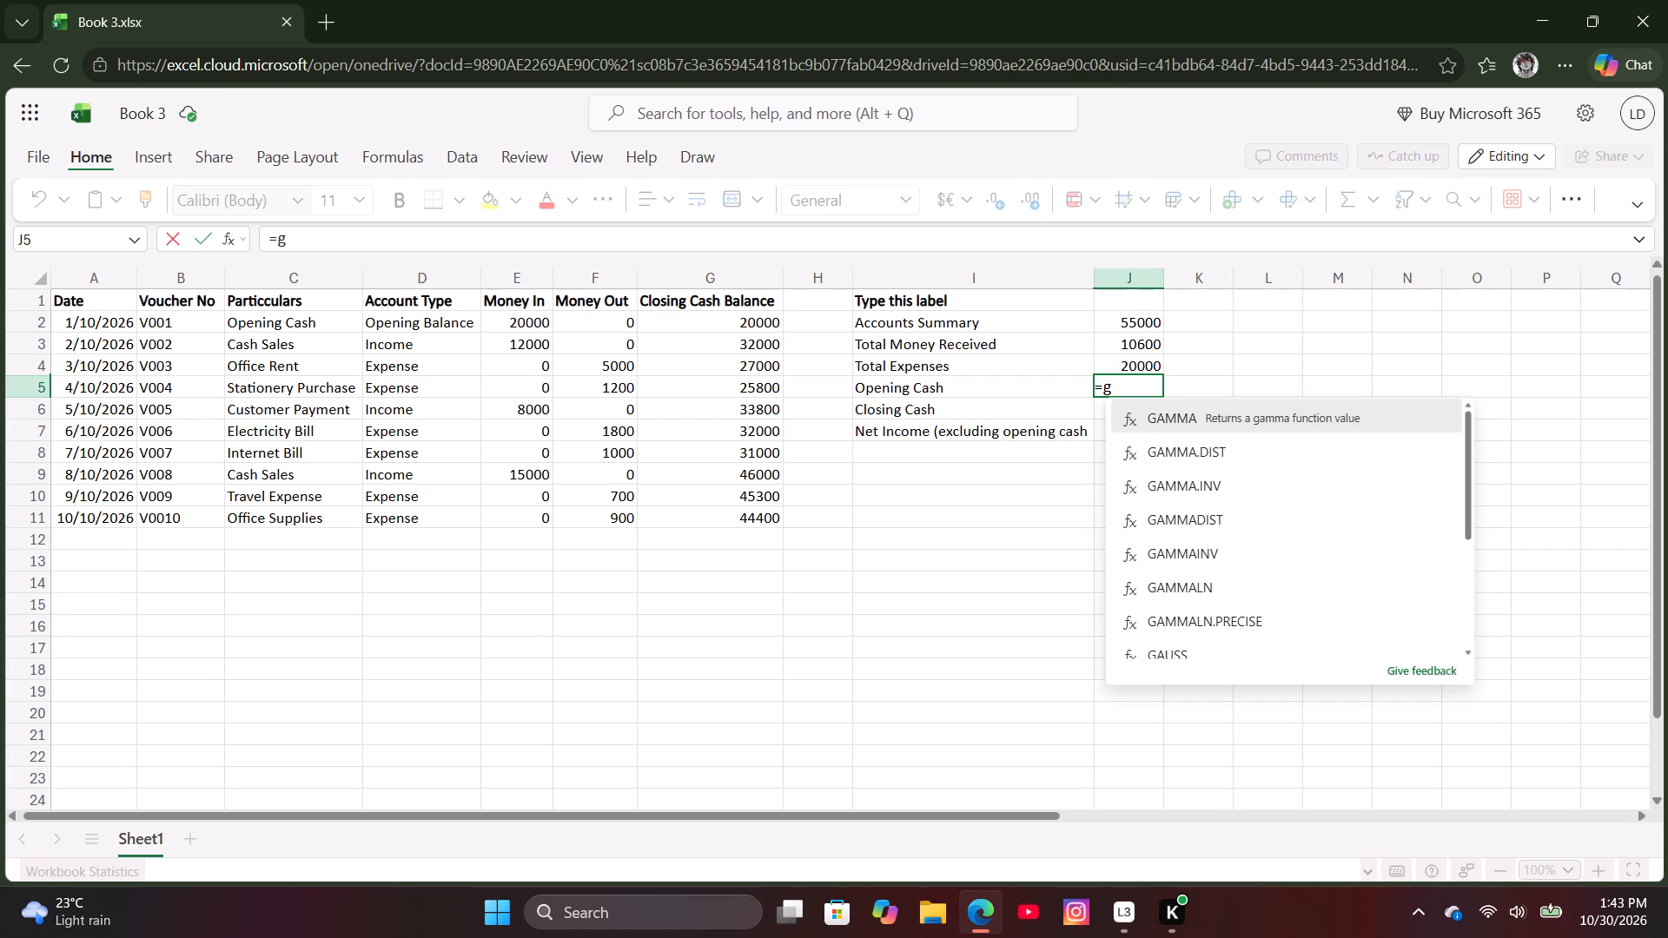
type("11")
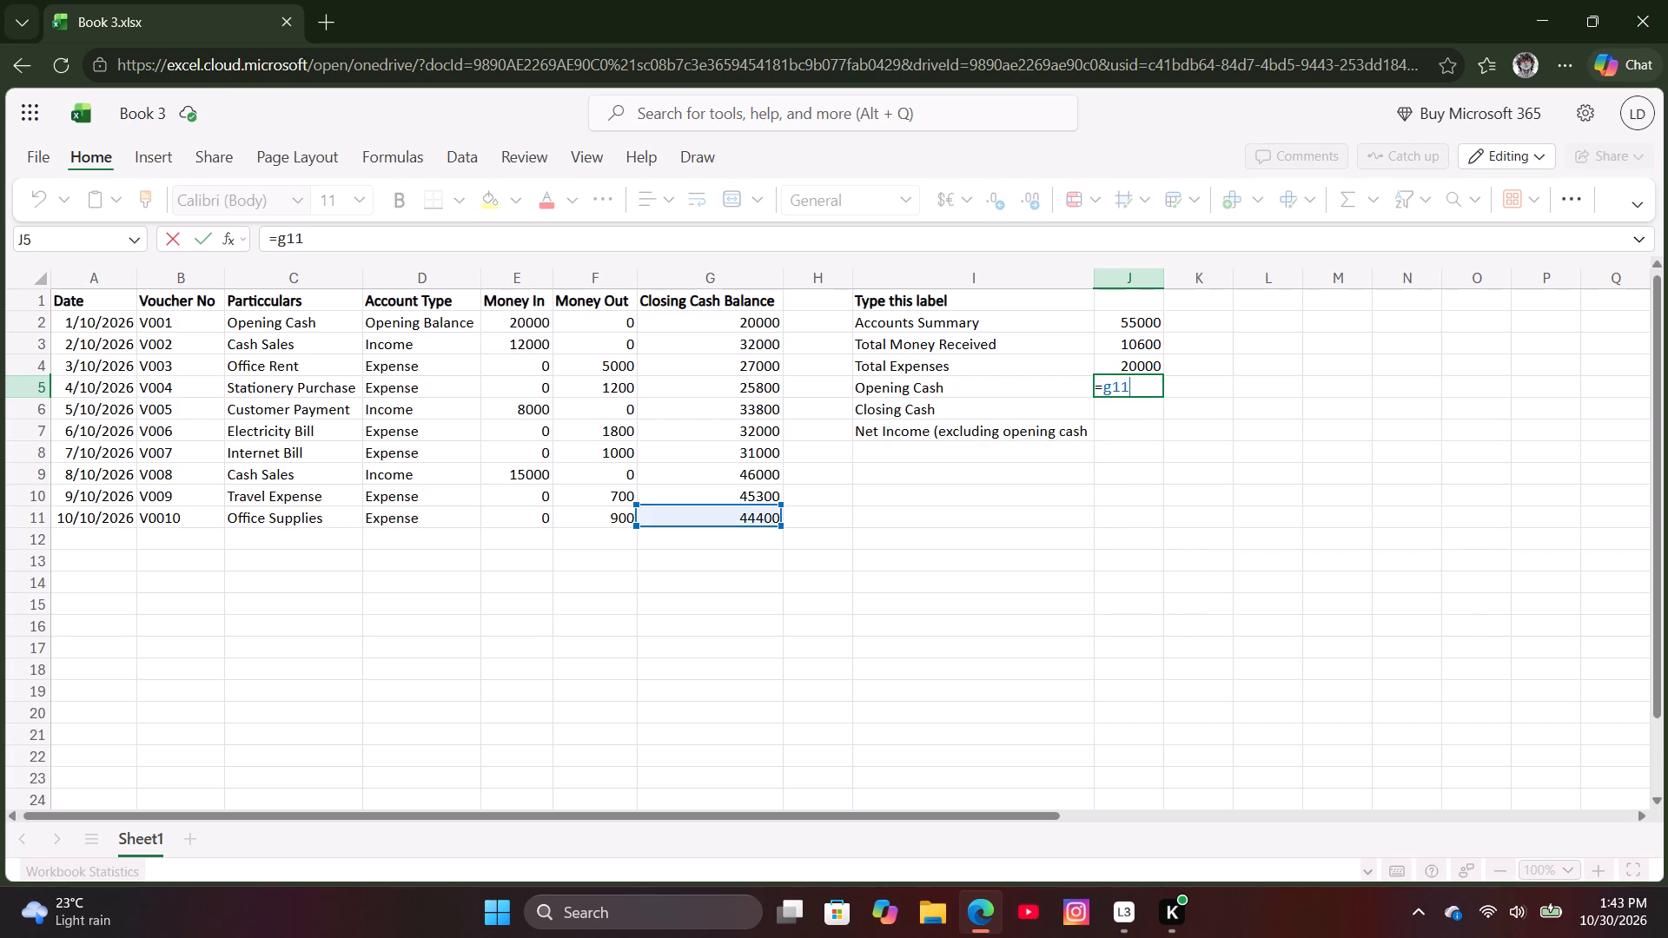
key("Return")
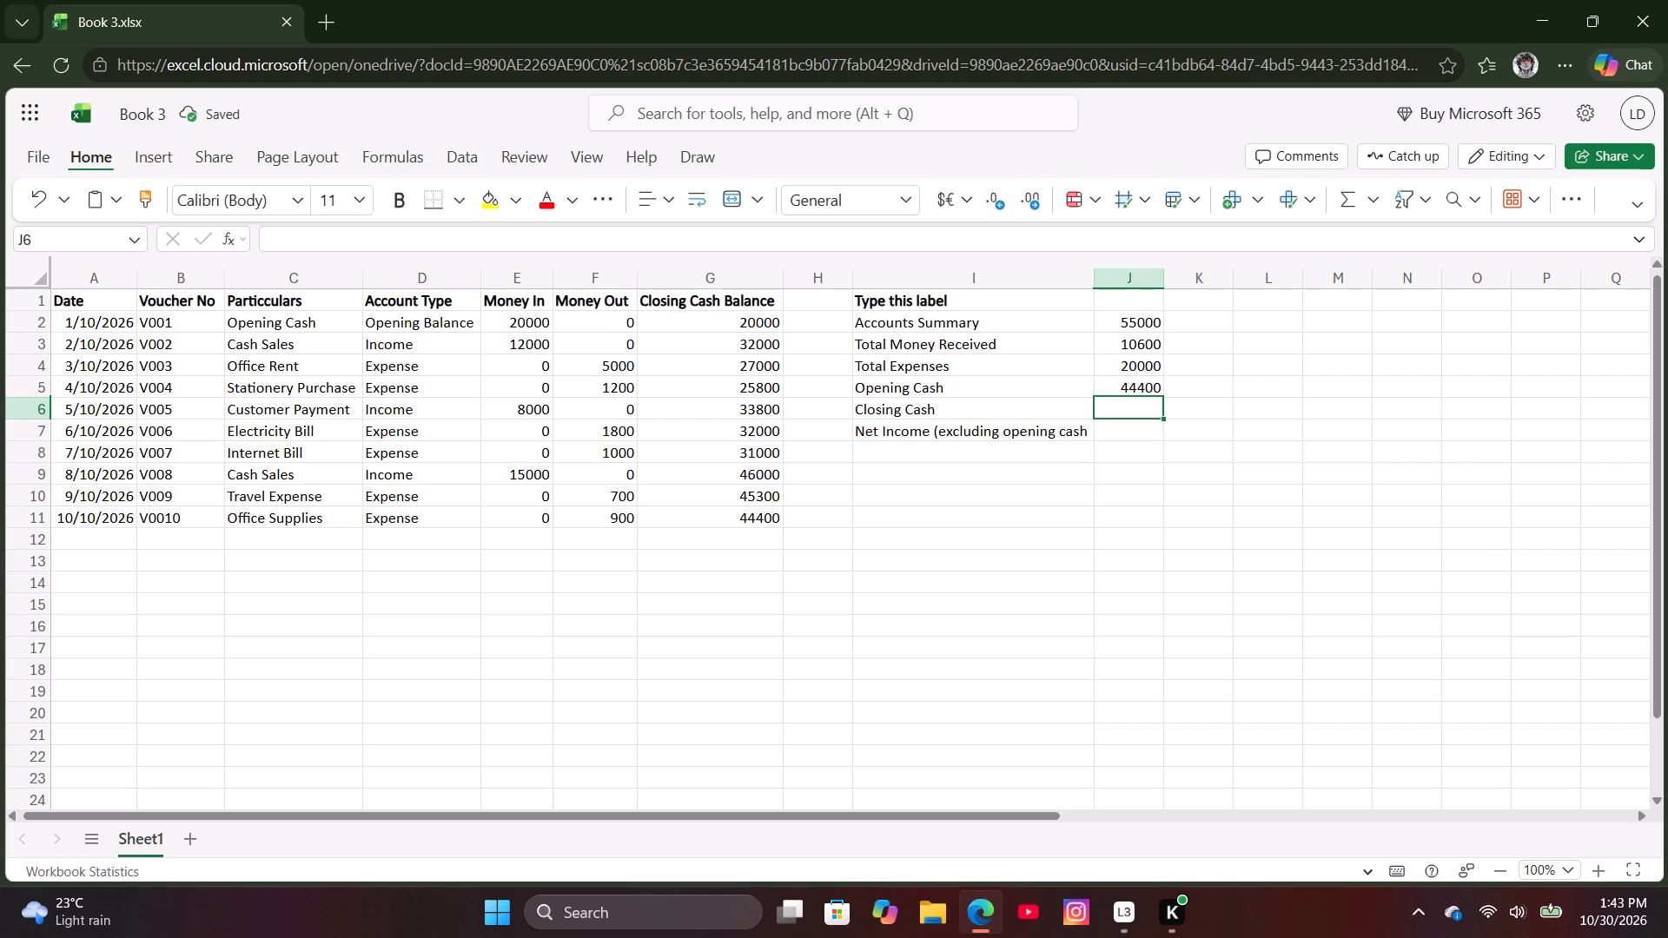
Enter =SUM(E3:E11)-SUM(F2:F11) in cell J6 to calculate net income excluding the opening cash.
key("equal")
type("sum")
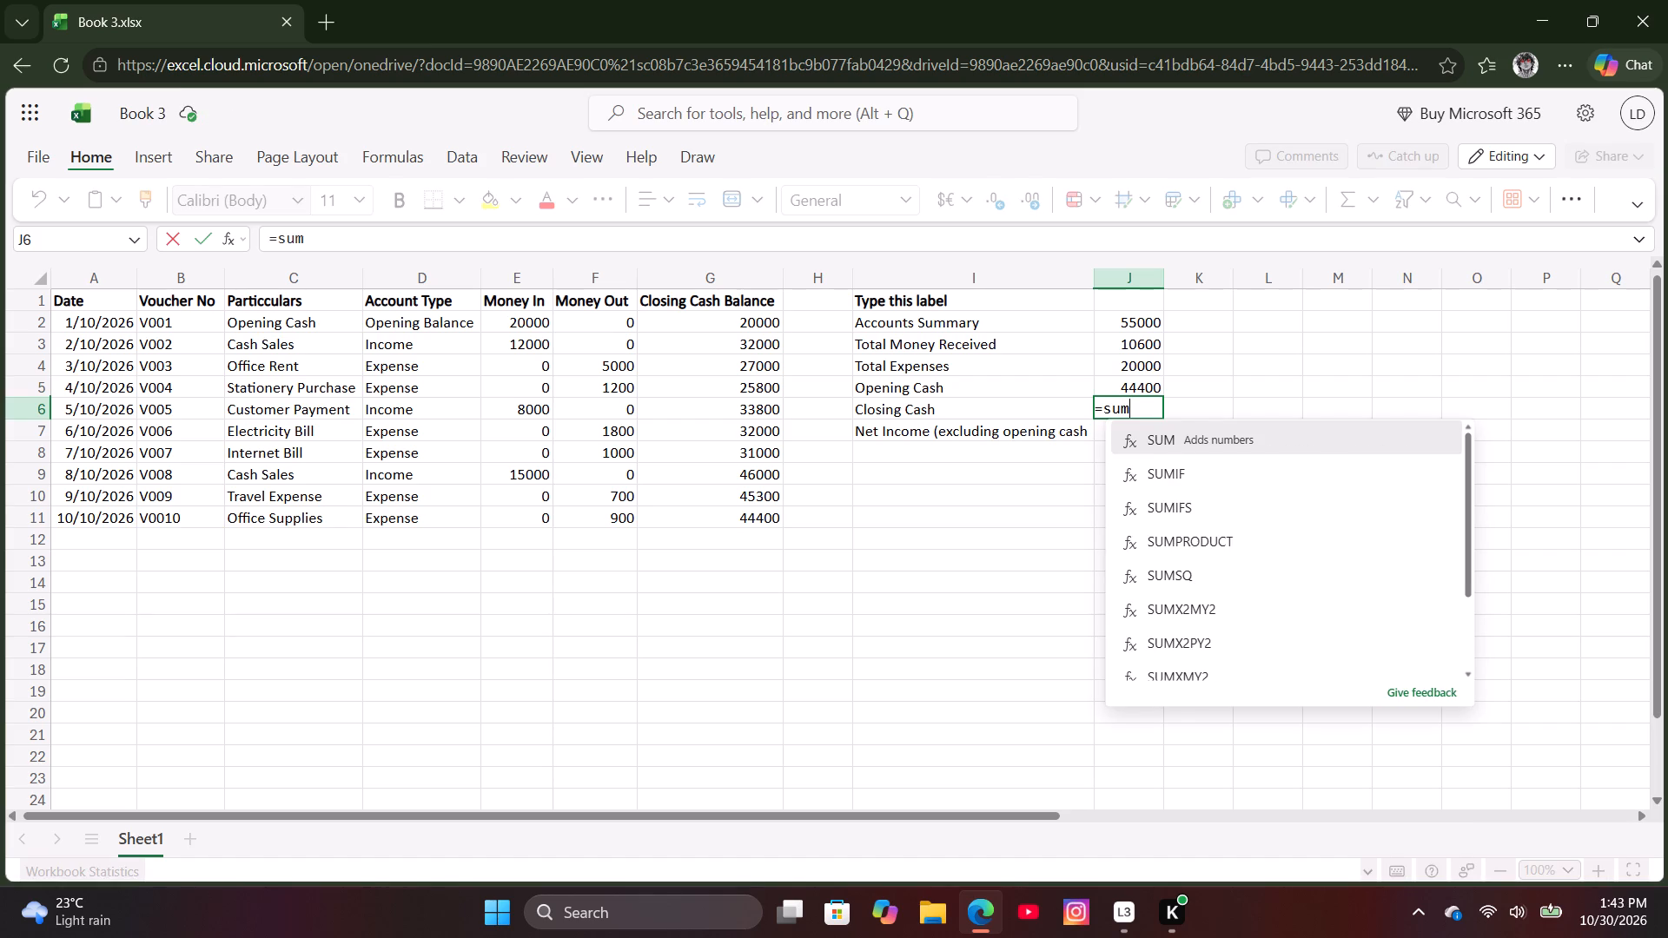
key("Return")
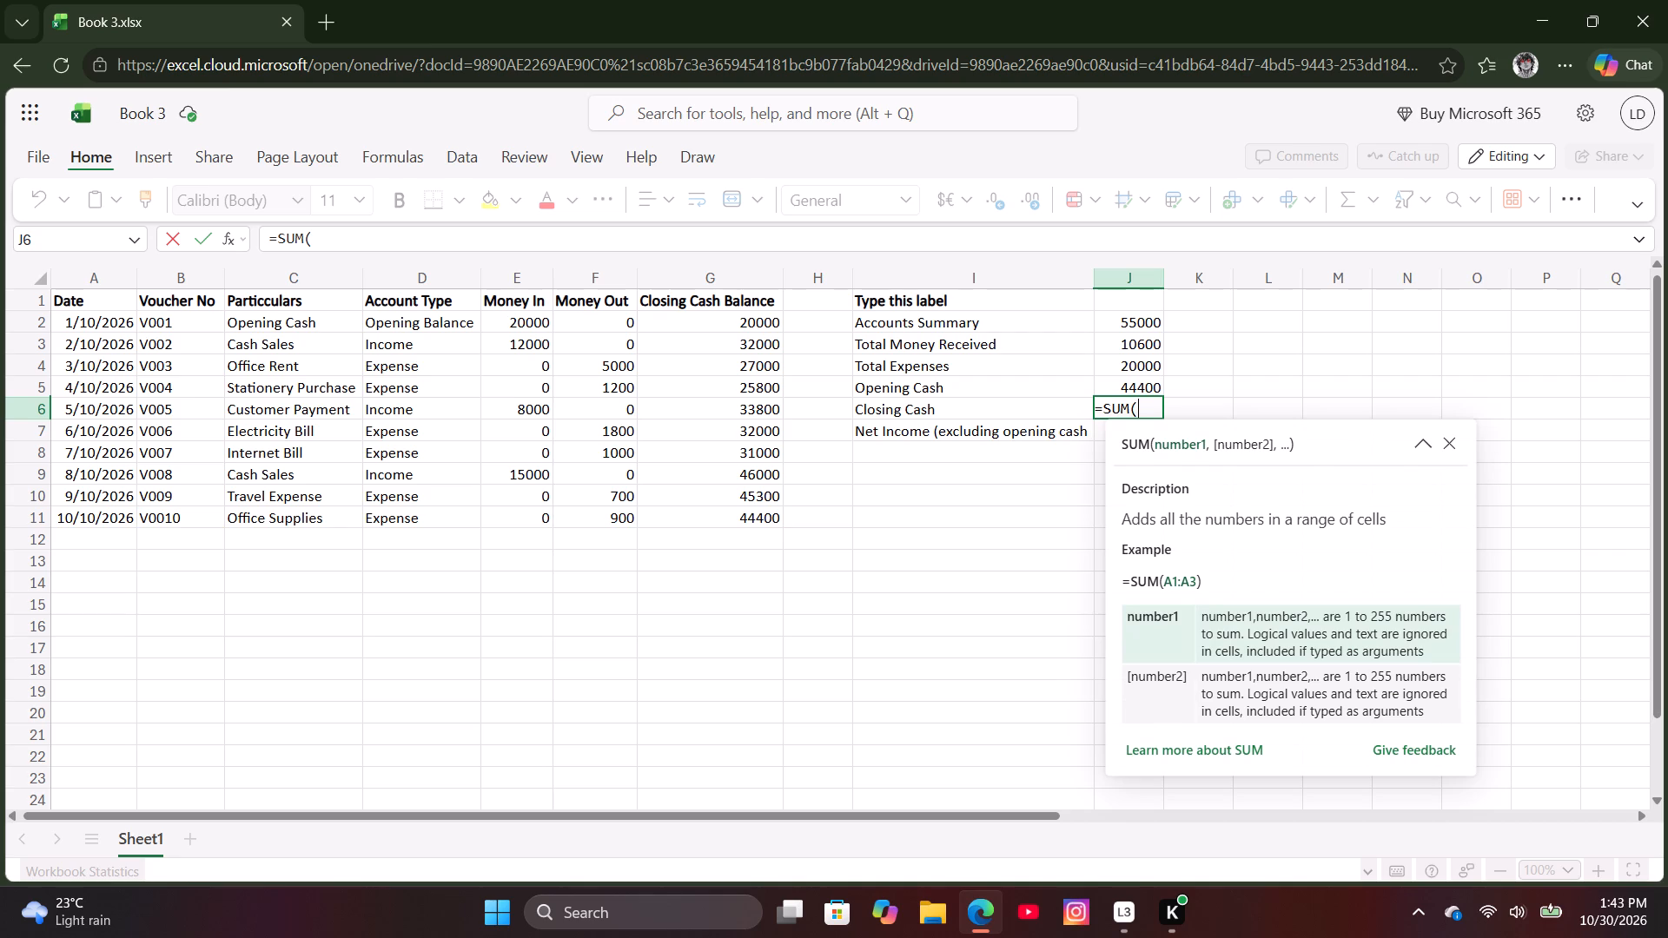
key("shift+parenleft")
key("BackSpace")
type("e3")
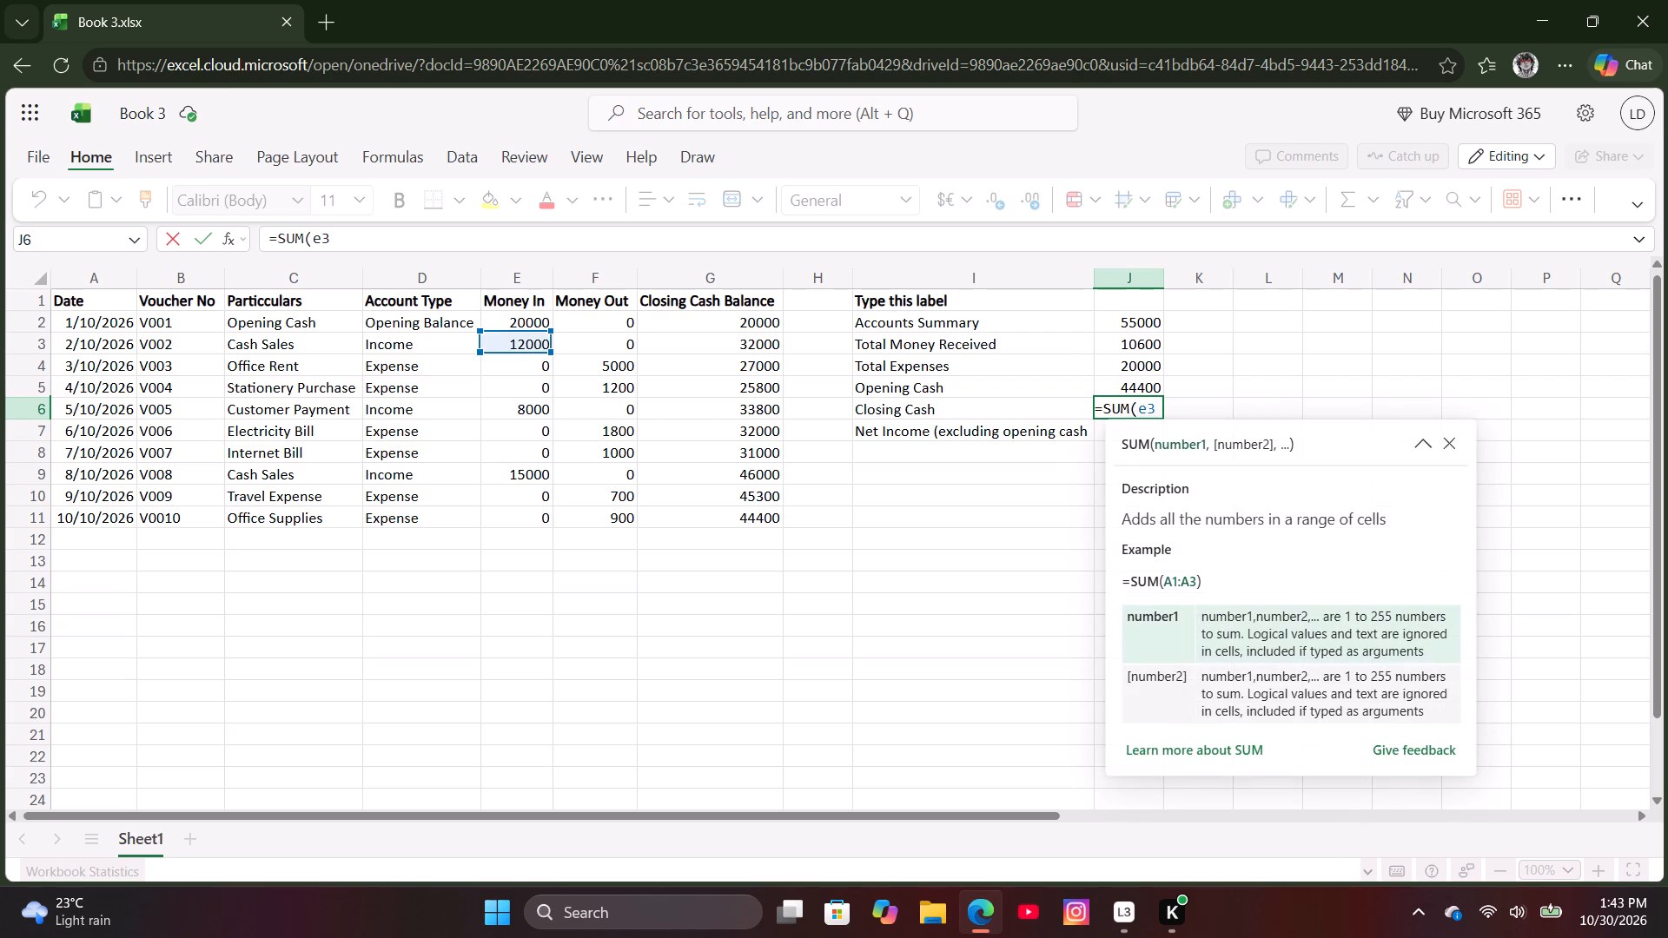
key("shift+colon")
type("e11")
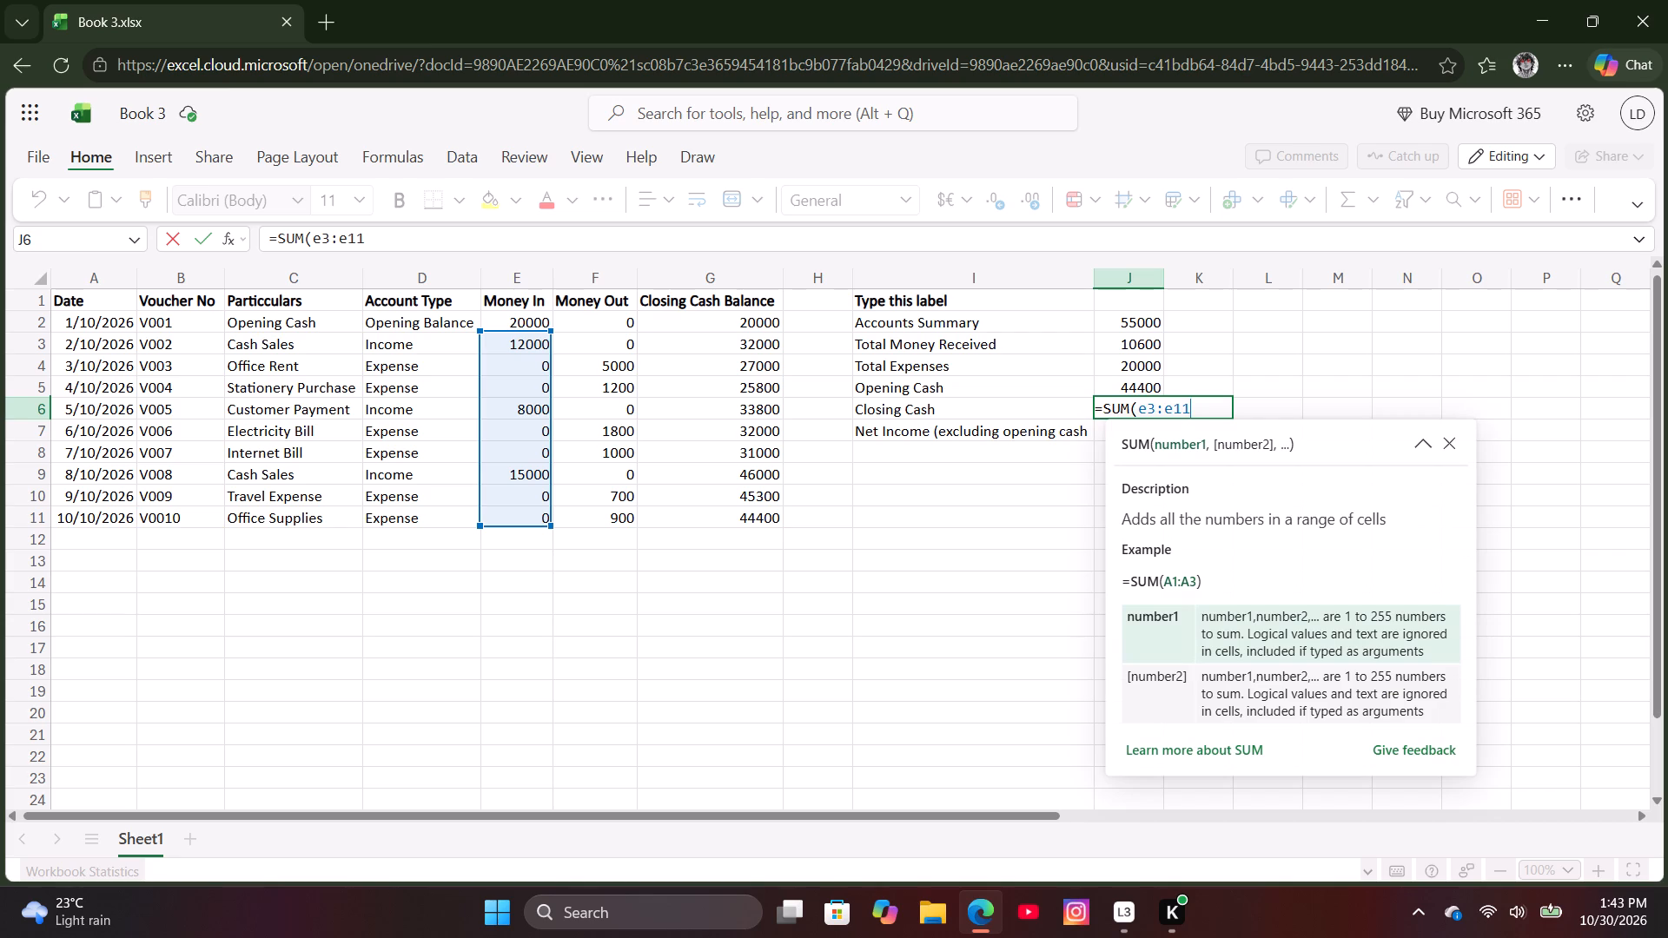
key("shift+parenright")
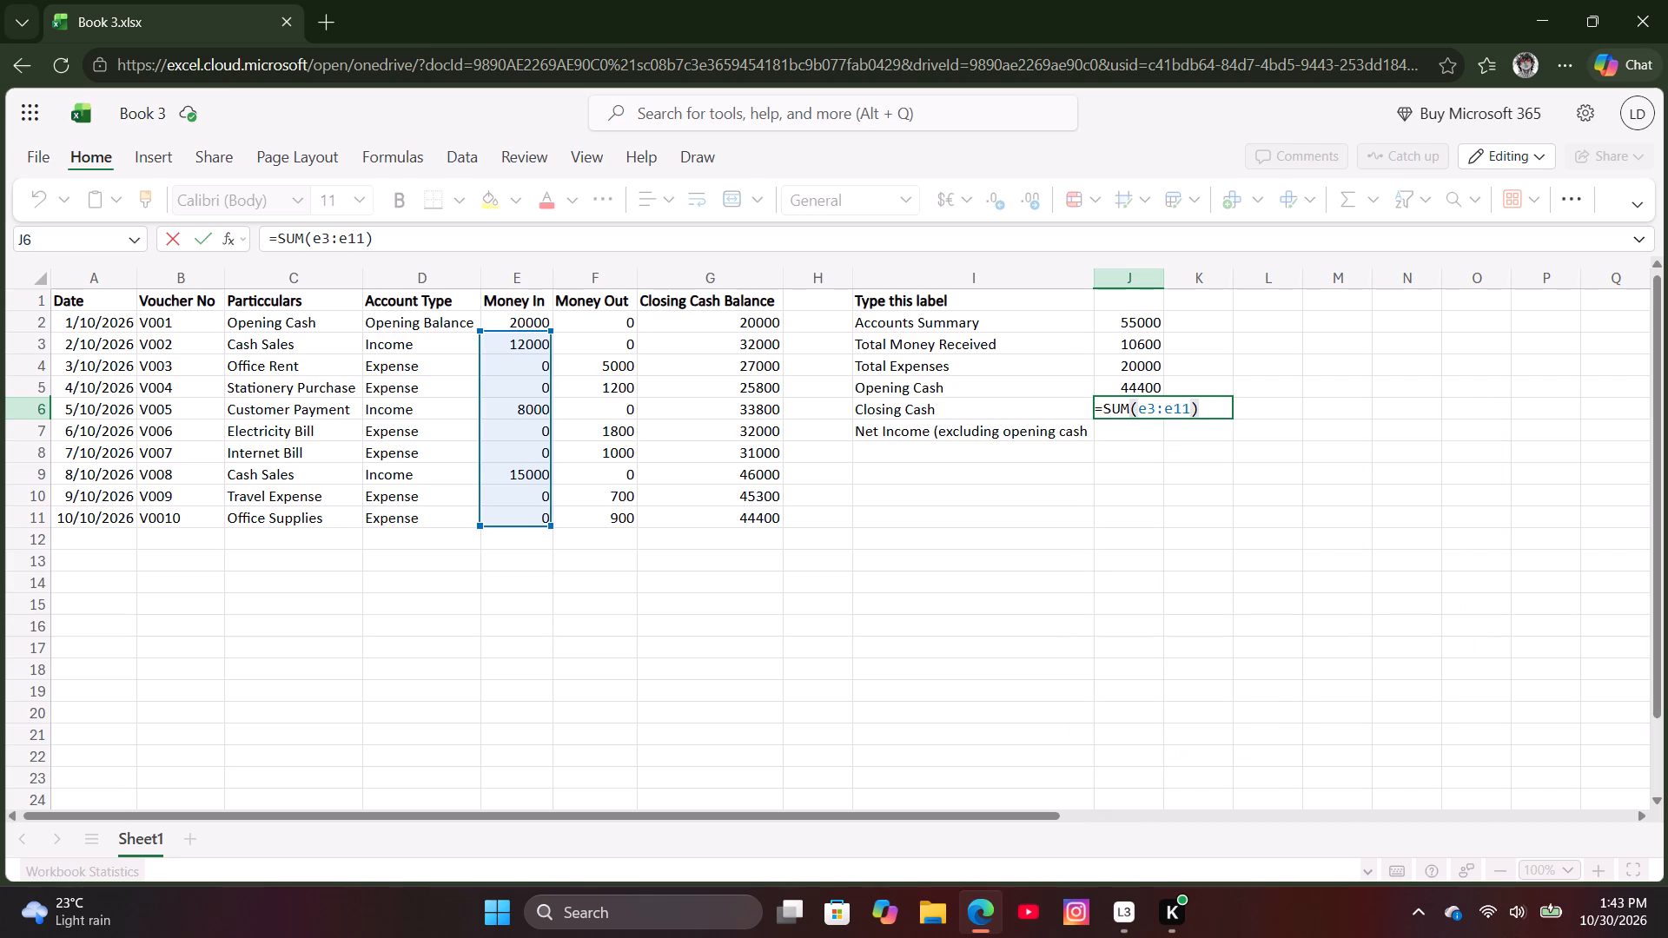
key("minus")
type("sum")
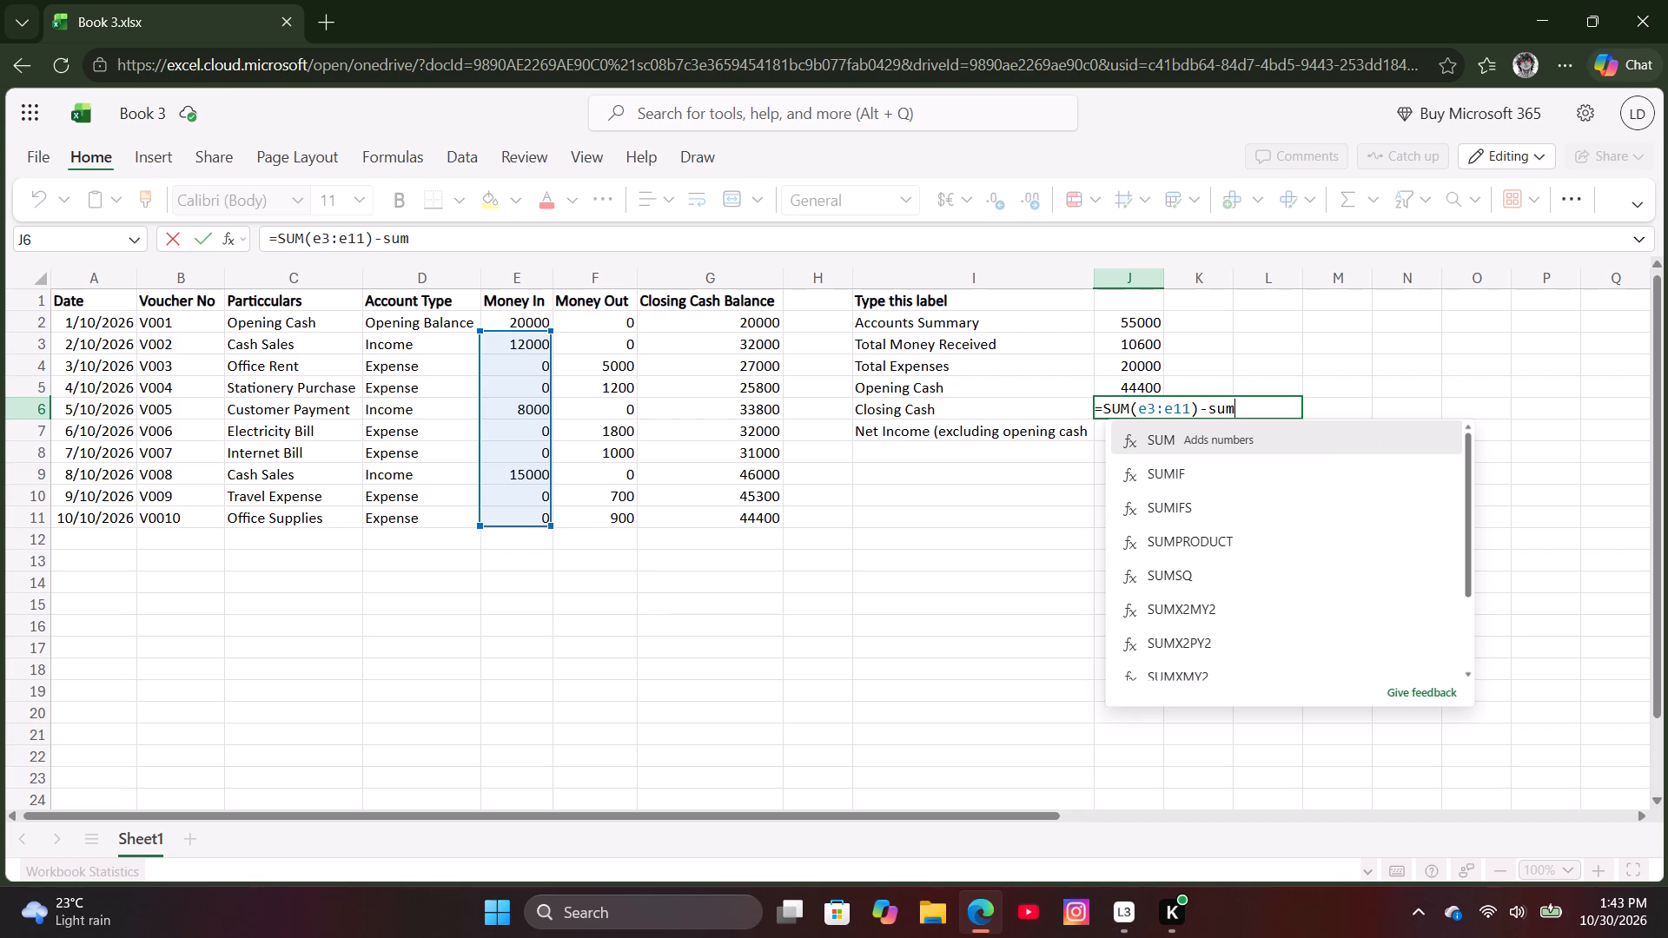
key("Return")
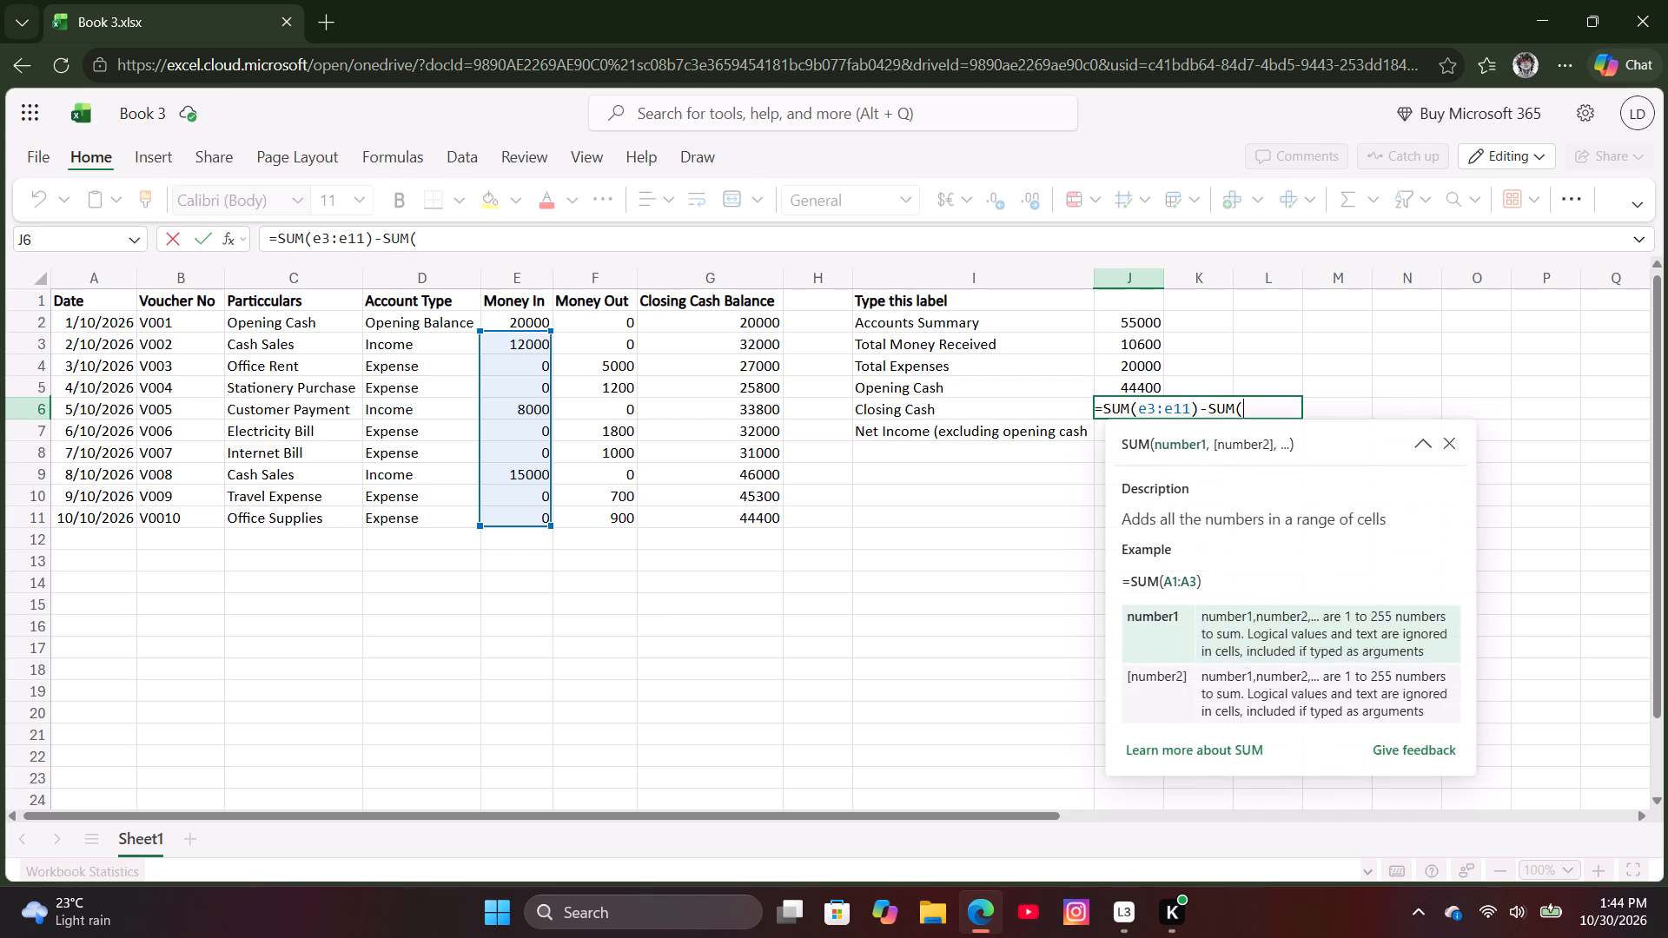
key("f")
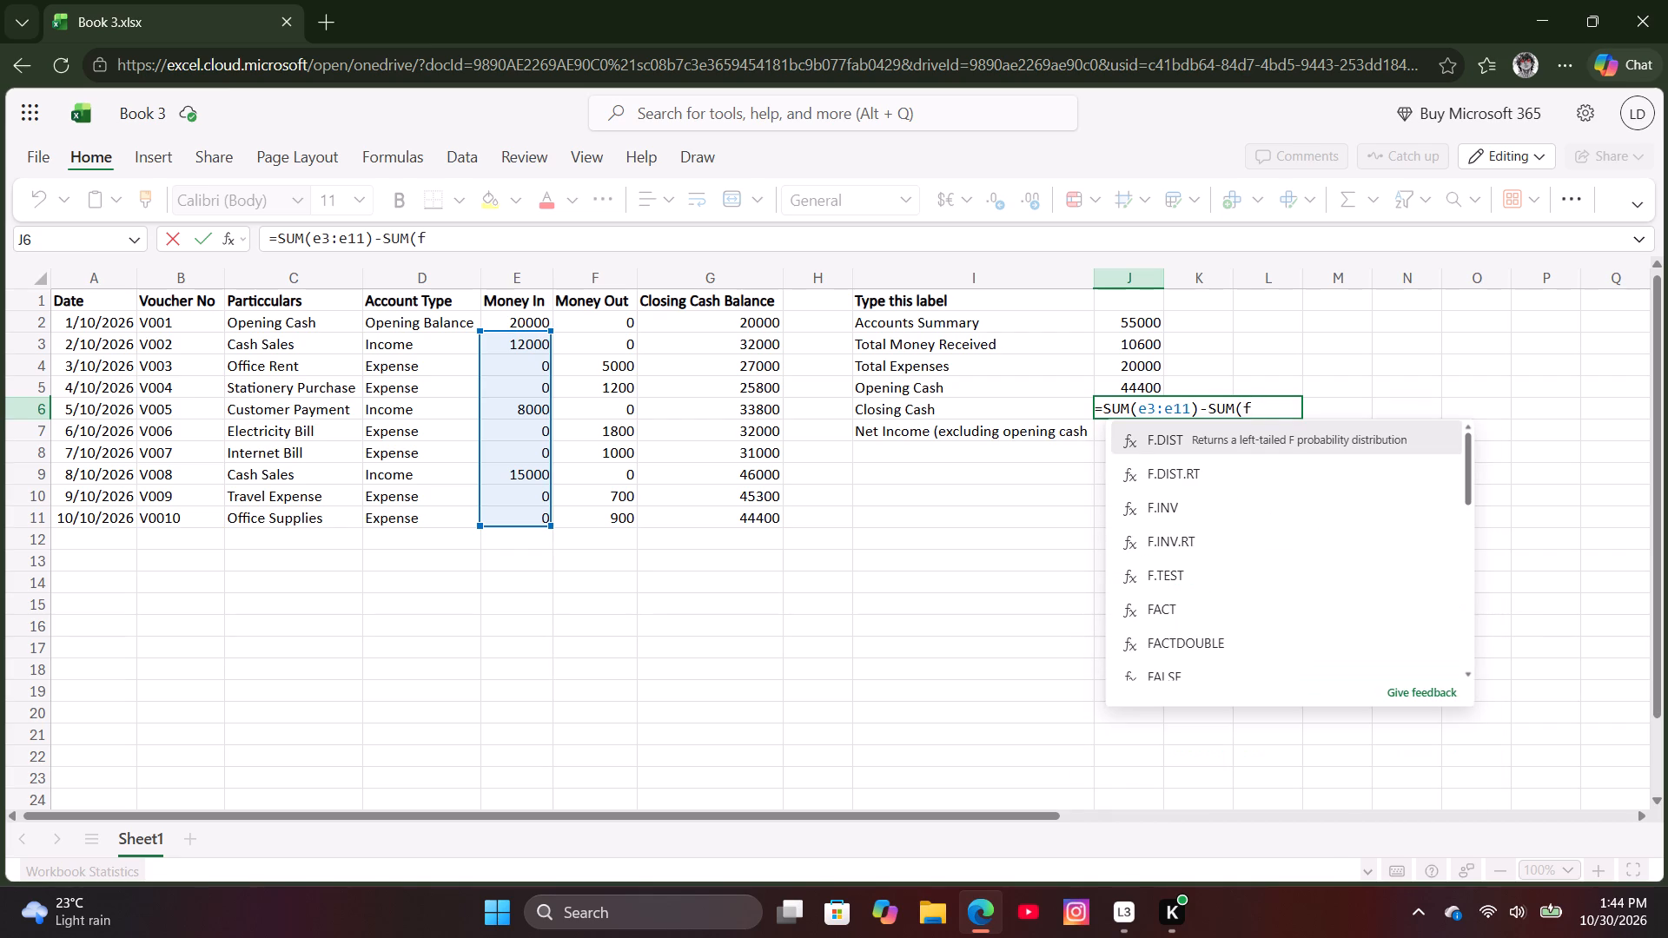
key("2")
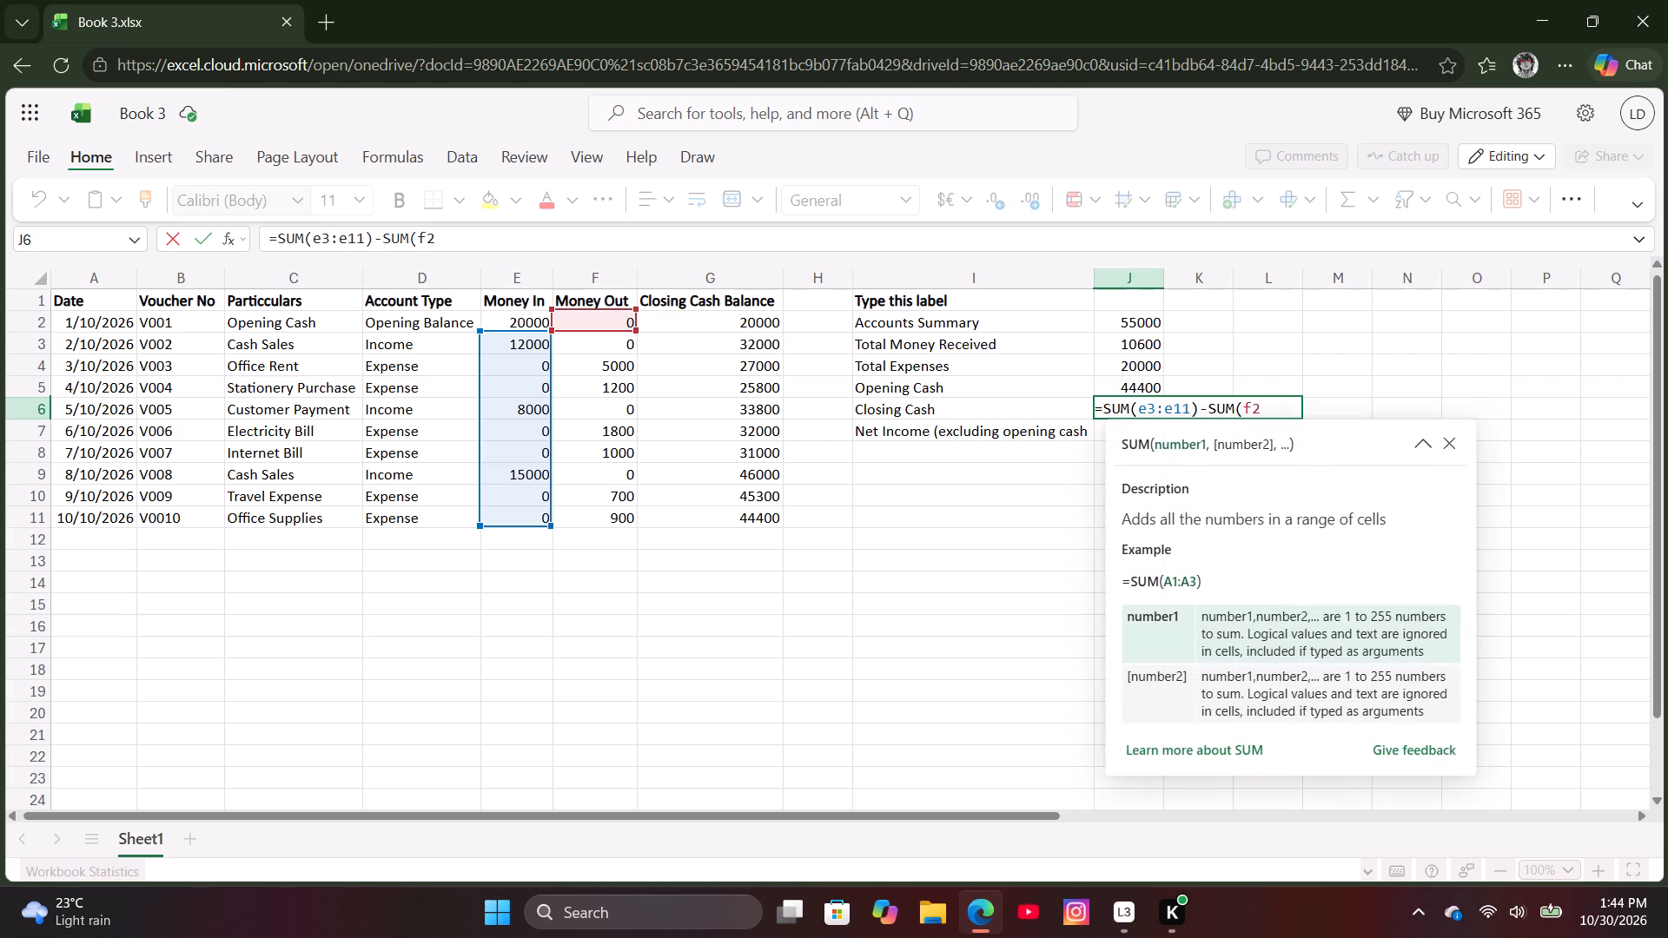
key("shift+colon")
type("f11")
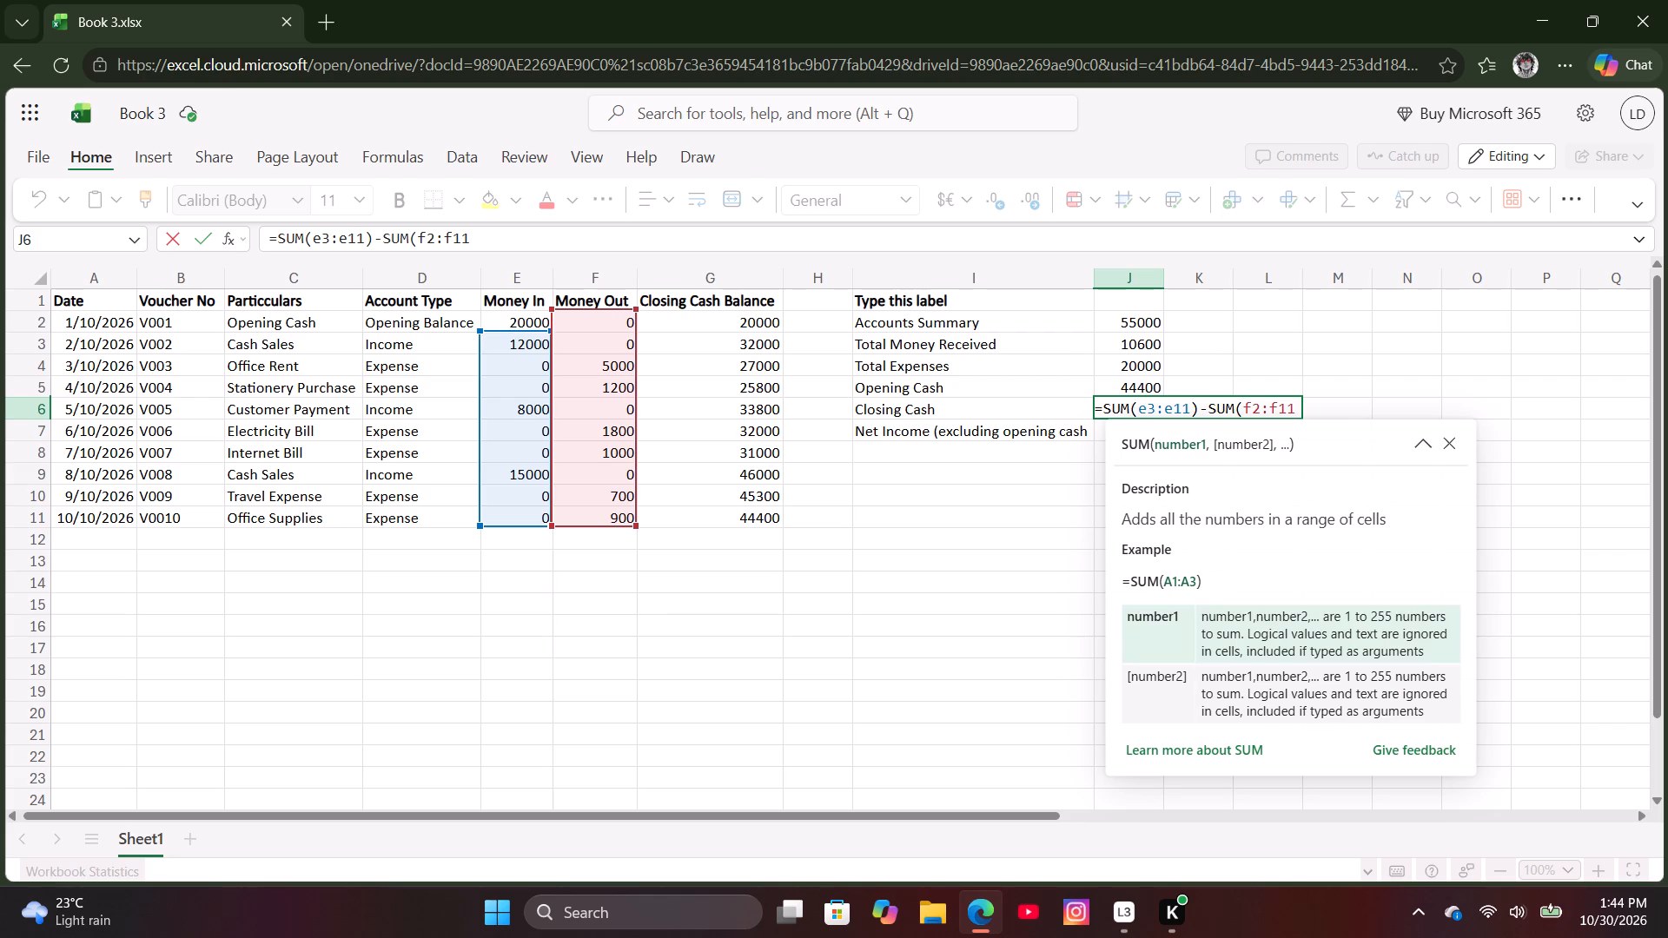
key("shift+parenright")
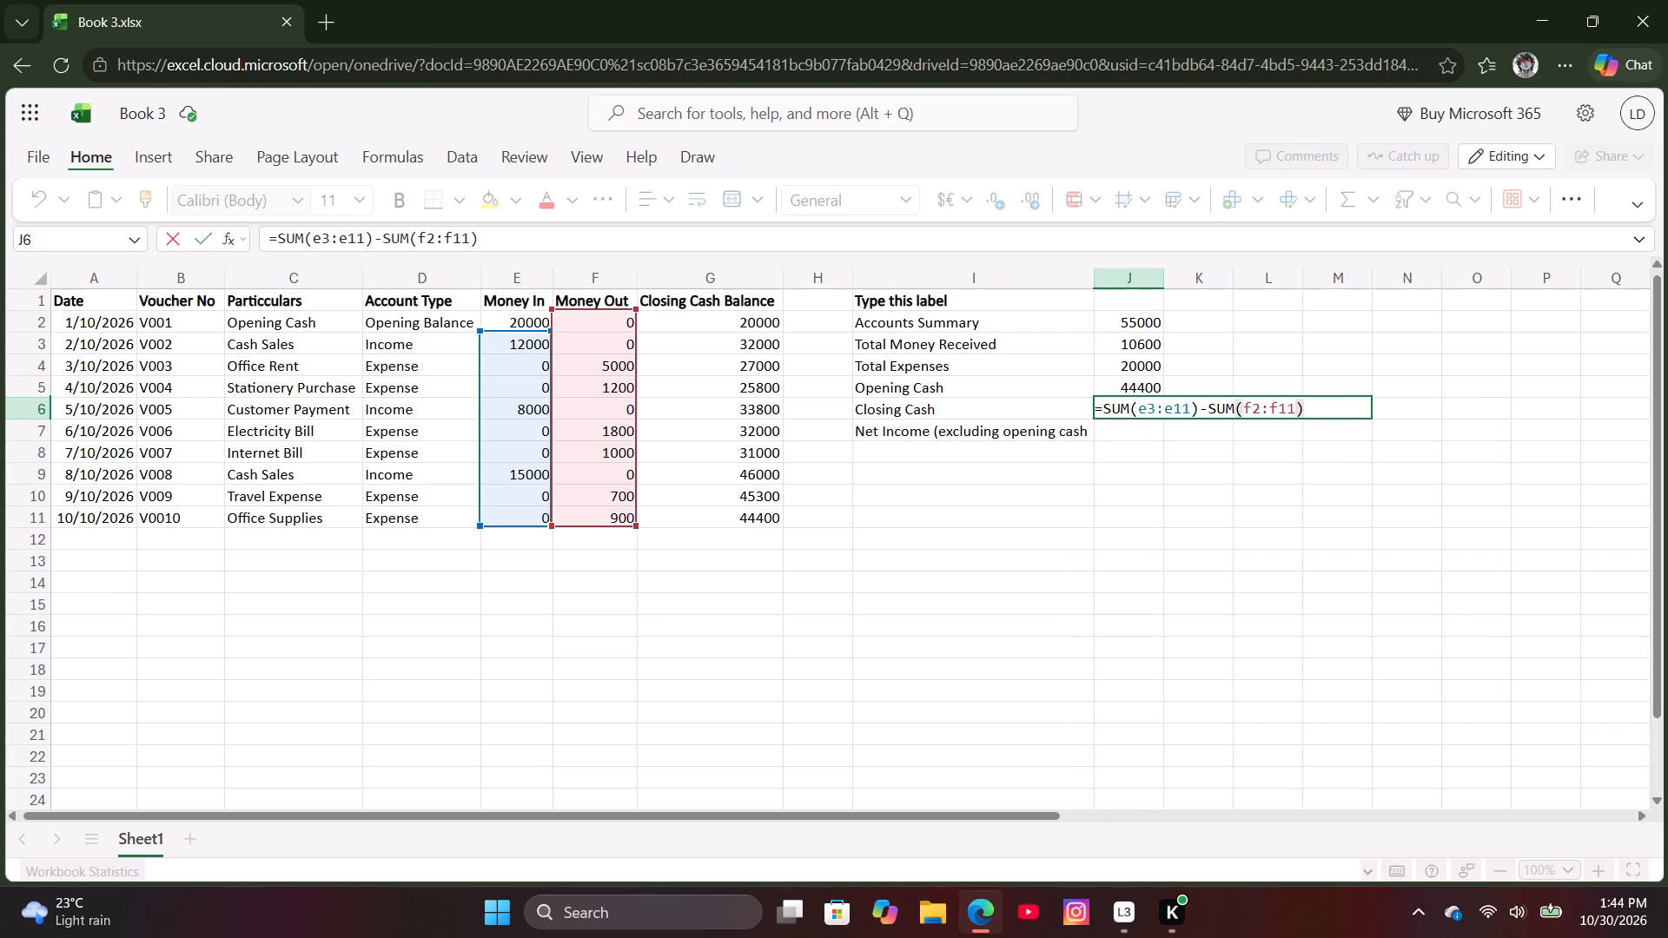
key("Return")
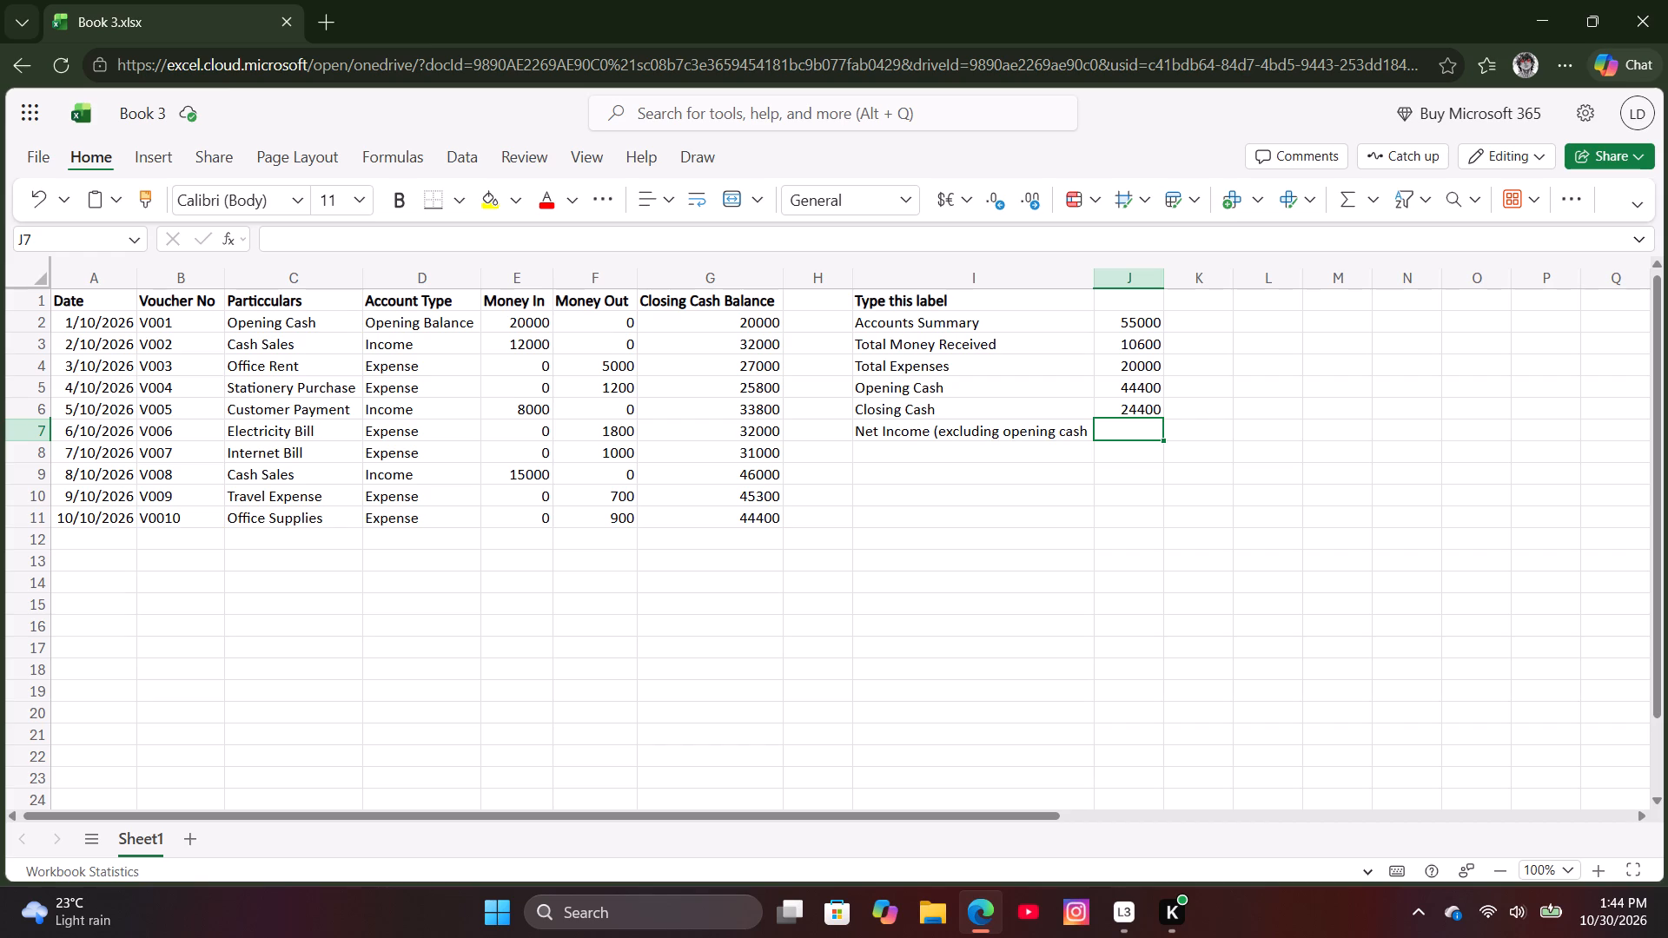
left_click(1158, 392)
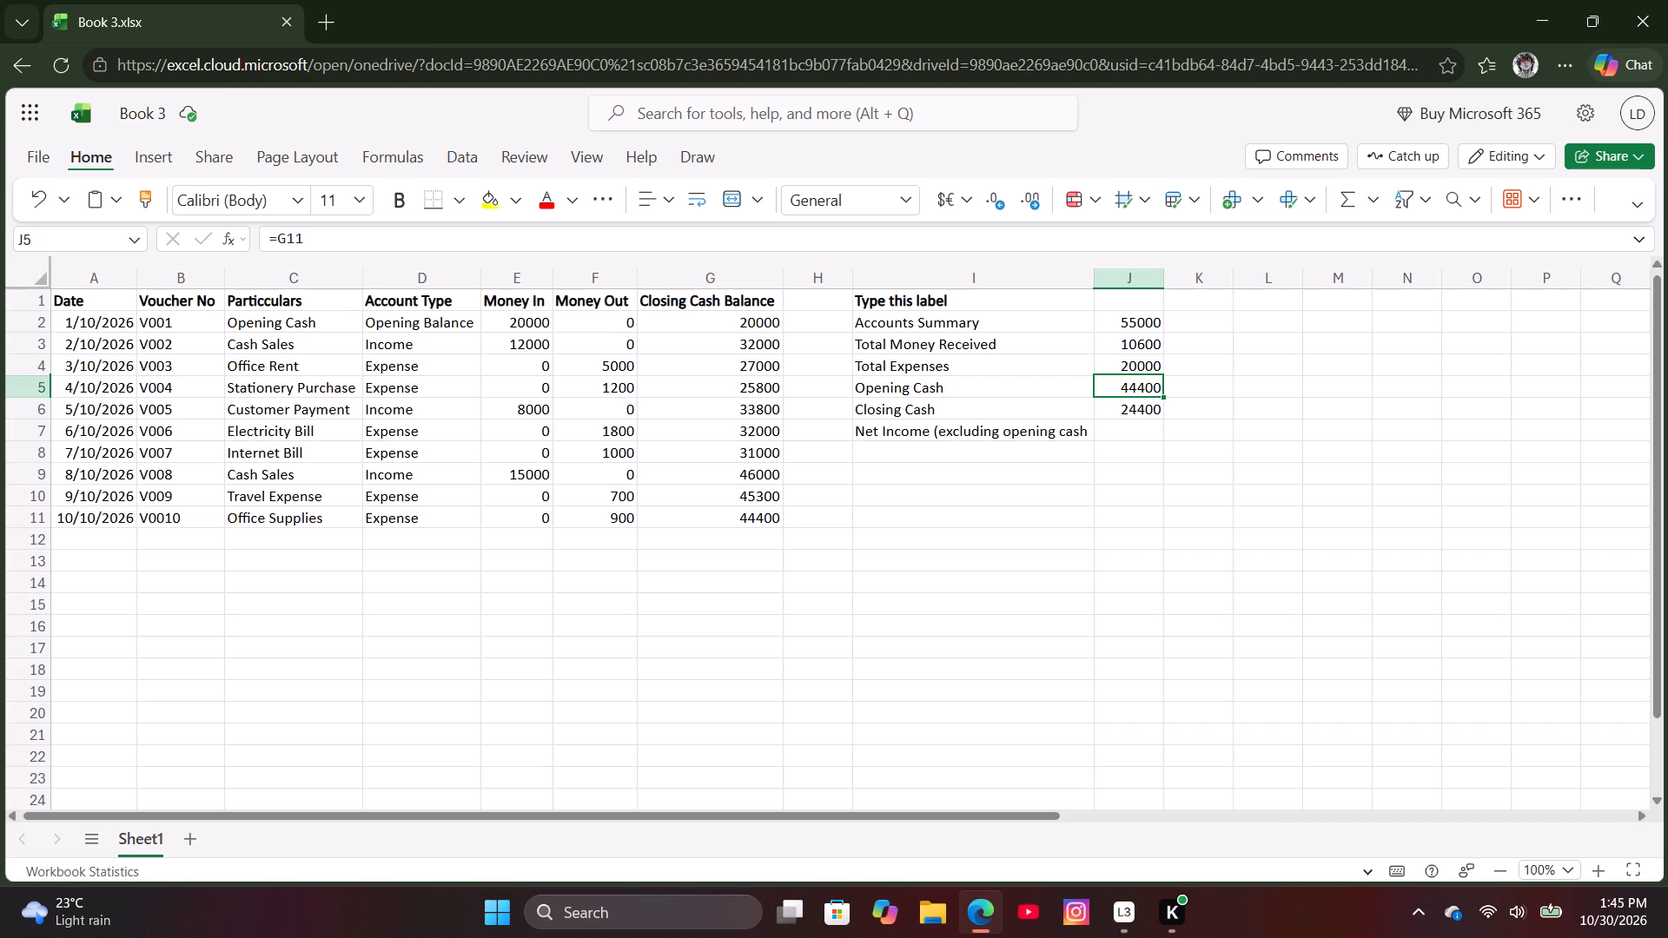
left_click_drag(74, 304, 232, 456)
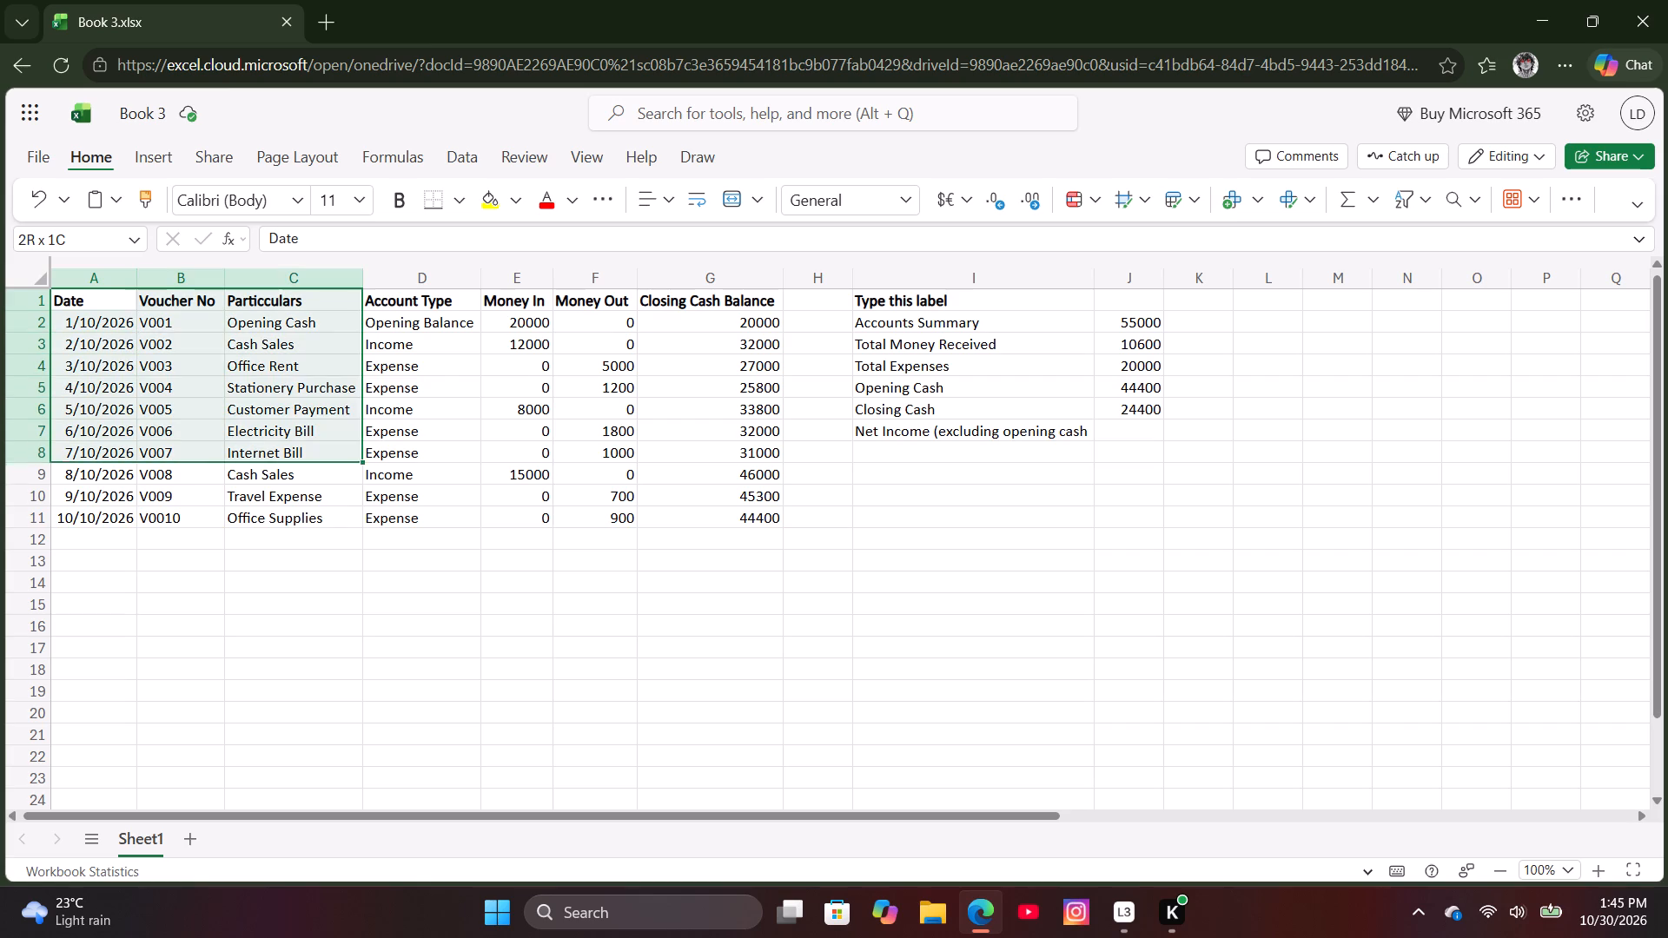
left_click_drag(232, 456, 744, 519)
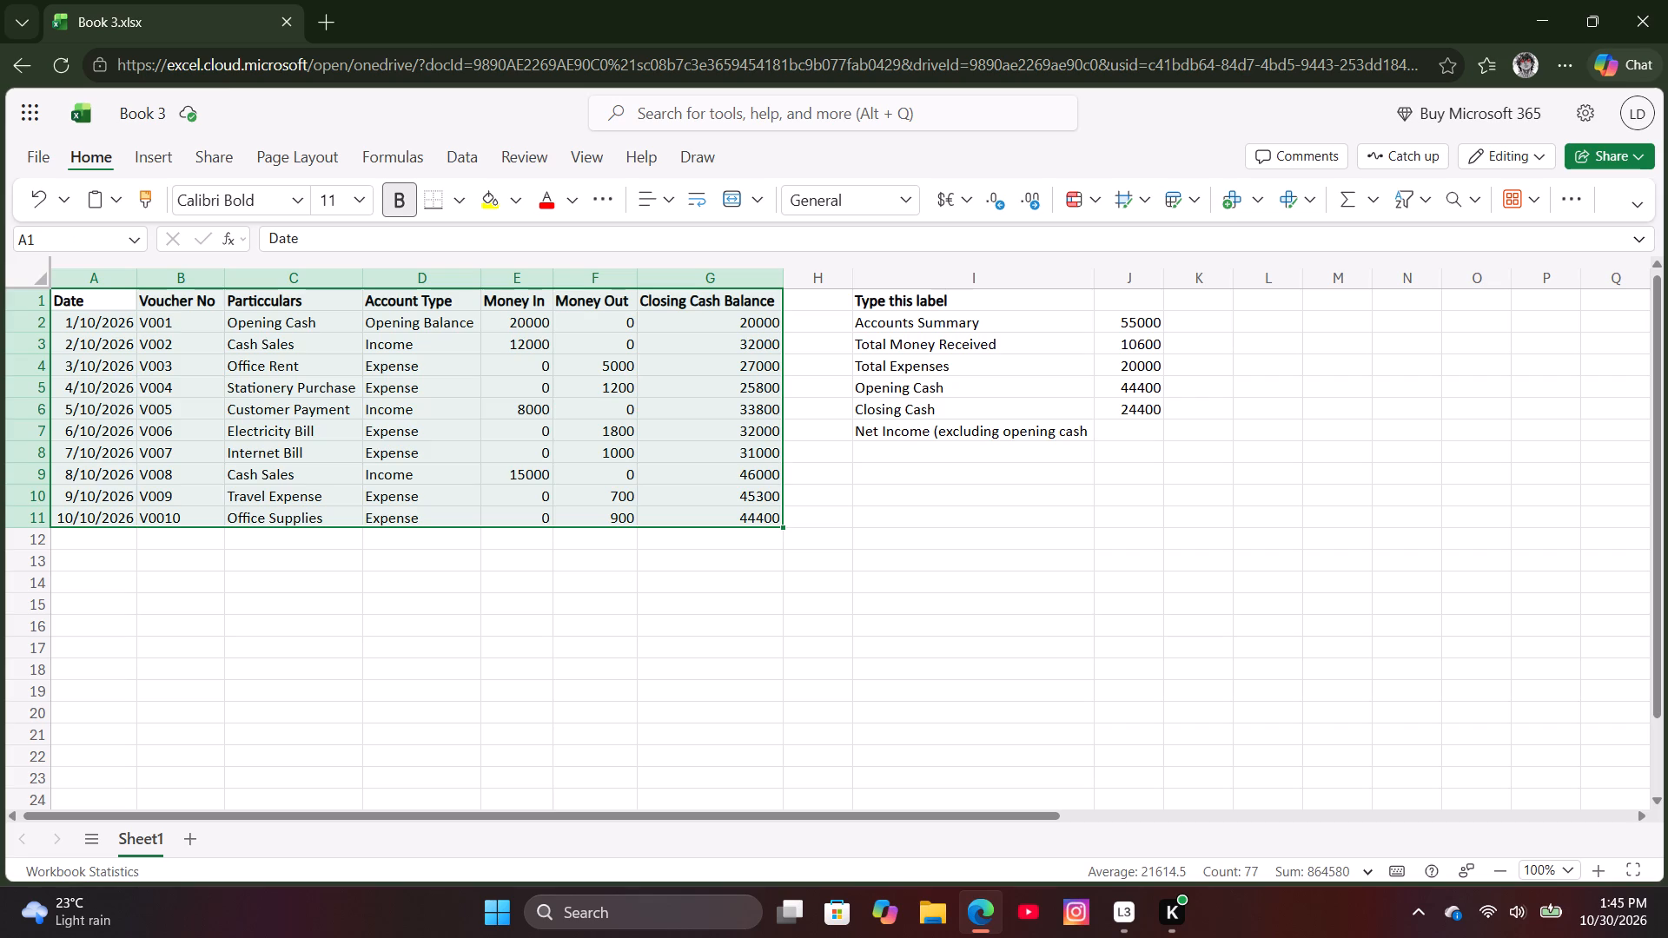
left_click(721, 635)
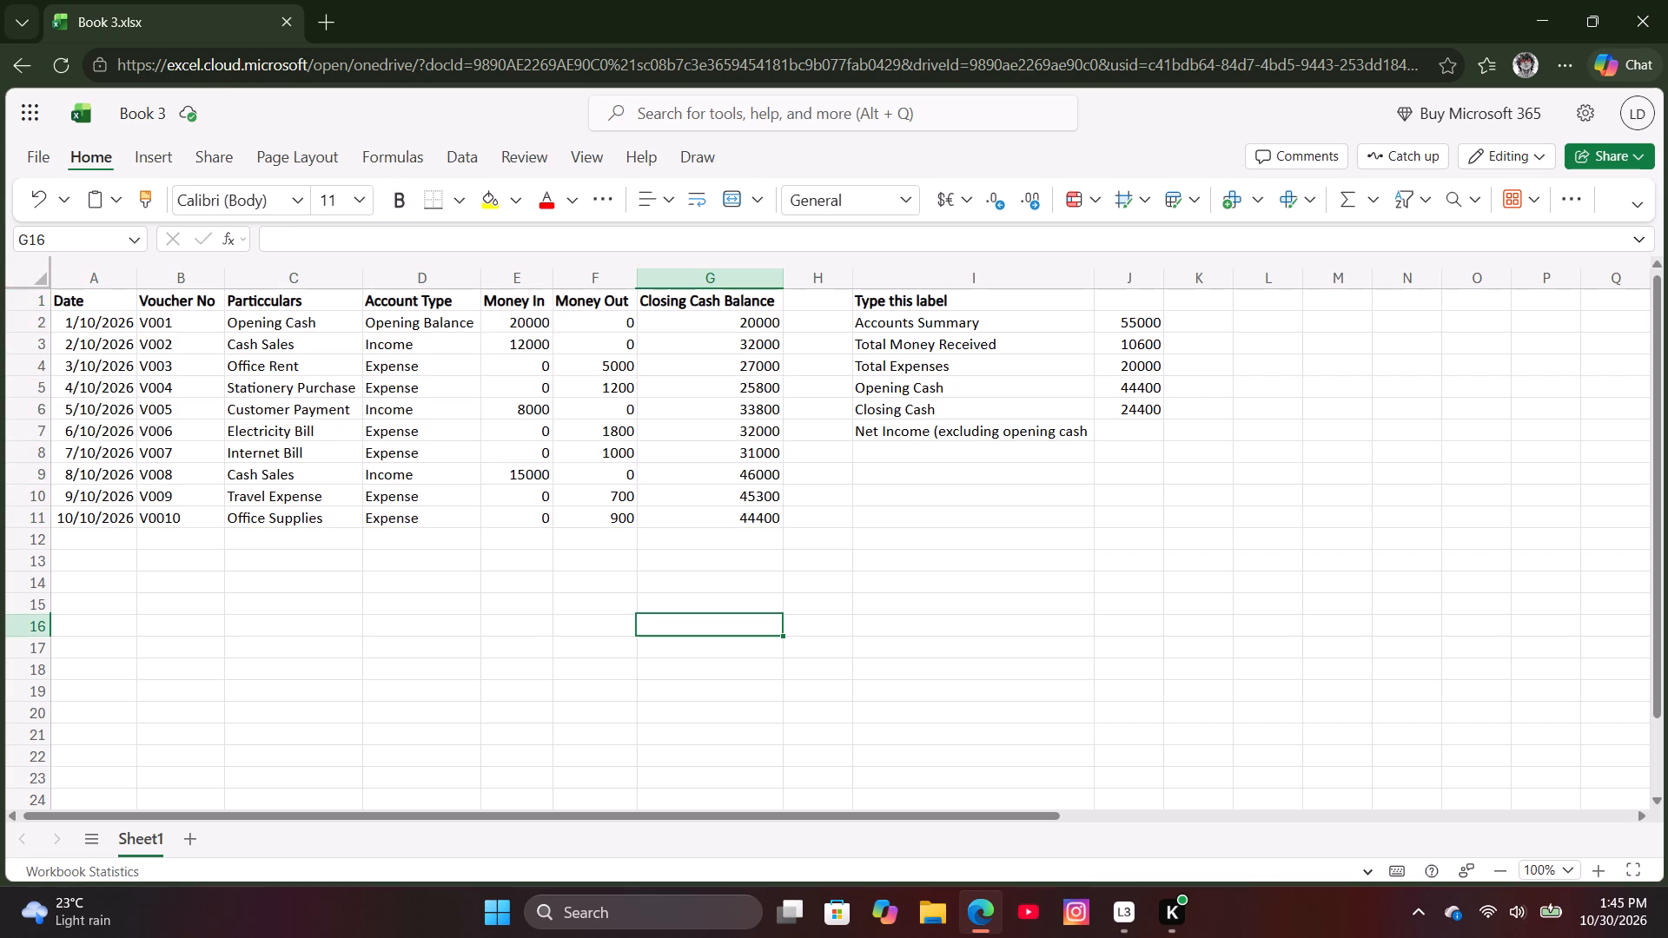
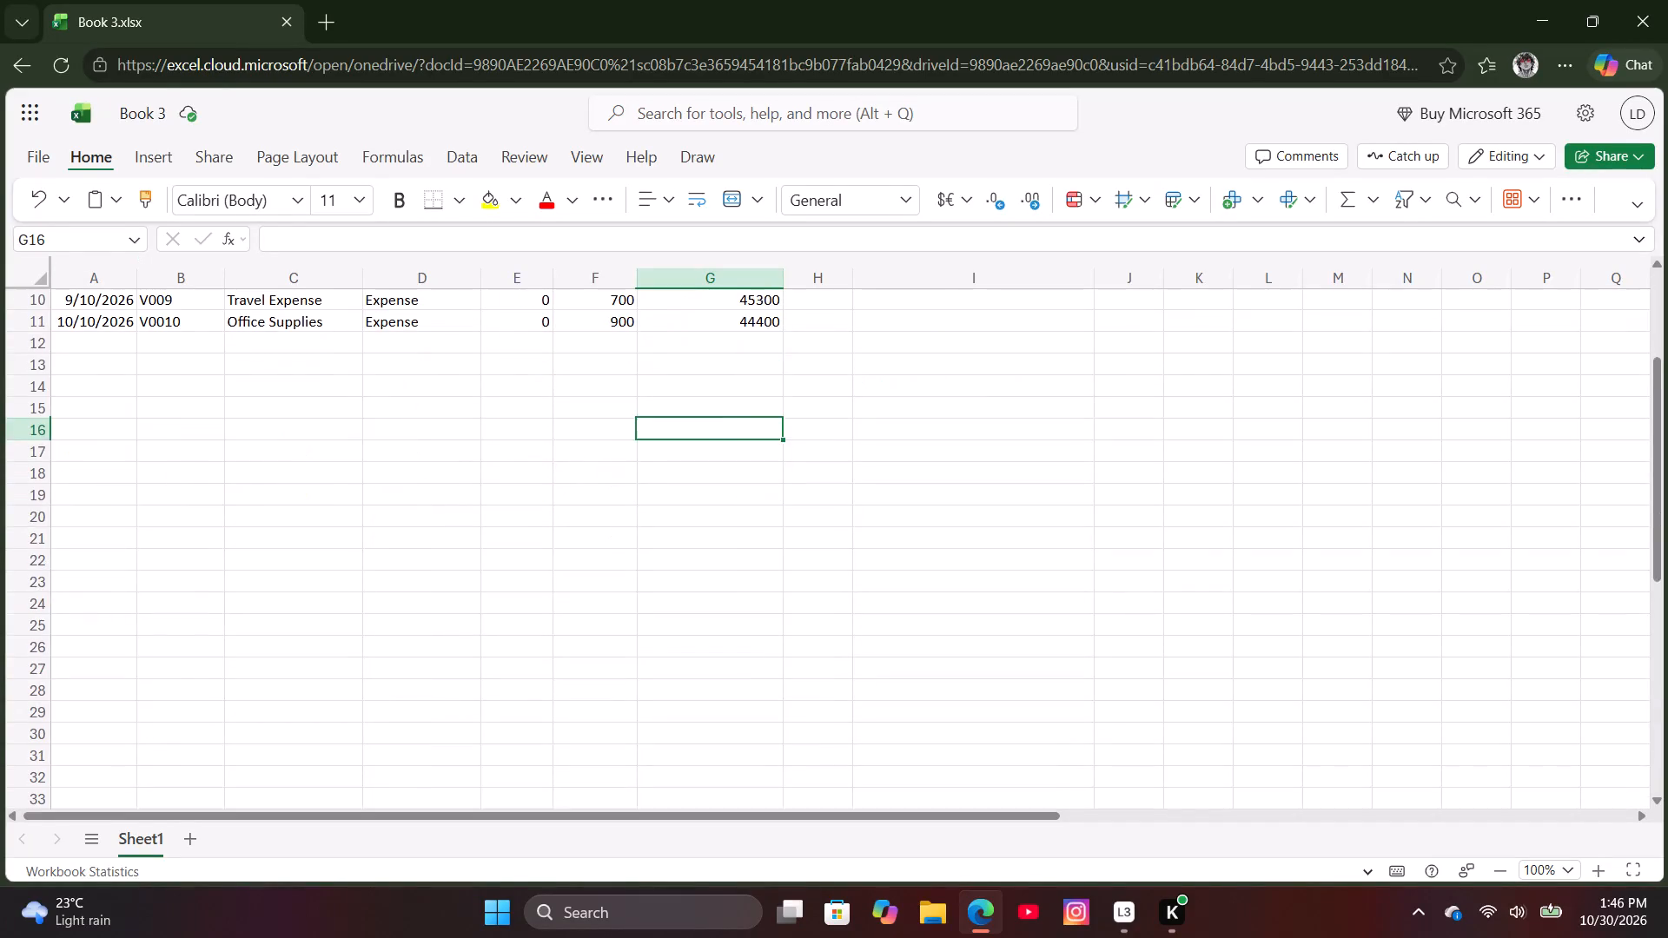
Add column filters to the voucher ledger's header row across A1:G11.
scroll(514, 431, "up", 3)
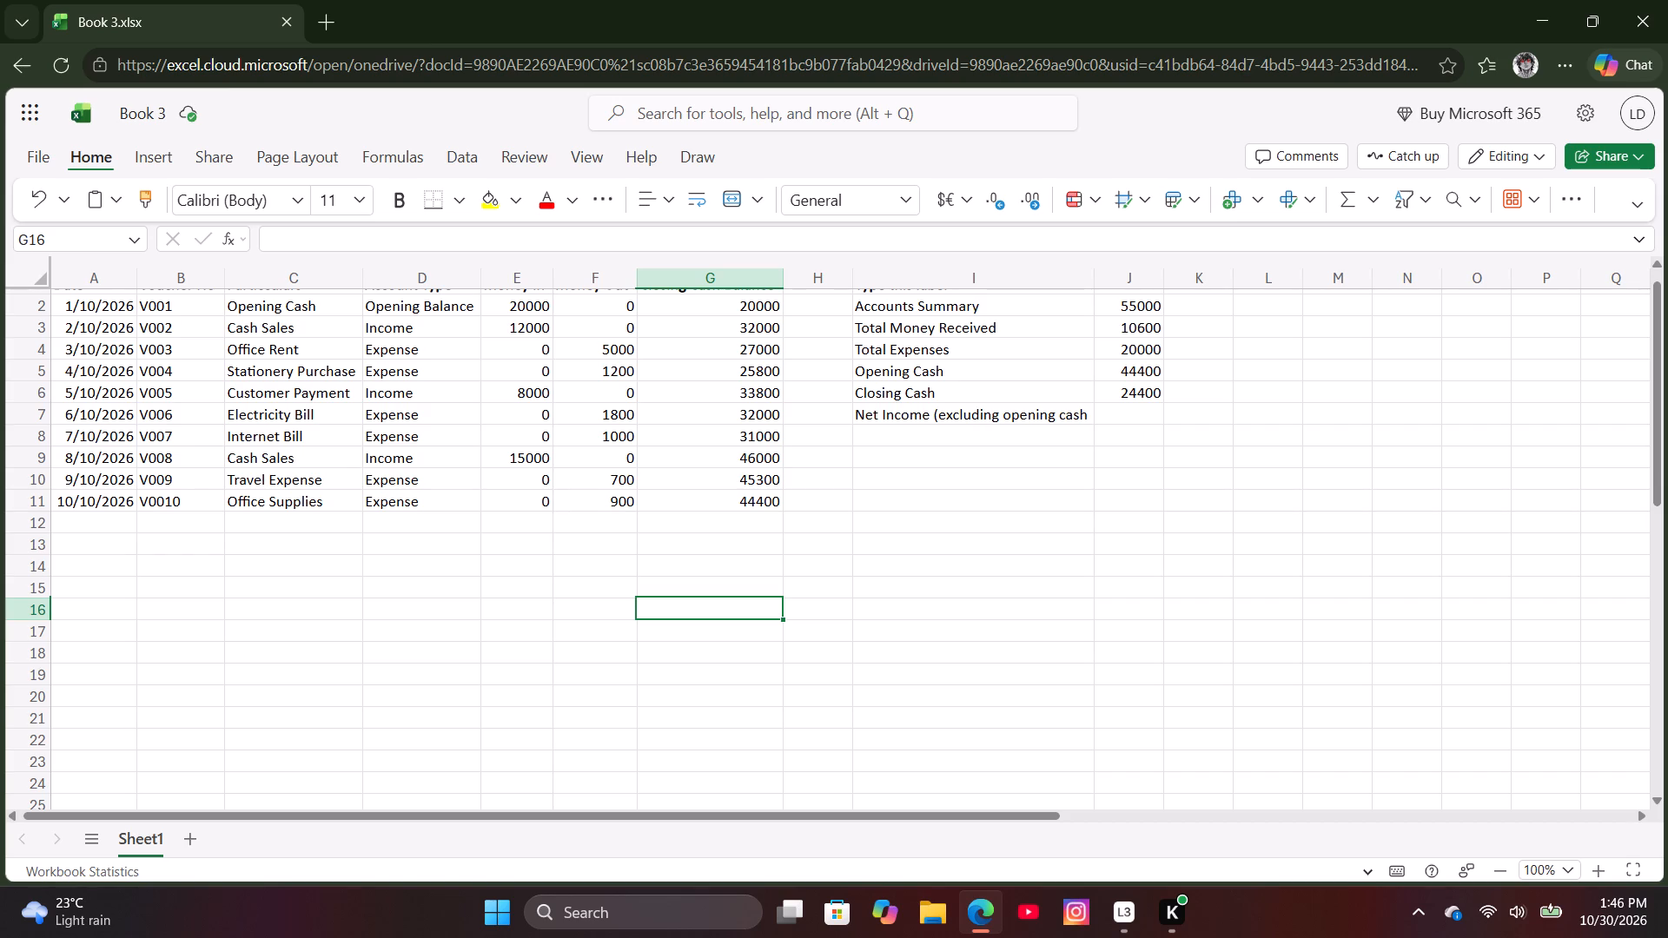
left_click_drag(79, 301, 682, 516)
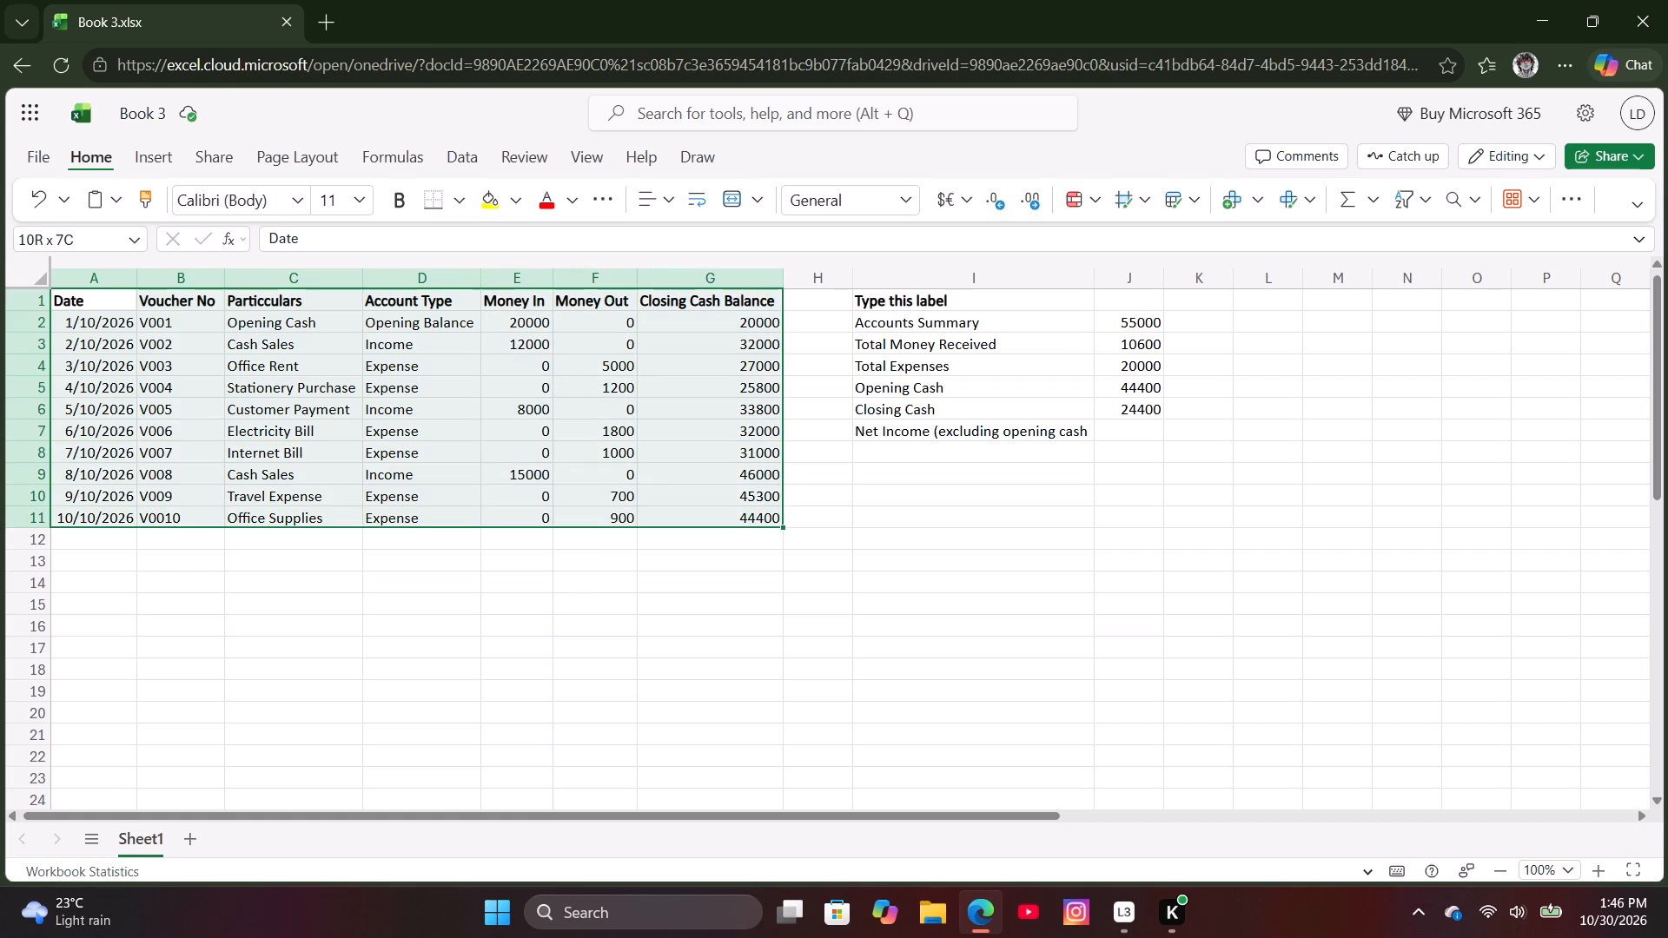
left_click_drag(682, 516, 686, 519)
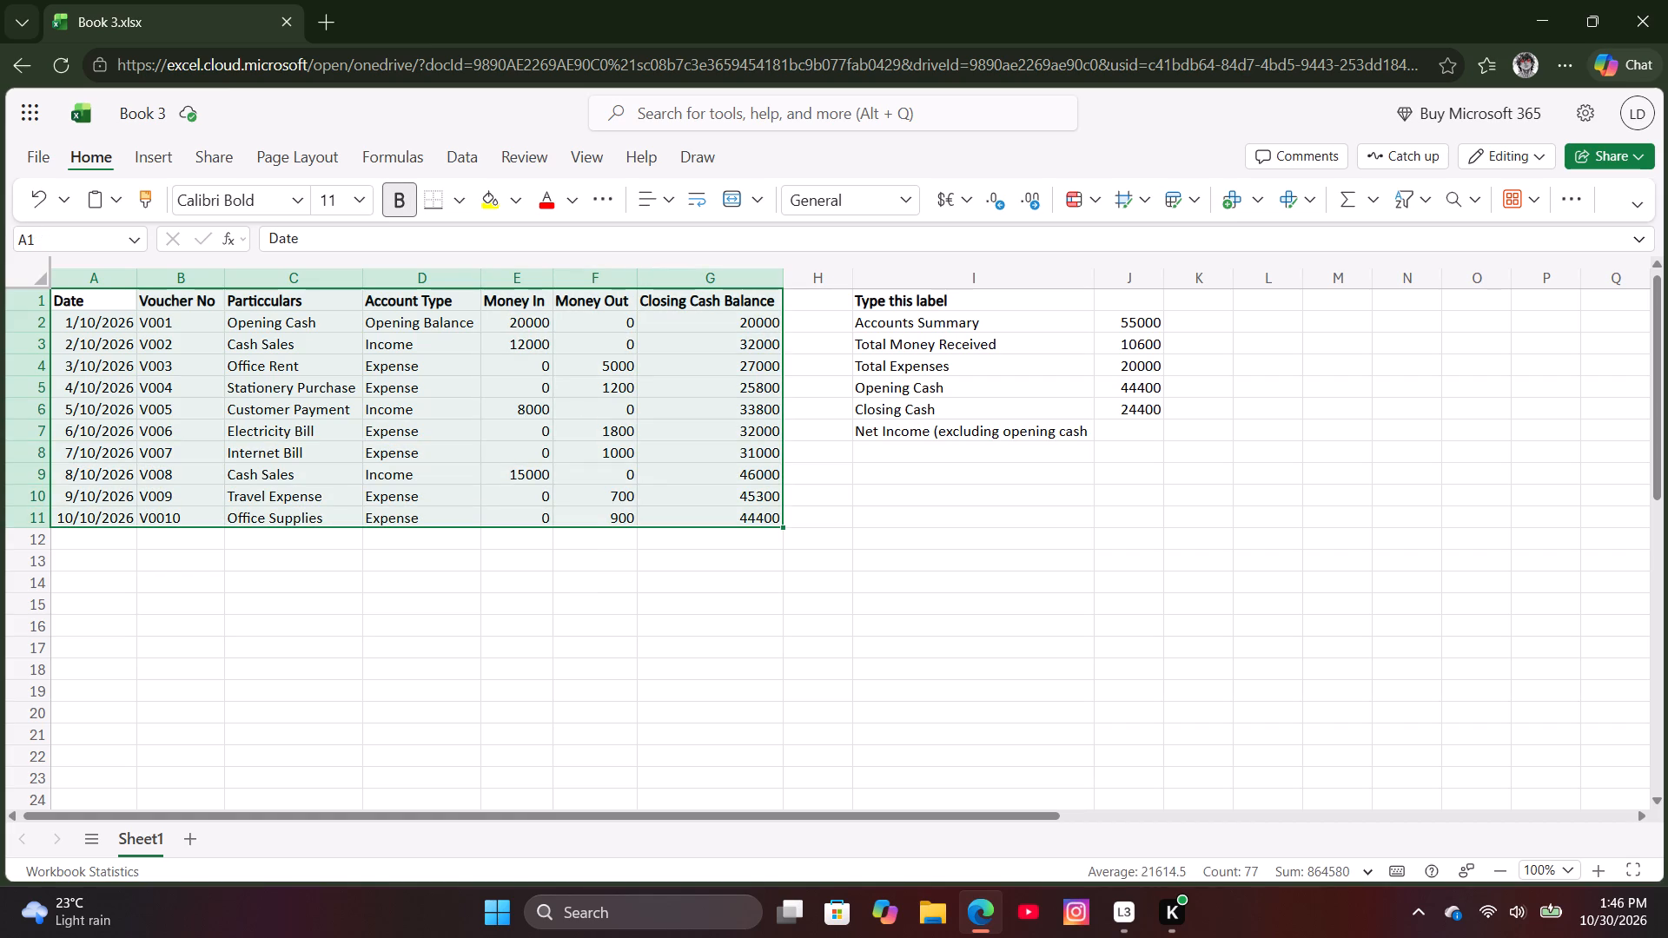
key("ctrl+shift+l")
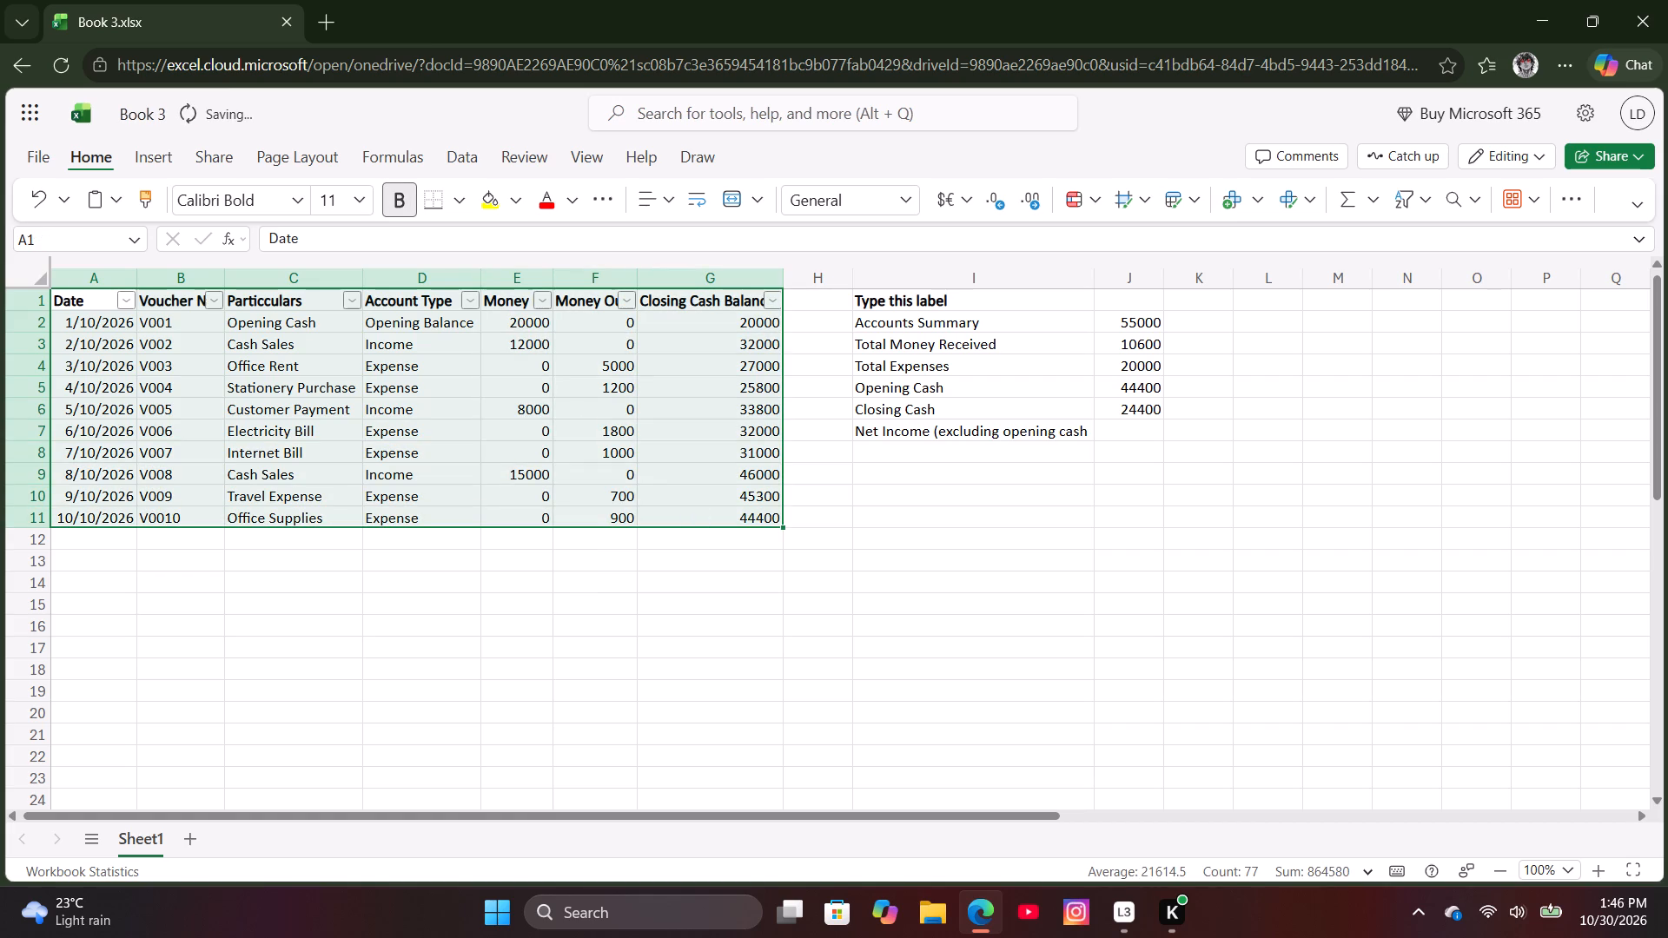
left_click(600, 628)
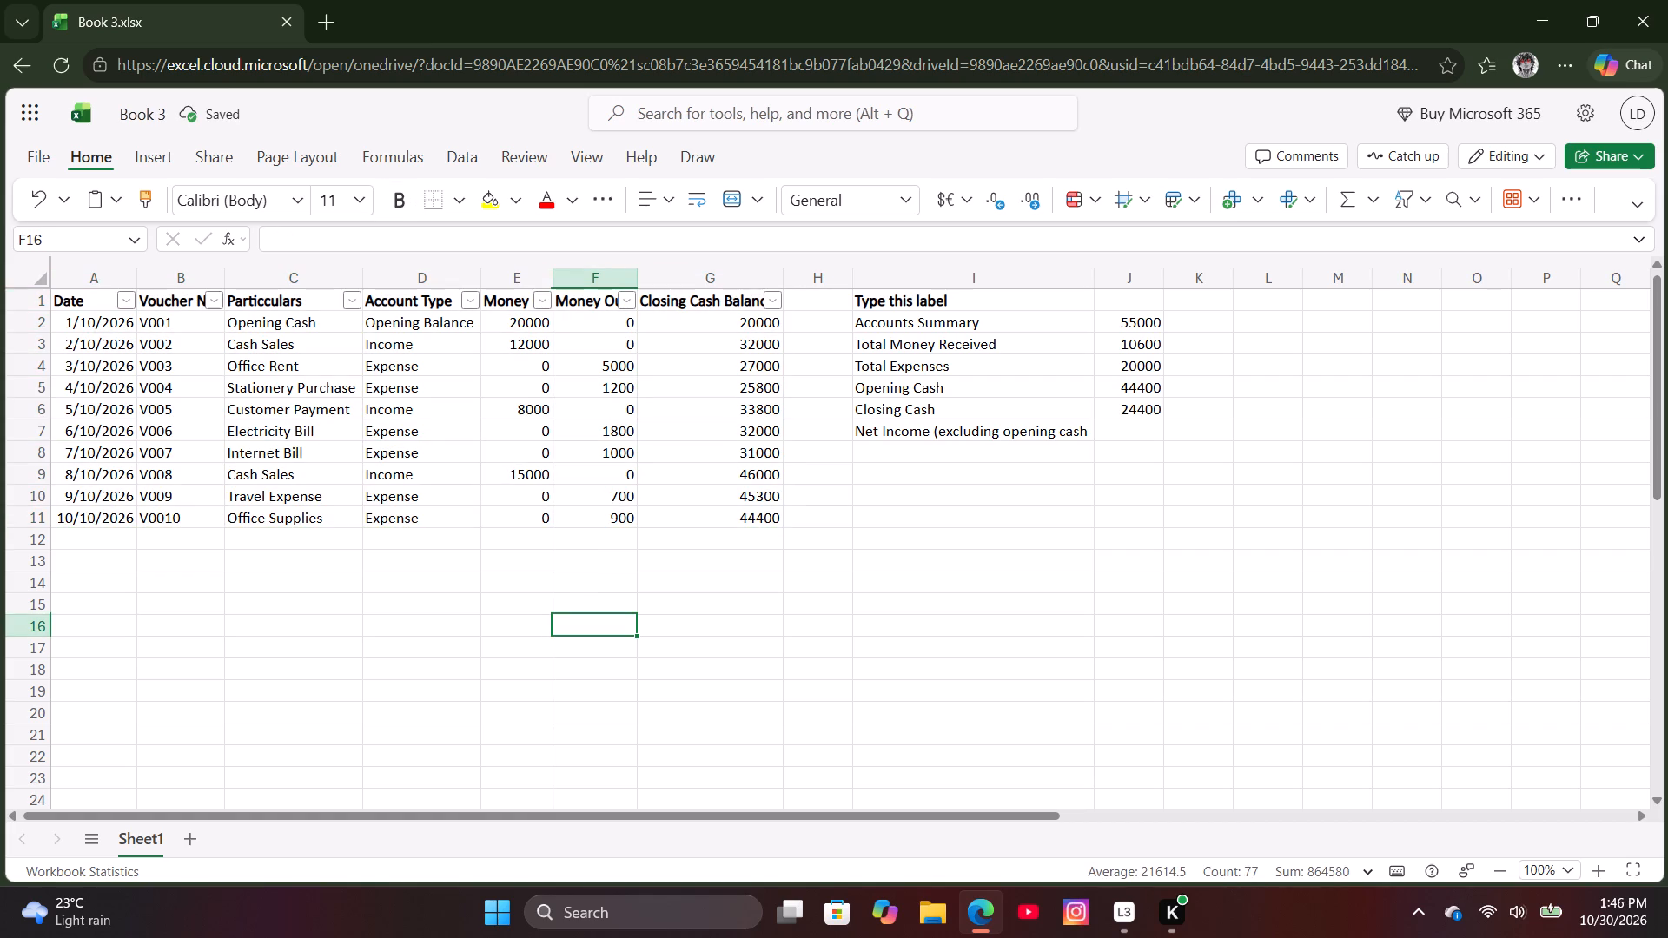
Examine the filter options of the Date, Voucher No, Particculars and Closing Cash Balance columns.
left_click(129, 302)
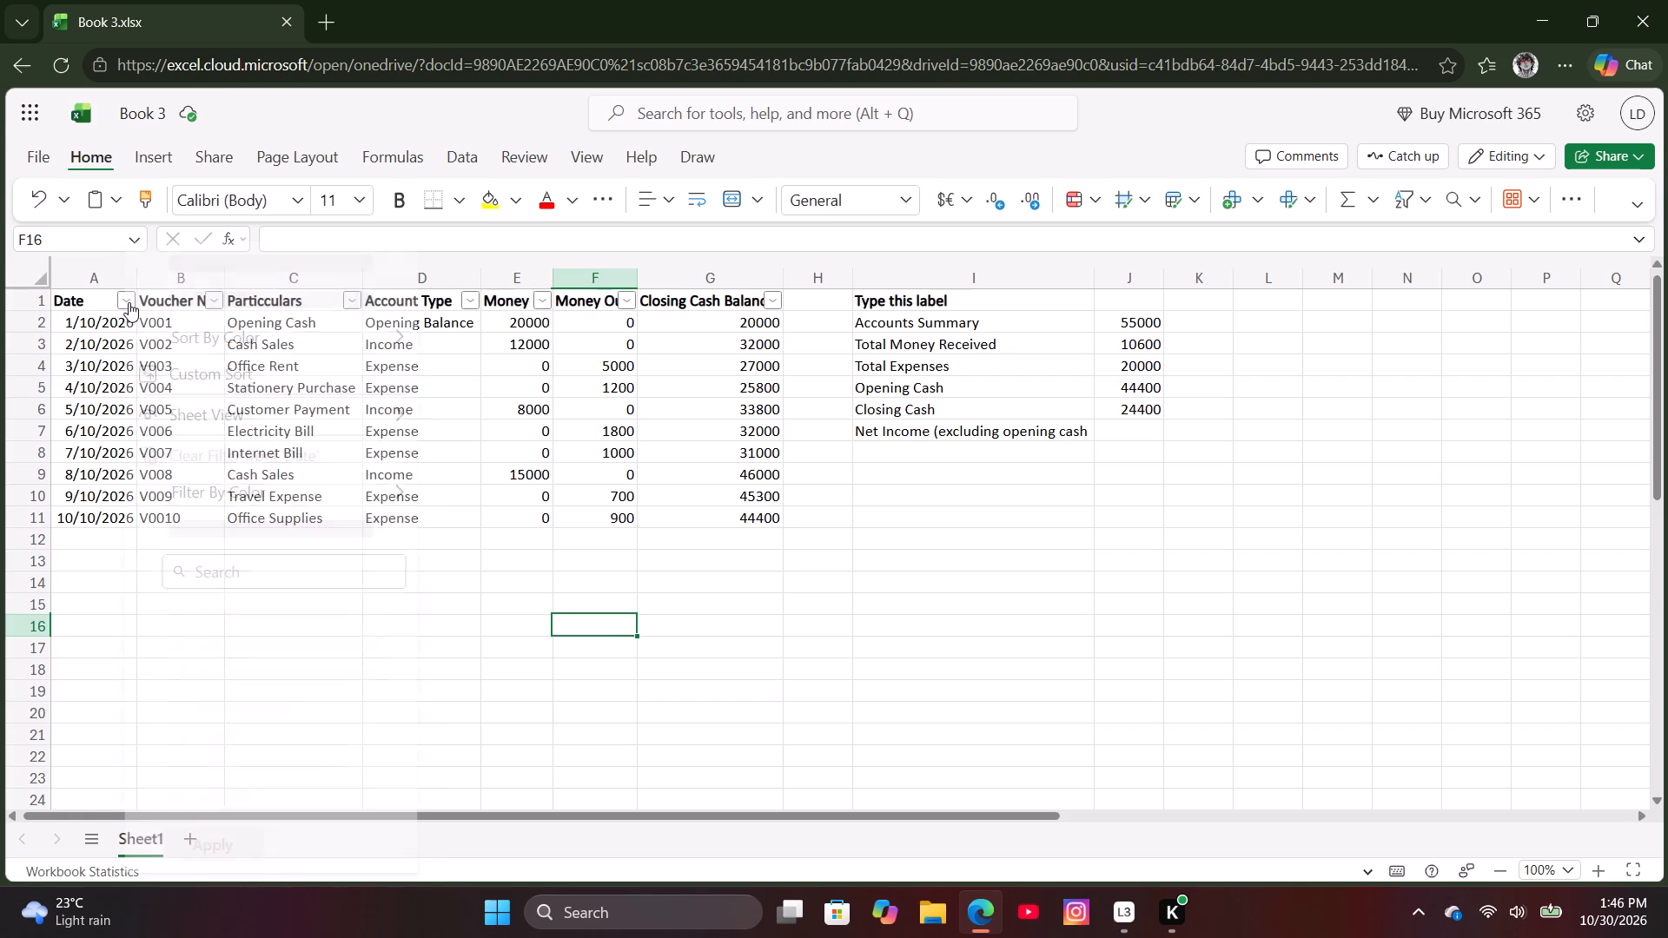
left_click(129, 302)
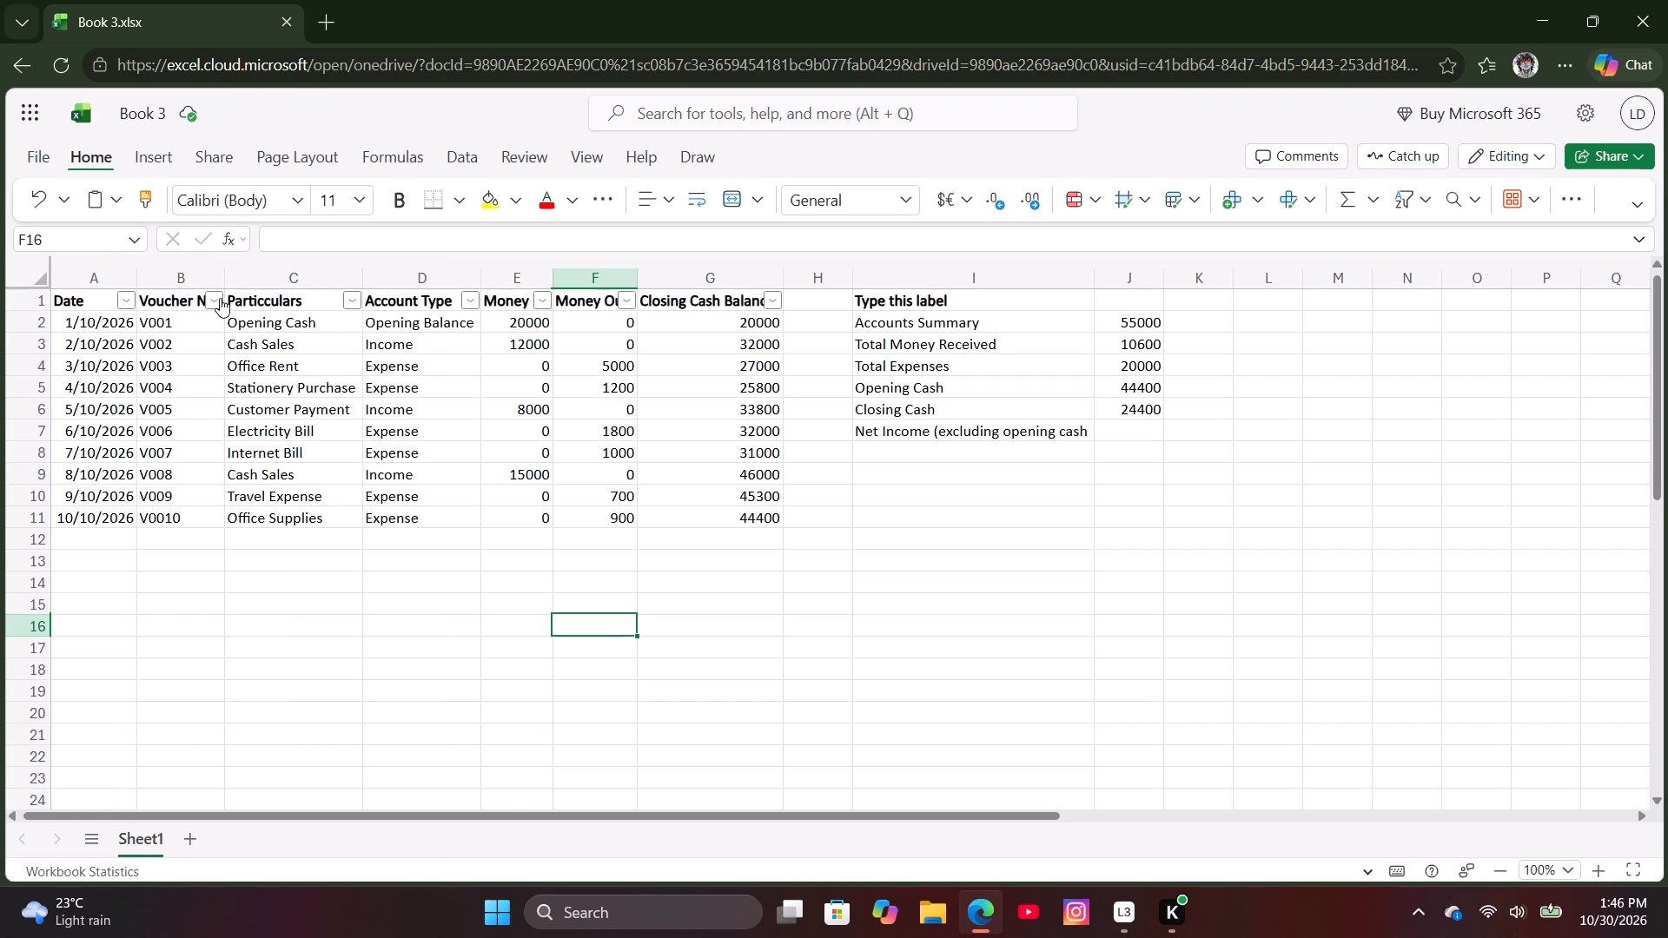
left_click(220, 298)
left_click(216, 301)
left_click(350, 311)
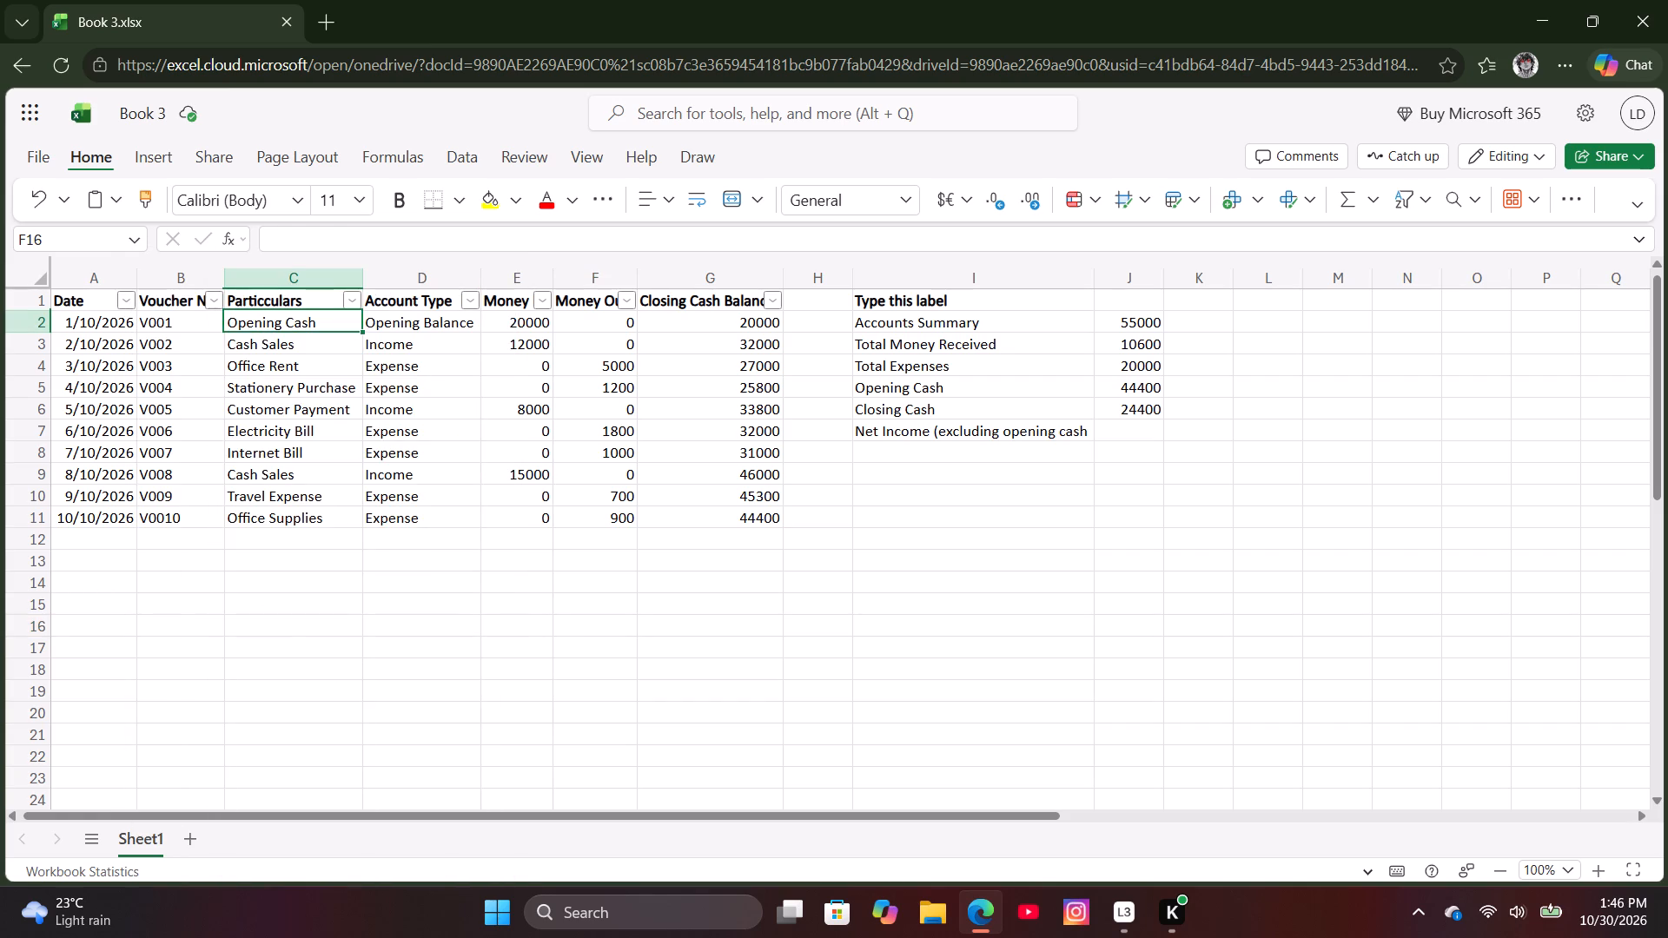
left_click(350, 311)
left_click(355, 307)
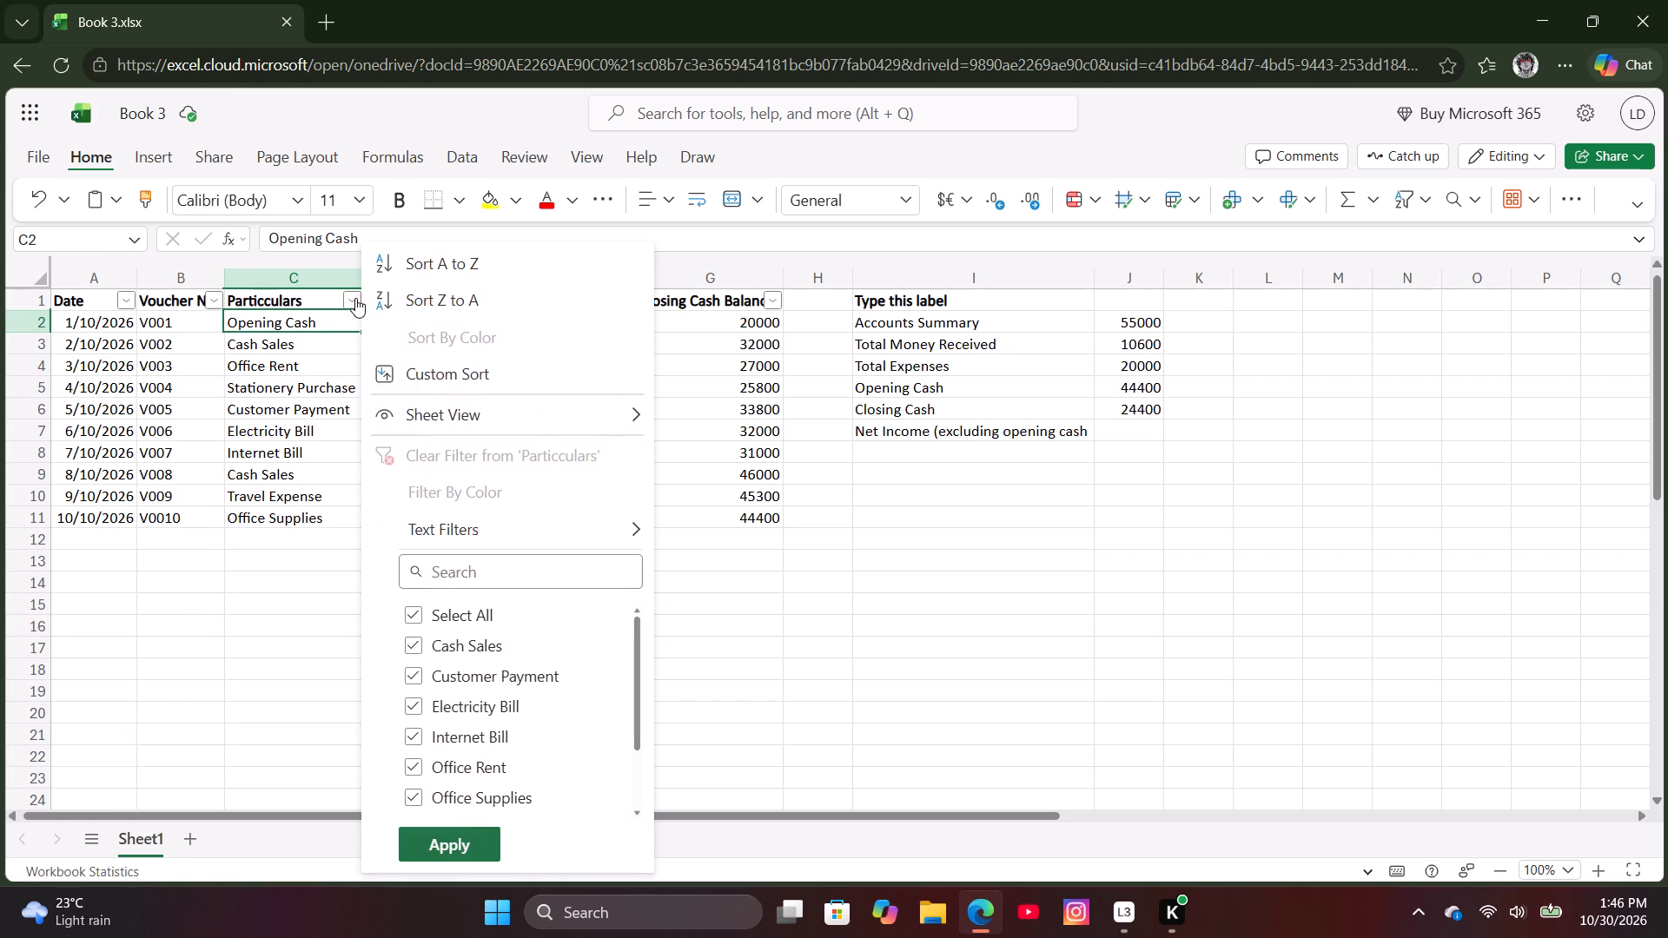
left_click(355, 298)
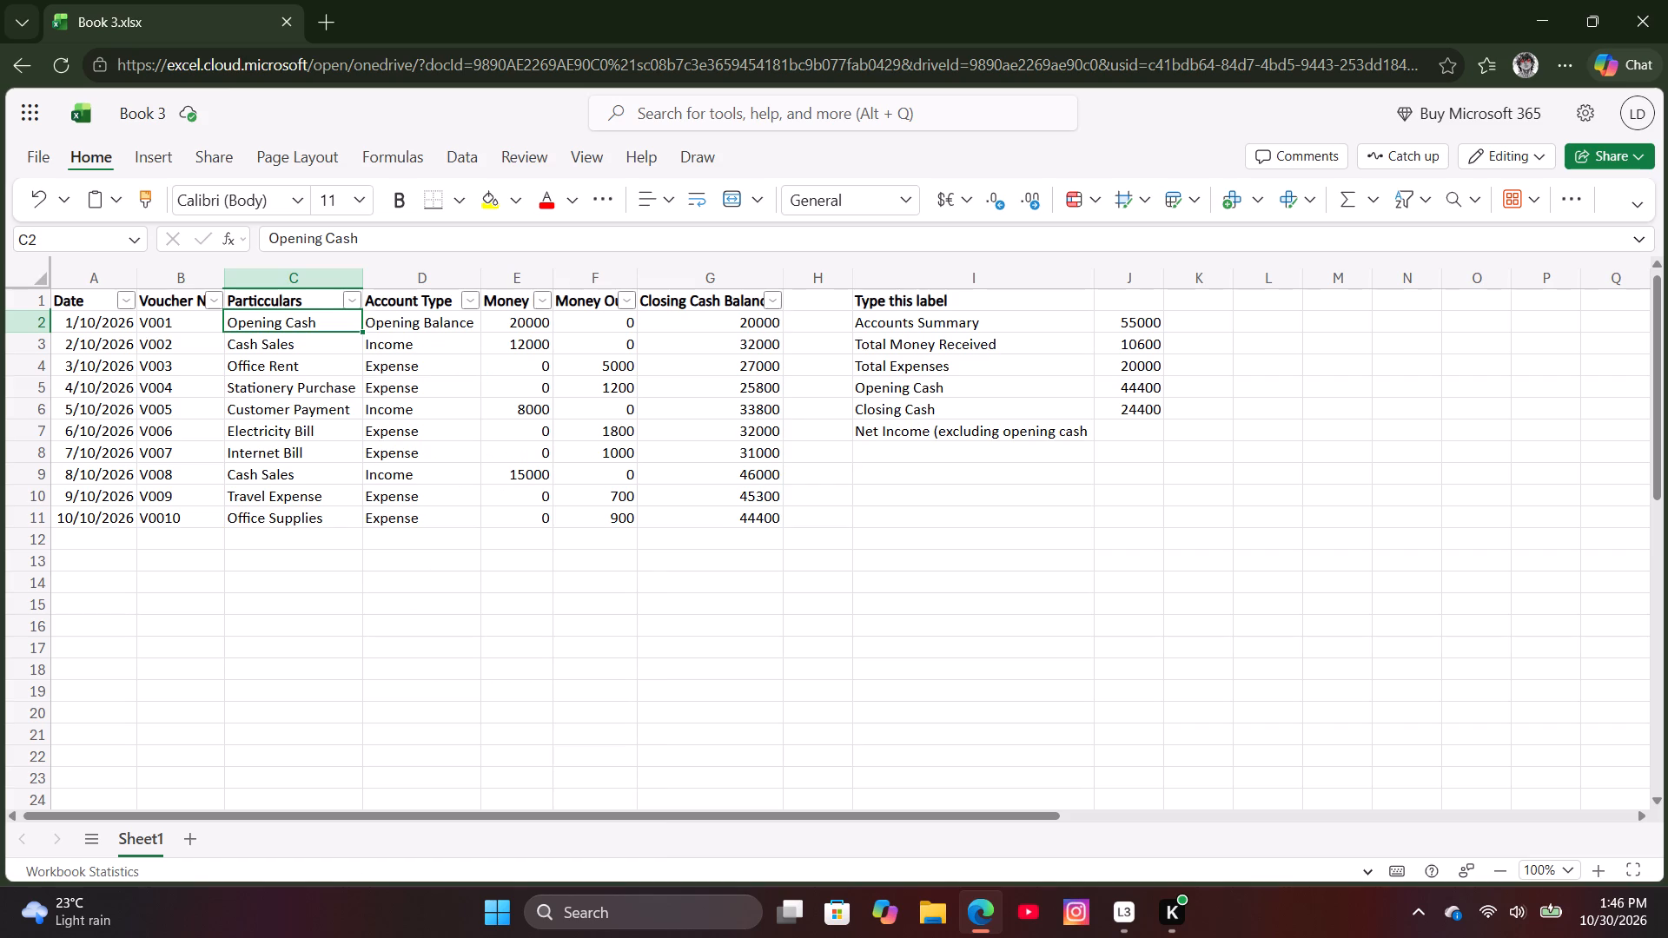
left_click(771, 304)
left_click(771, 304)
Create a PivotTable from the voucher ledger range A1:G11 on a new worksheet.
scroll(800, 416, "down", 4)
scroll(816, 454, "up", 10)
left_click_drag(88, 303, 716, 484)
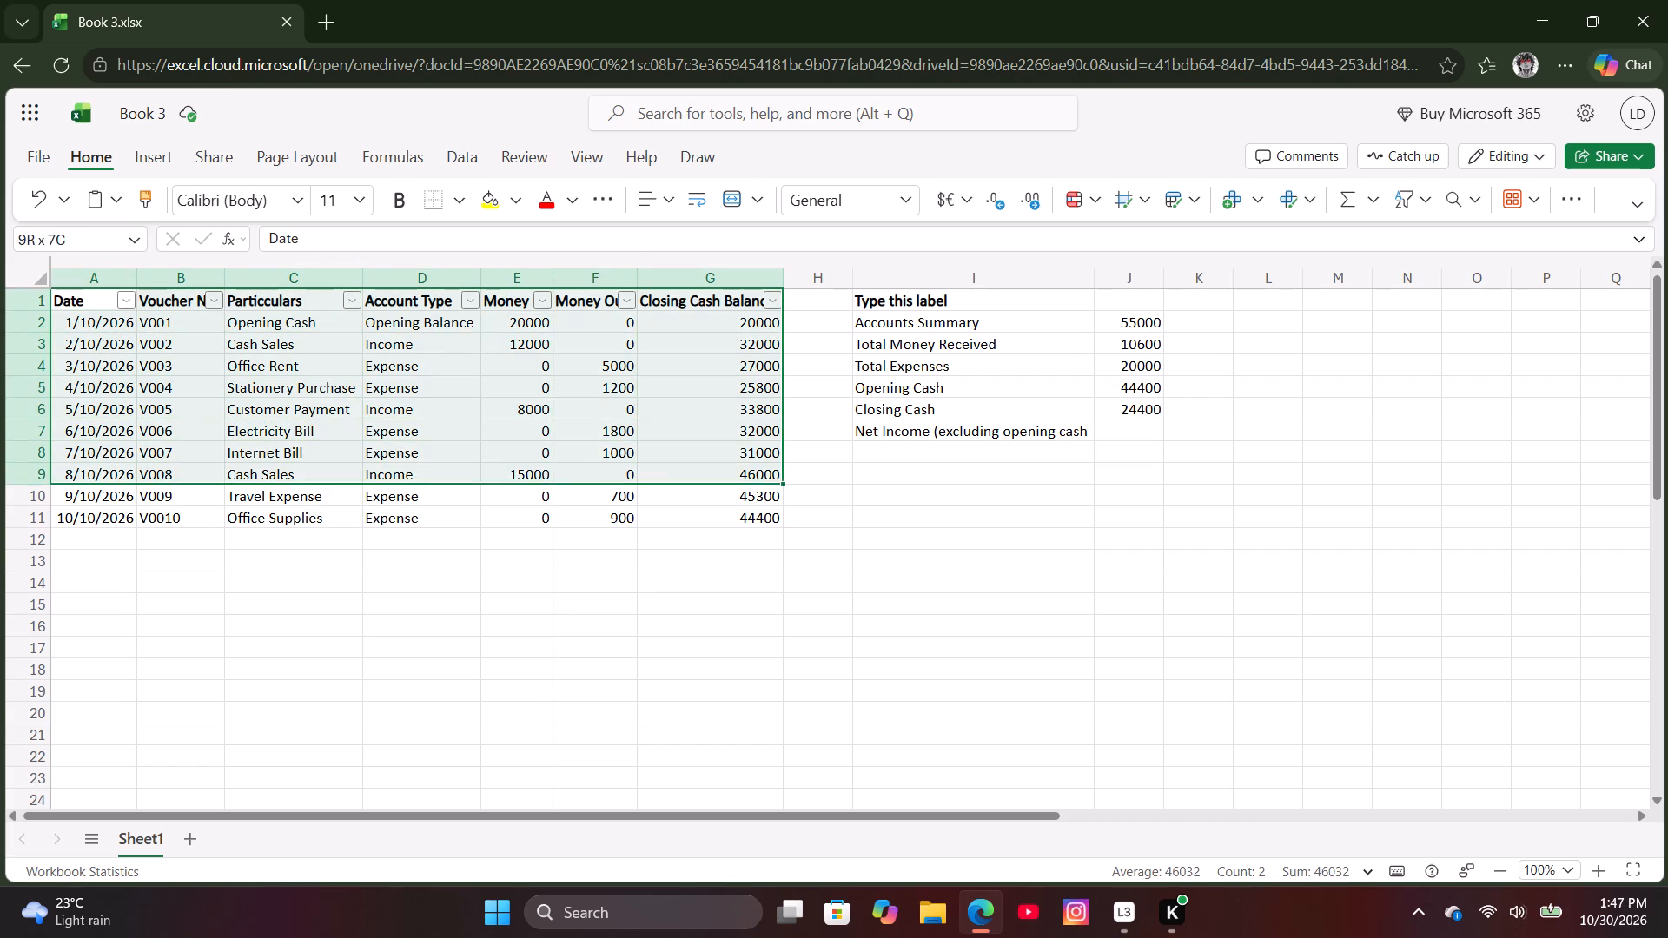
left_click_drag(716, 484, 739, 514)
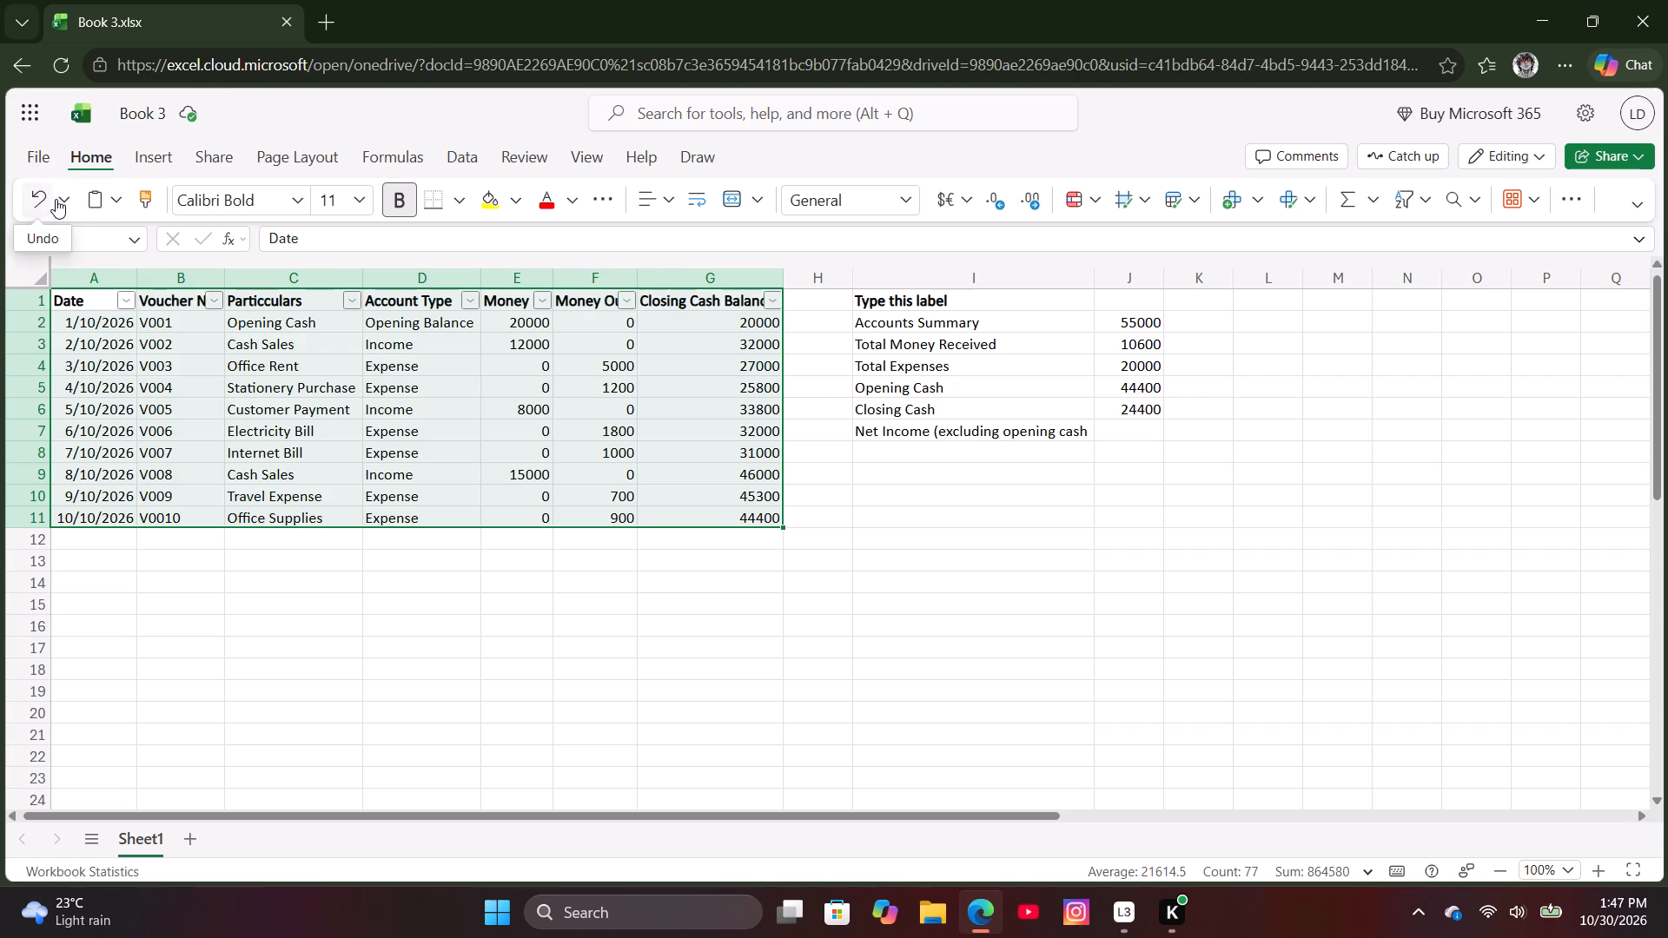
left_click(145, 162)
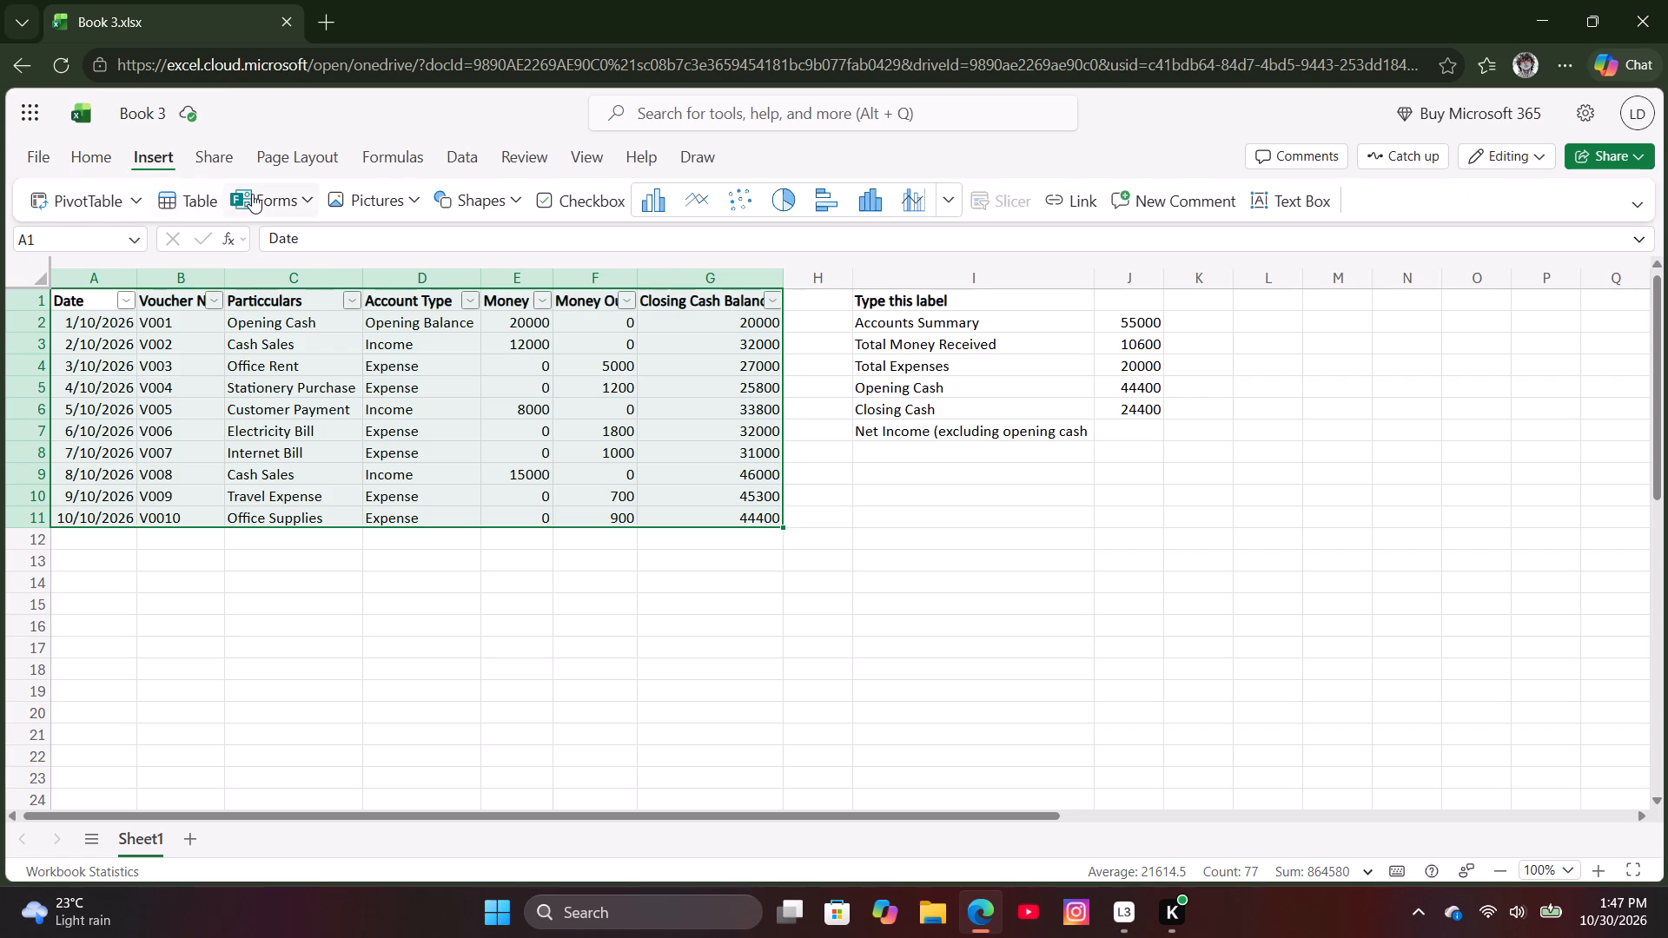
left_click(129, 197)
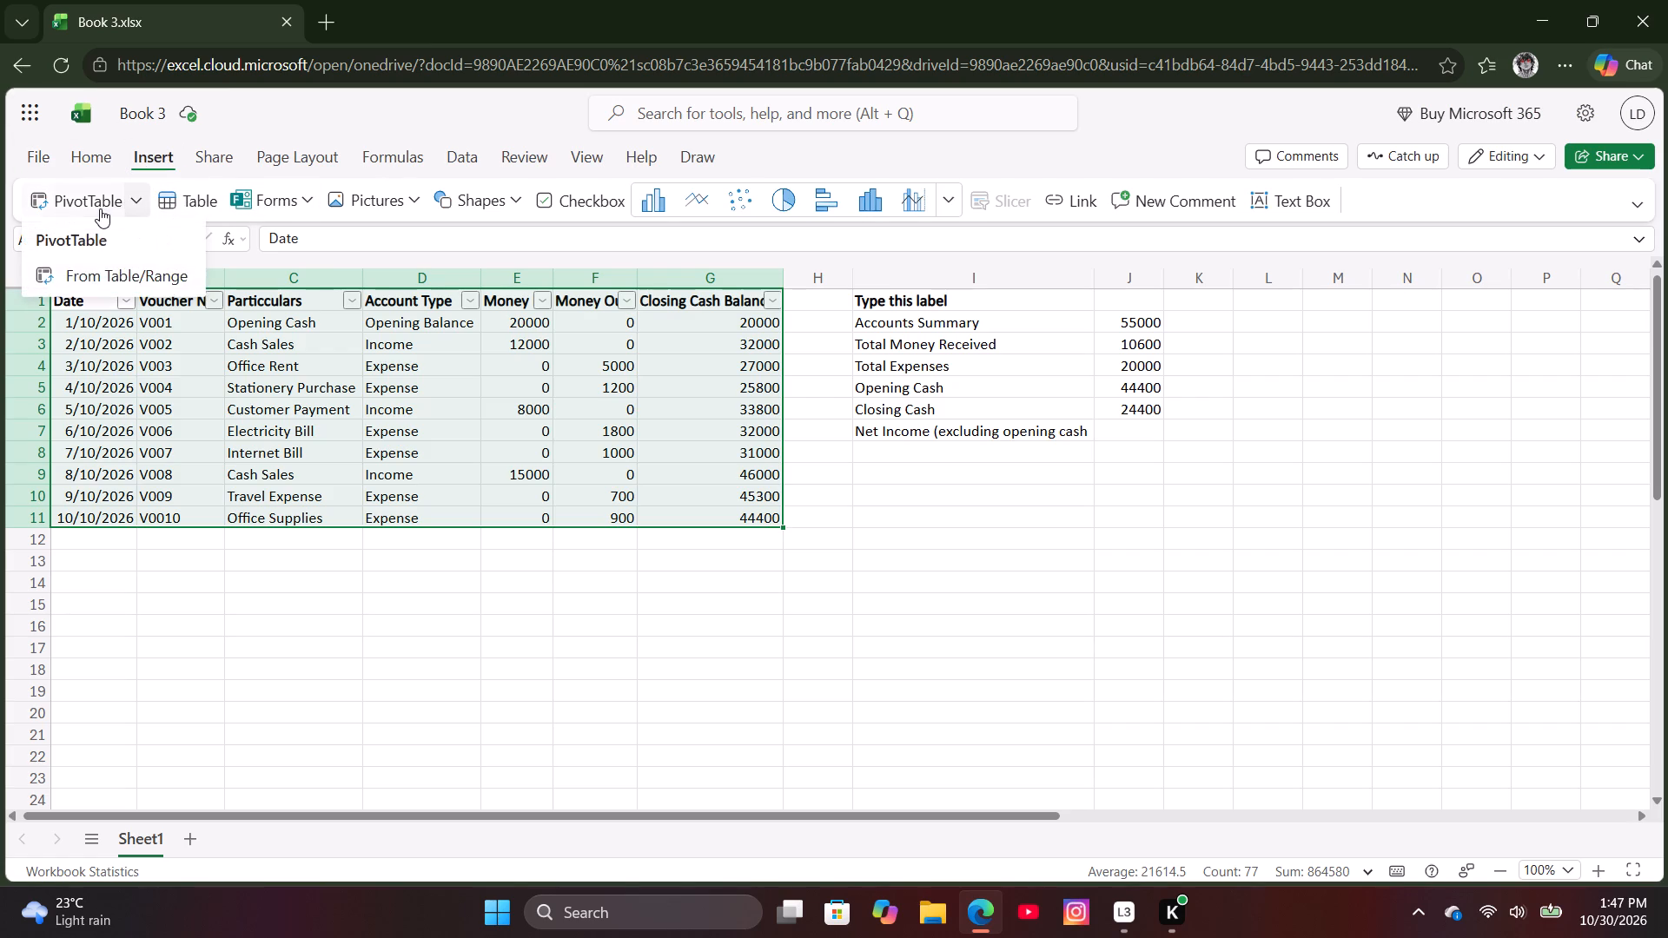
left_click(86, 199)
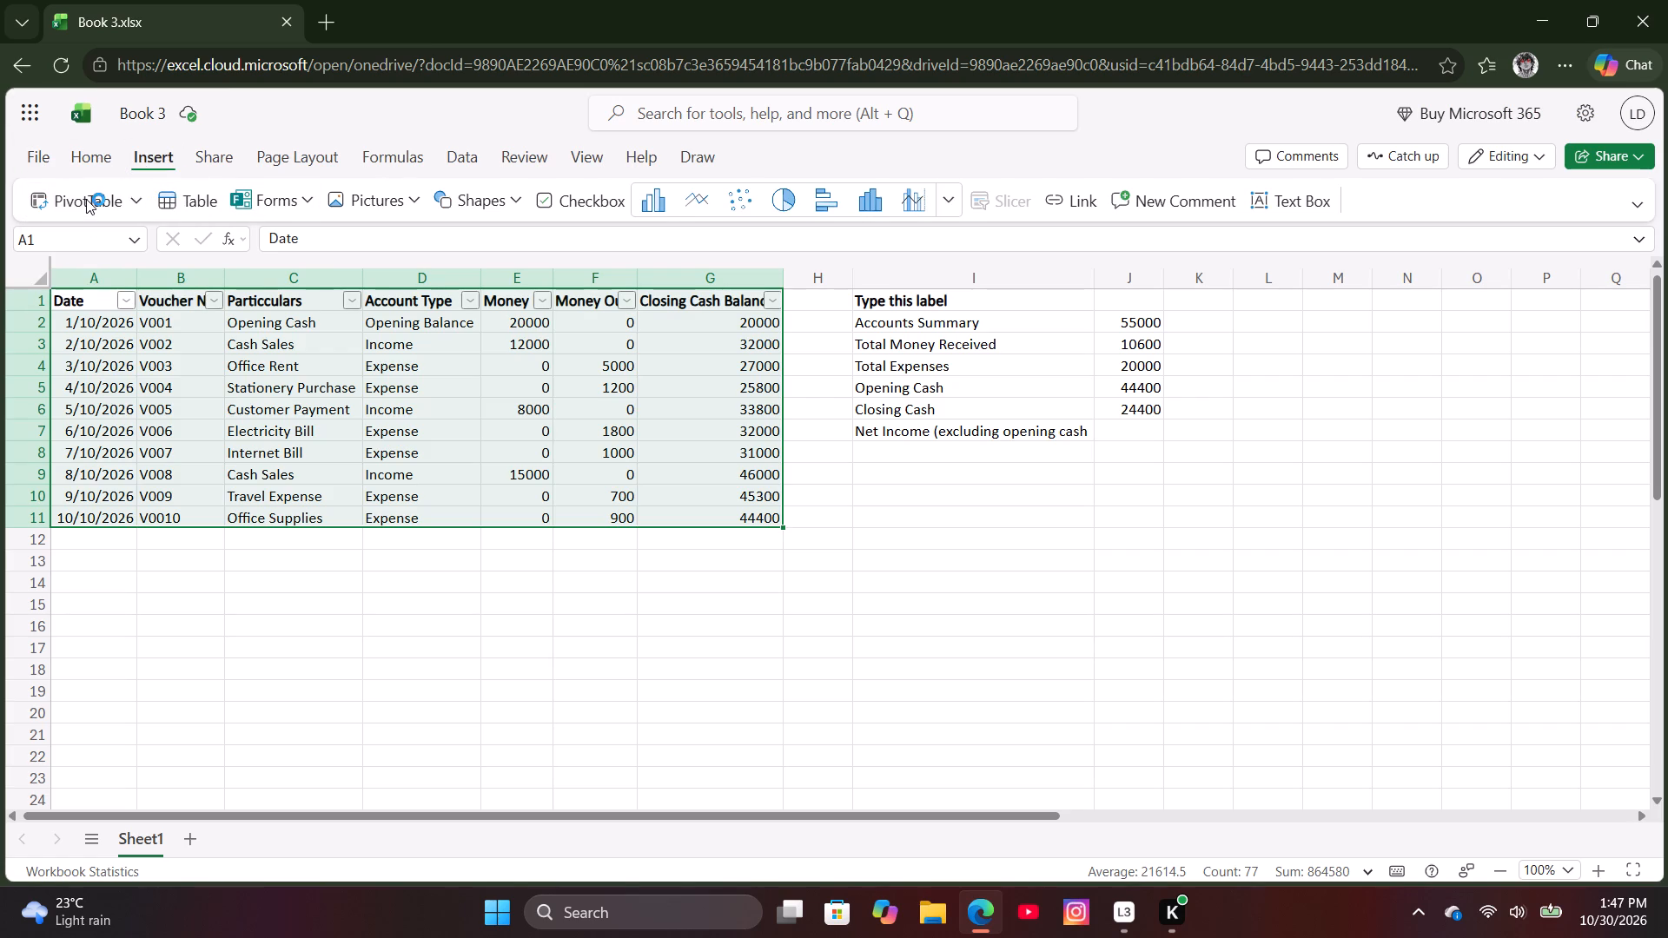
left_click(947, 203)
left_click(946, 200)
left_click(648, 201)
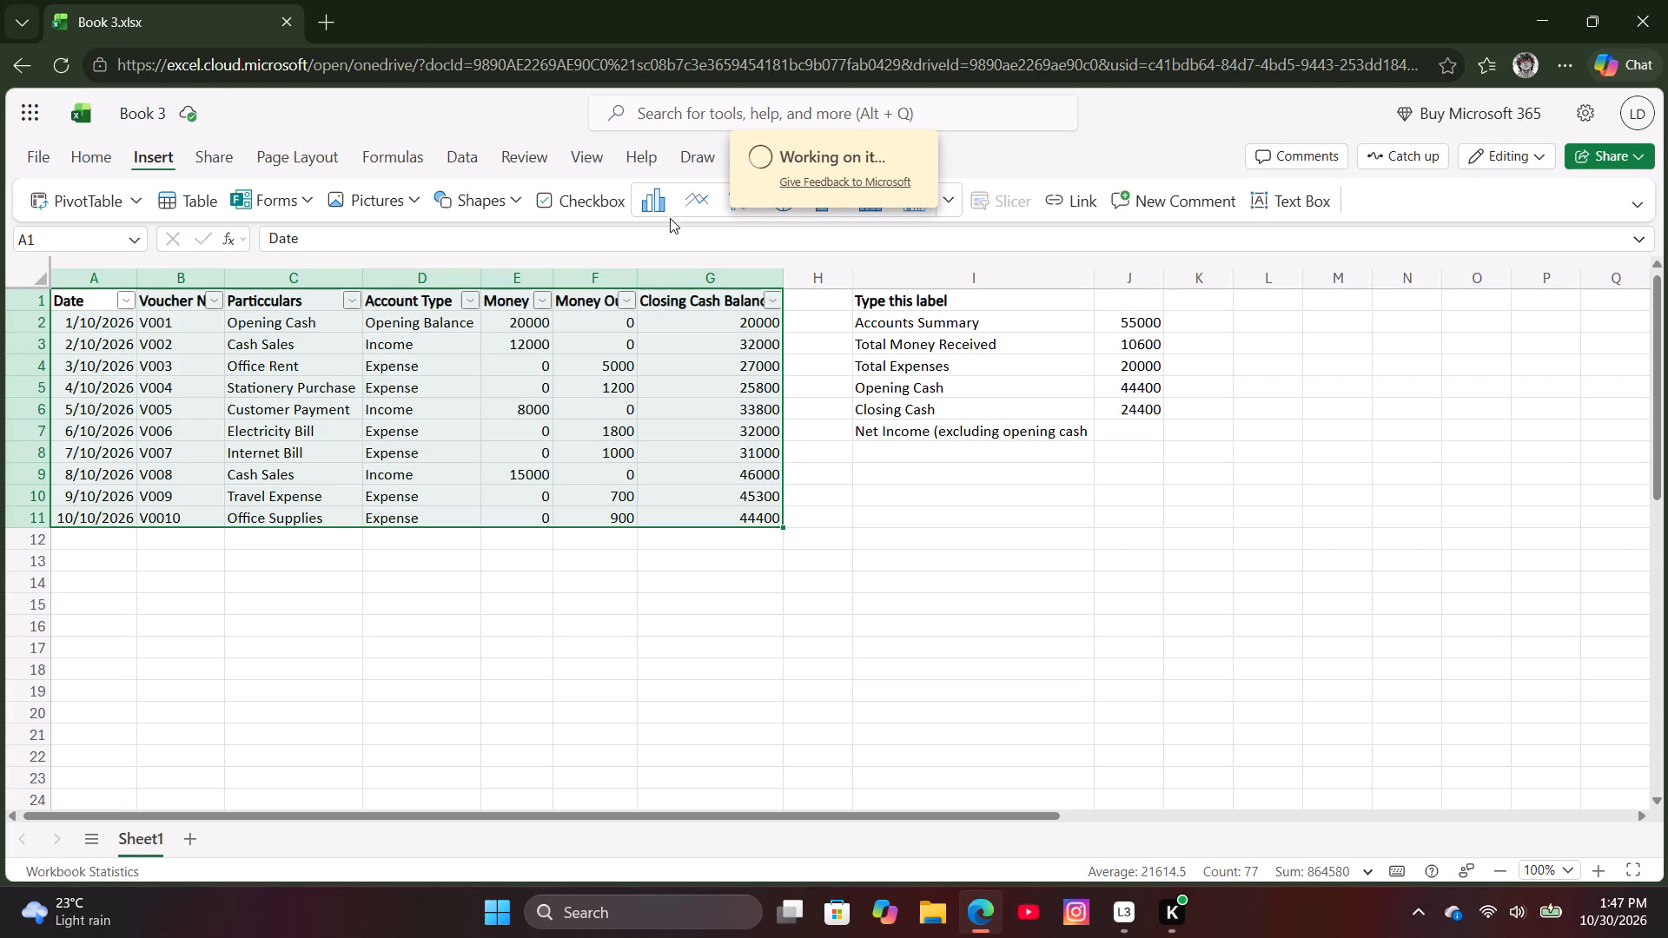
scroll(659, 360, "up", 6)
scroll(660, 389, "down", 8)
scroll(665, 425, "up", 3)
scroll(665, 425, "down", 6)
scroll(665, 425, "up", 7)
left_click(626, 300)
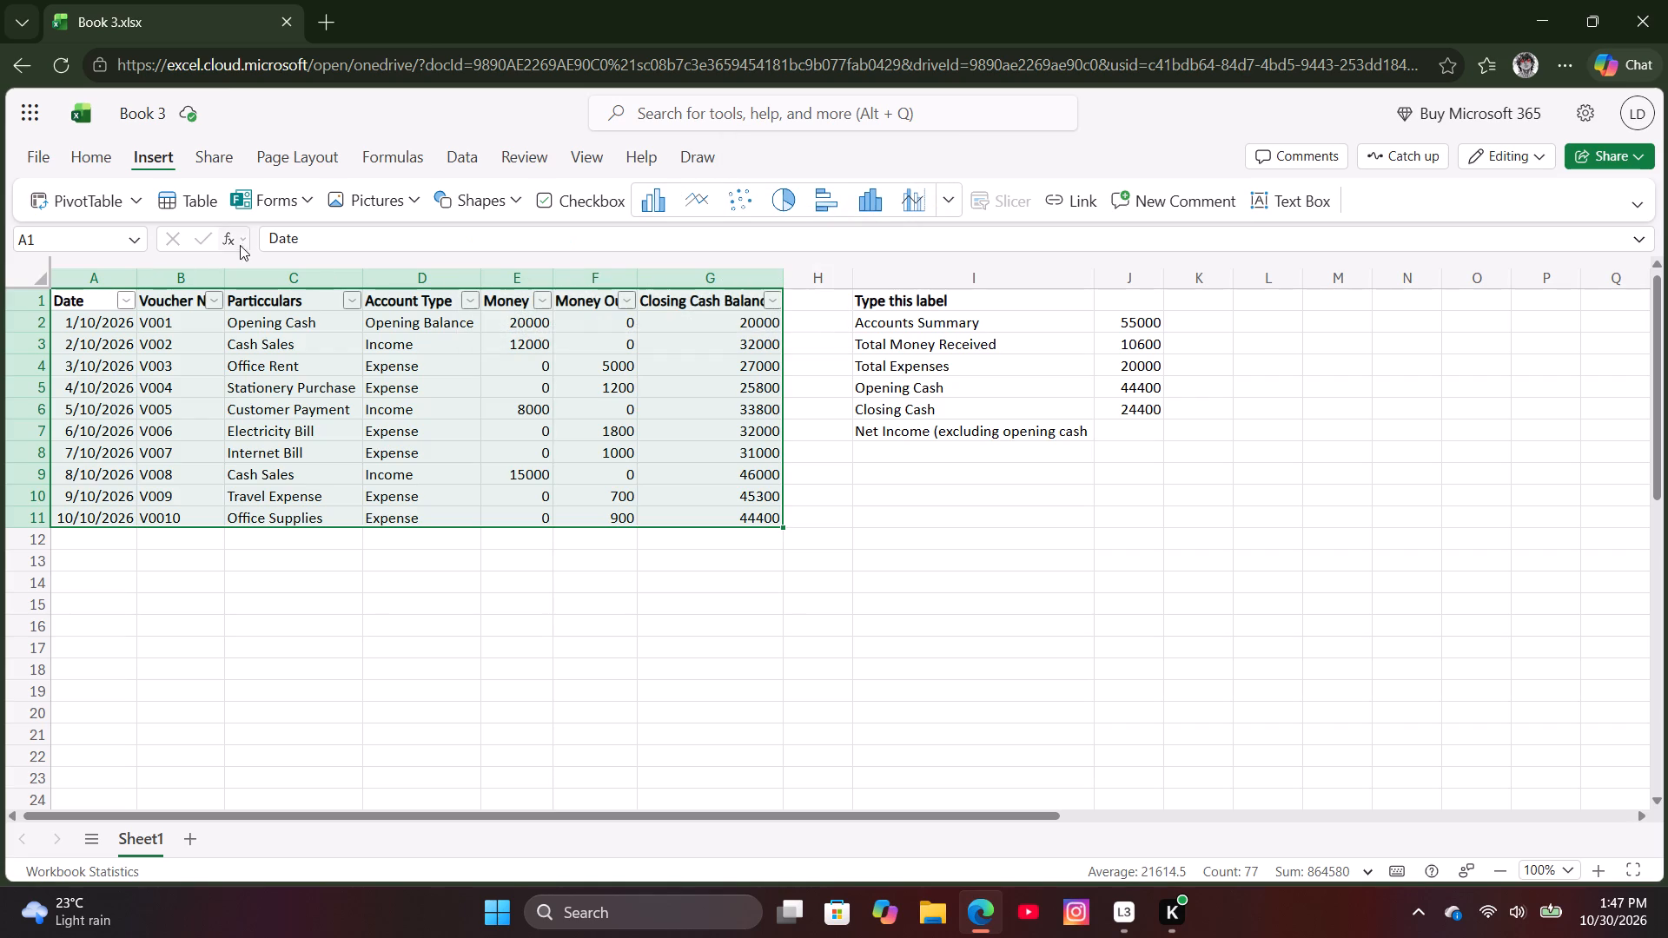
left_click(136, 198)
left_click(136, 199)
left_click(654, 201)
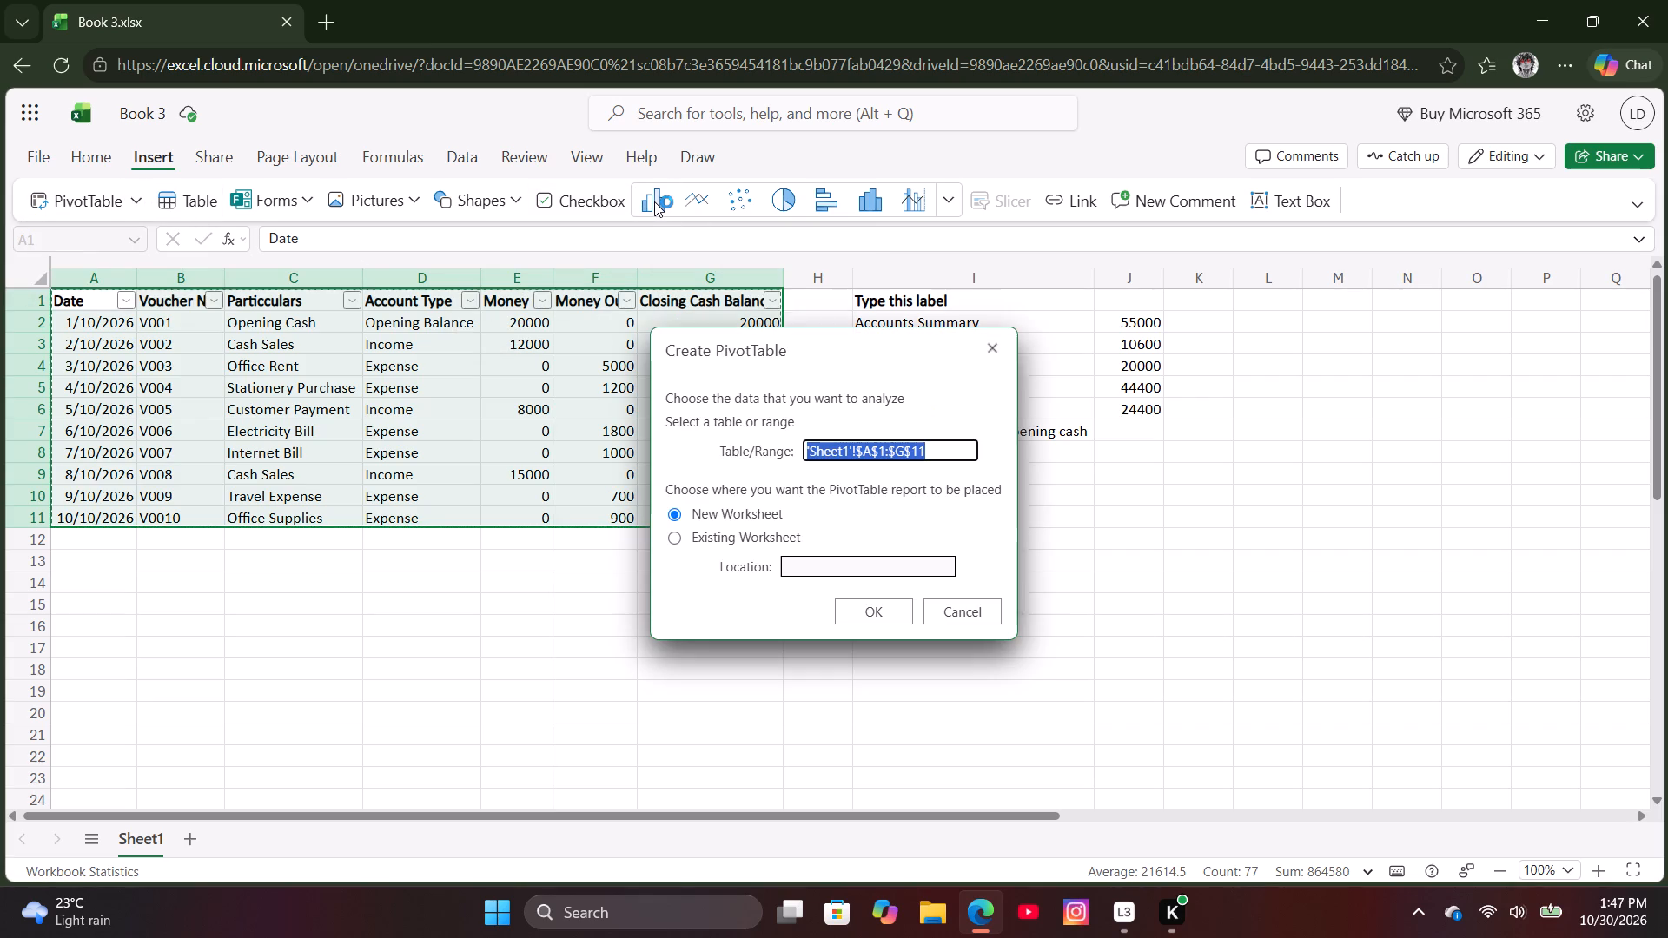
left_click(873, 610)
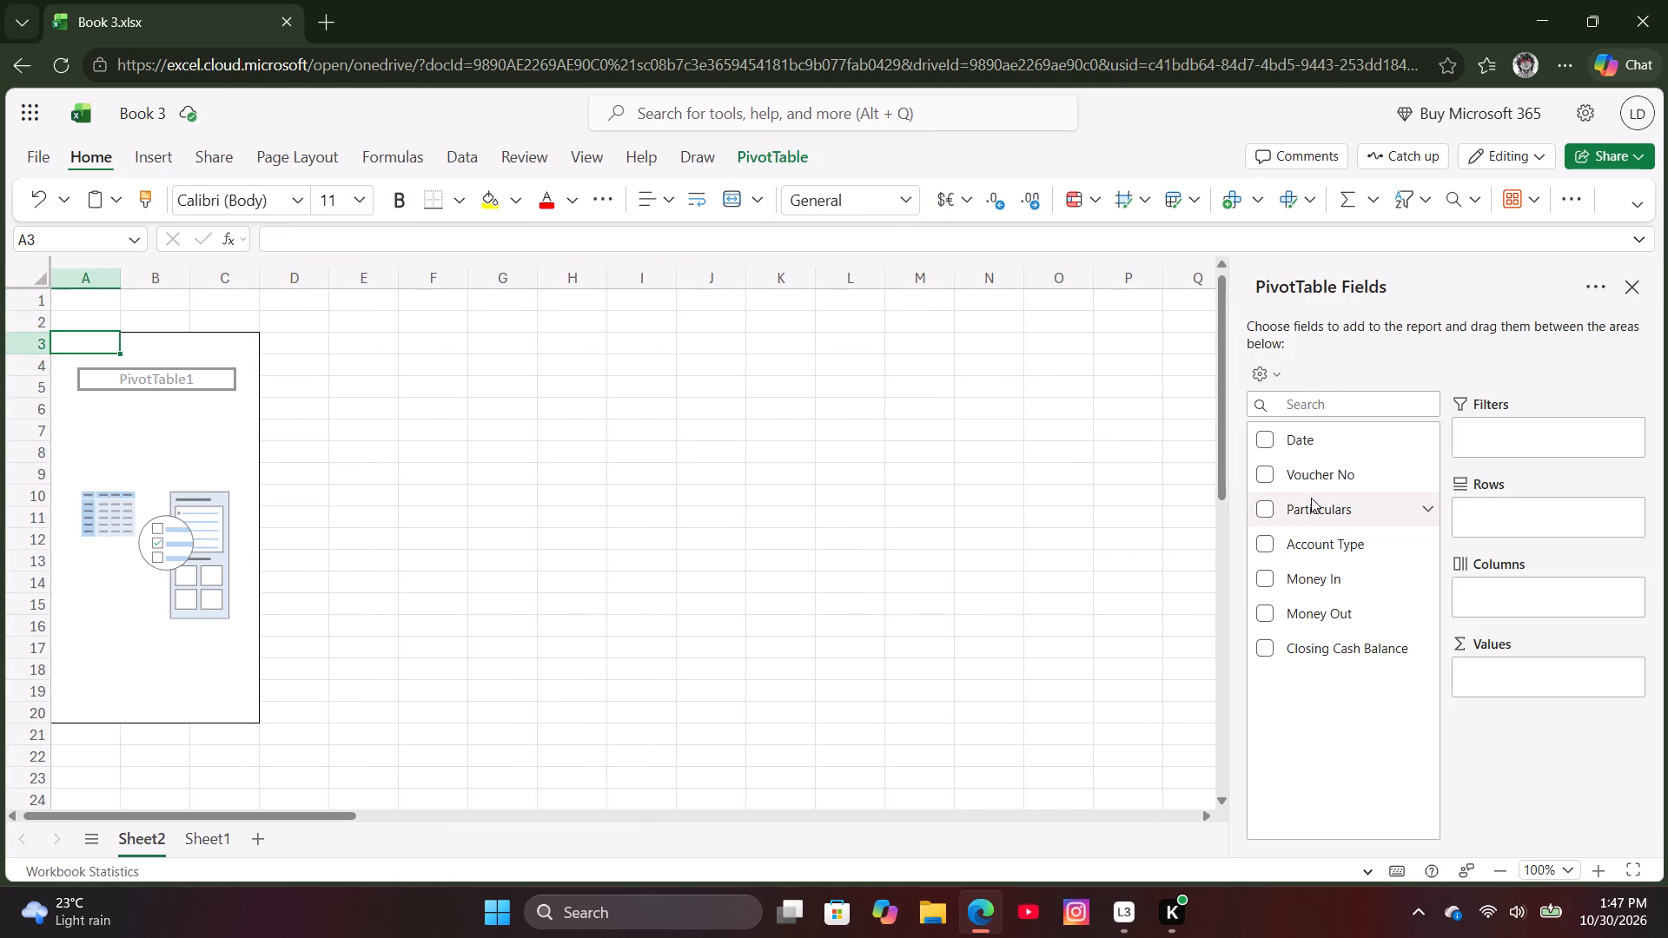
Set up the PivotTable with Account Type as rows and the sum of Closing Cash Balance as values.
left_click_drag(1313, 545, 1506, 515)
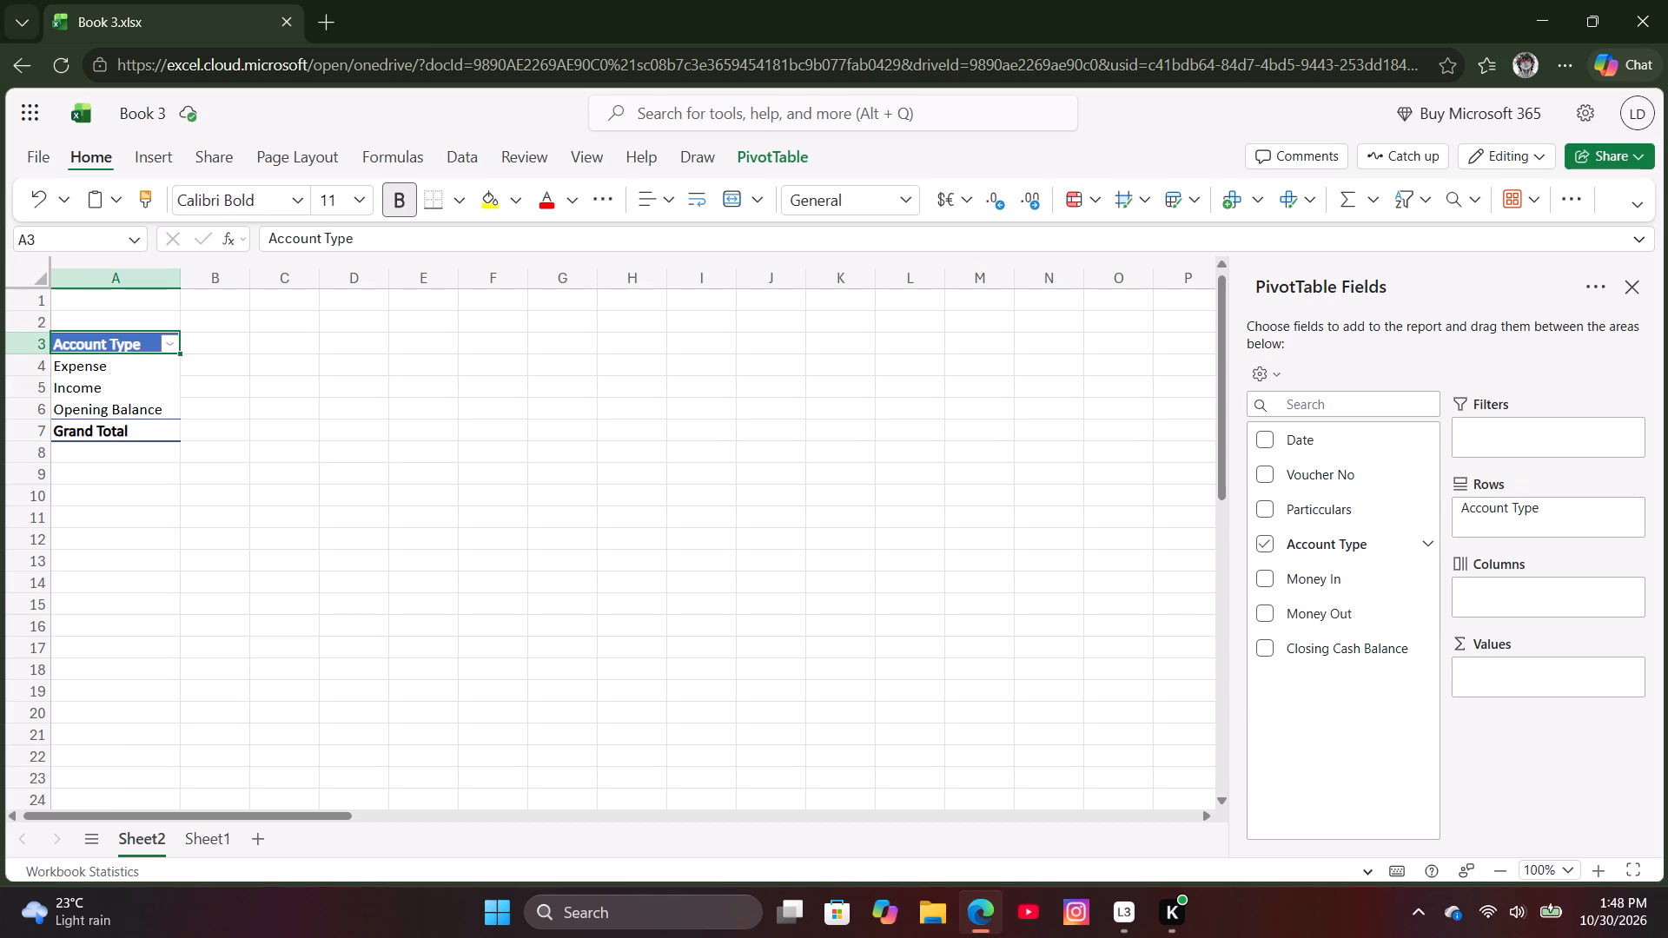
left_click(168, 348)
left_click(168, 345)
left_click_drag(1319, 653, 1458, 642)
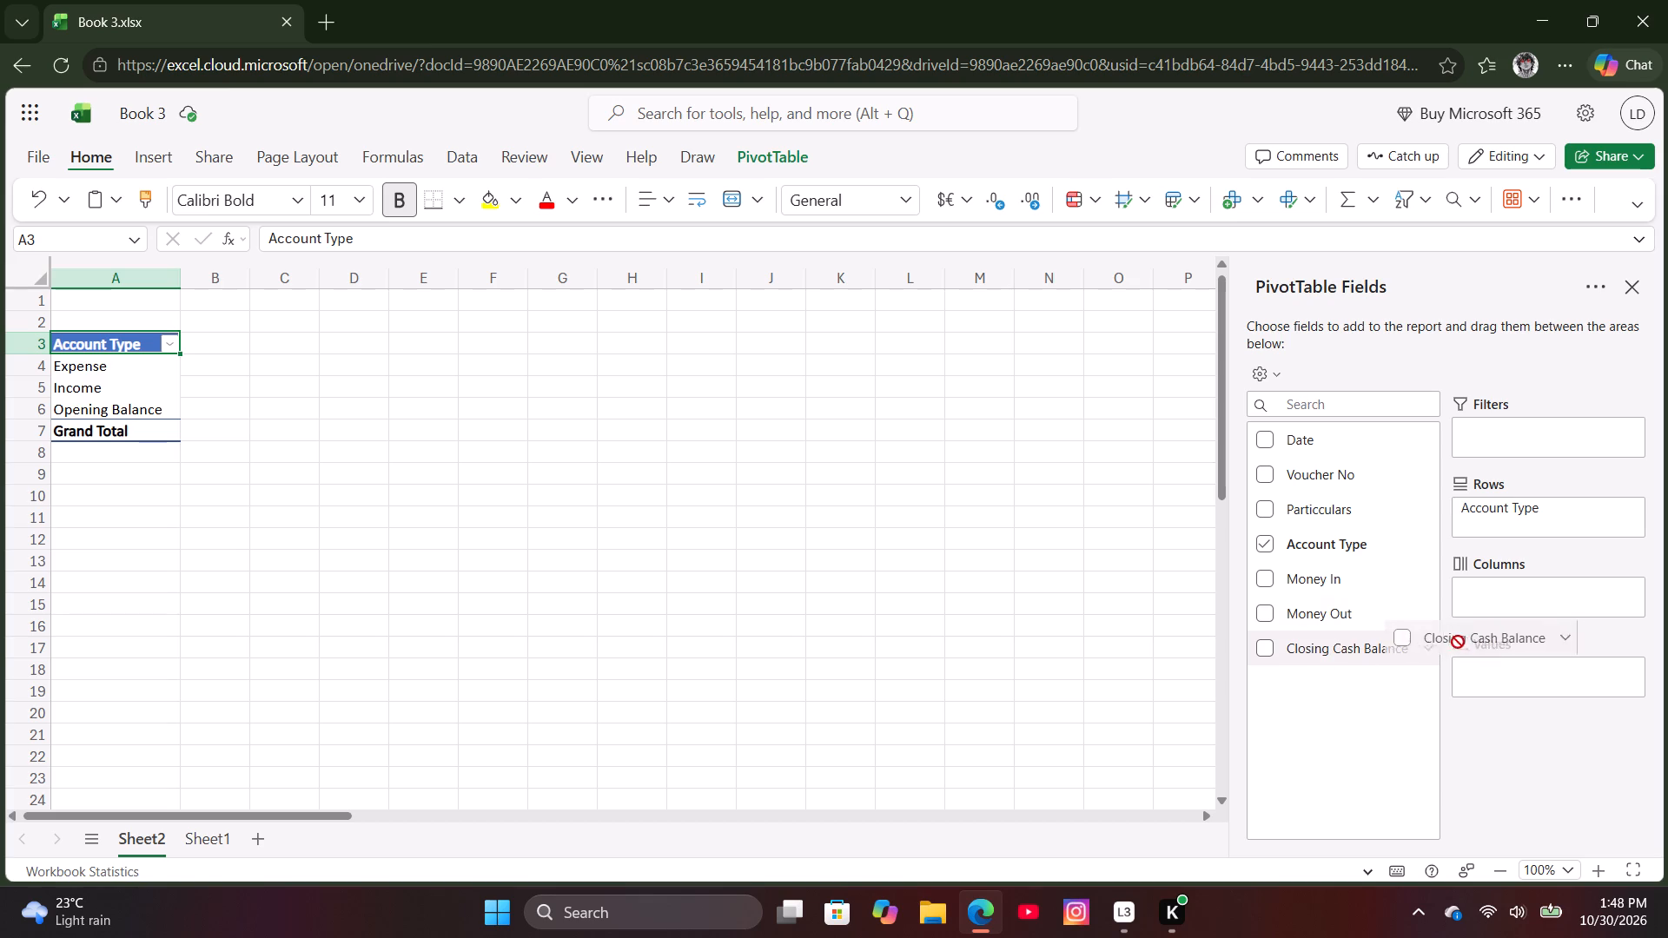
left_click_drag(1458, 642, 1511, 678)
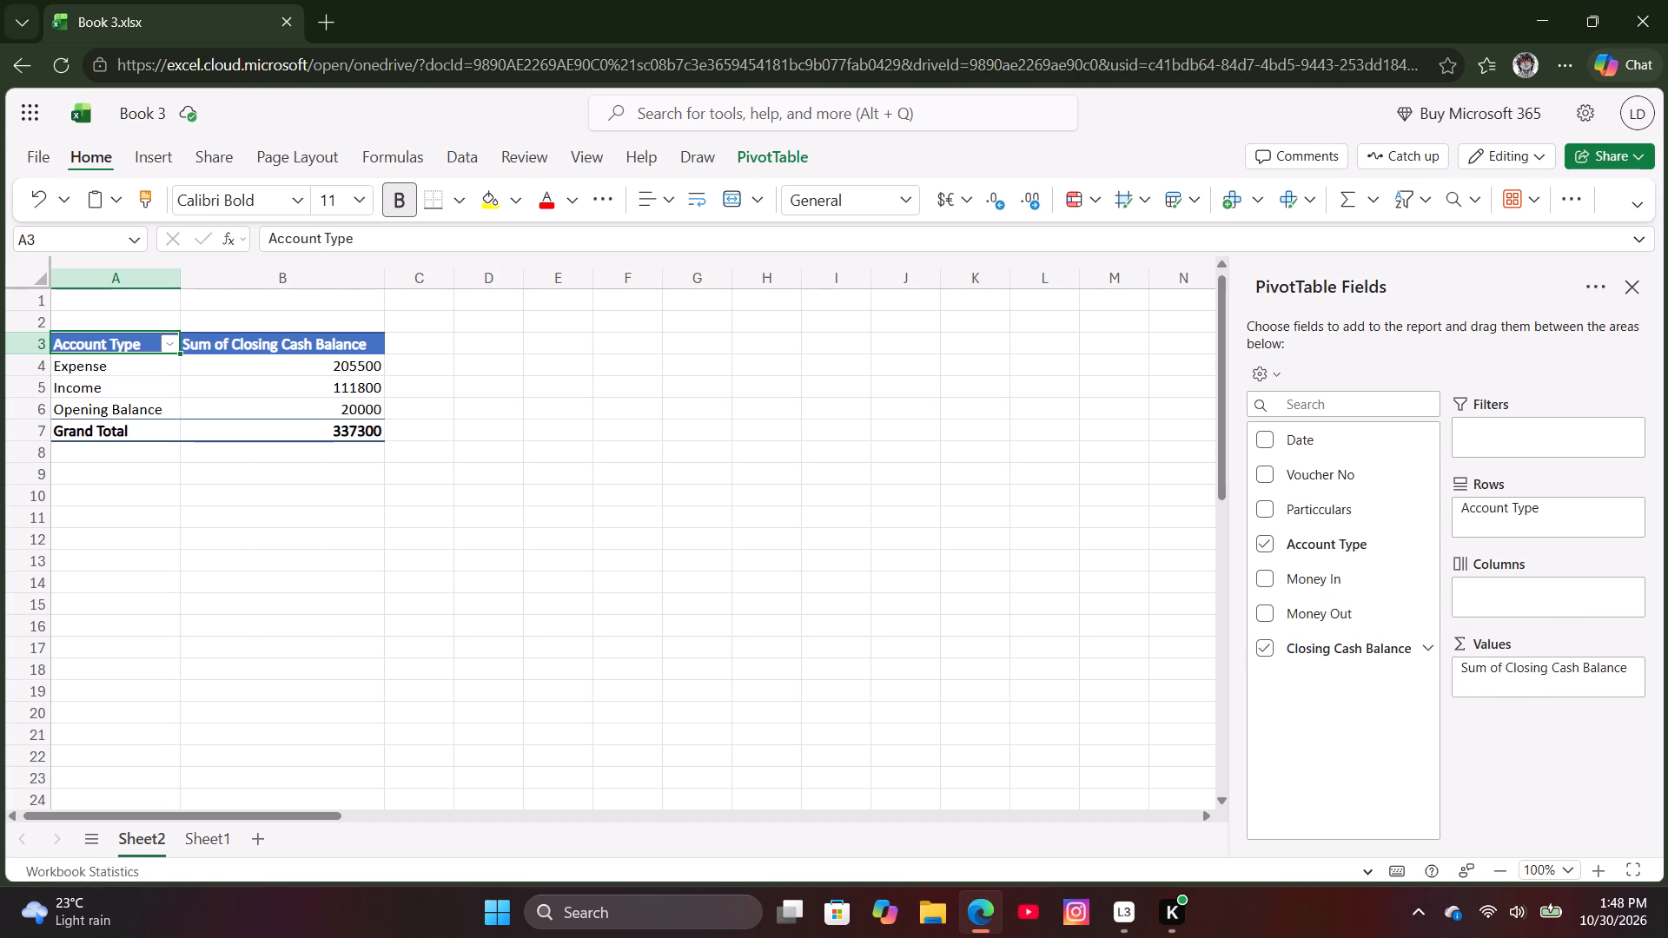
Insert a column chart from the PivotTable and place it beside the table, clear of its data.
left_click(157, 148)
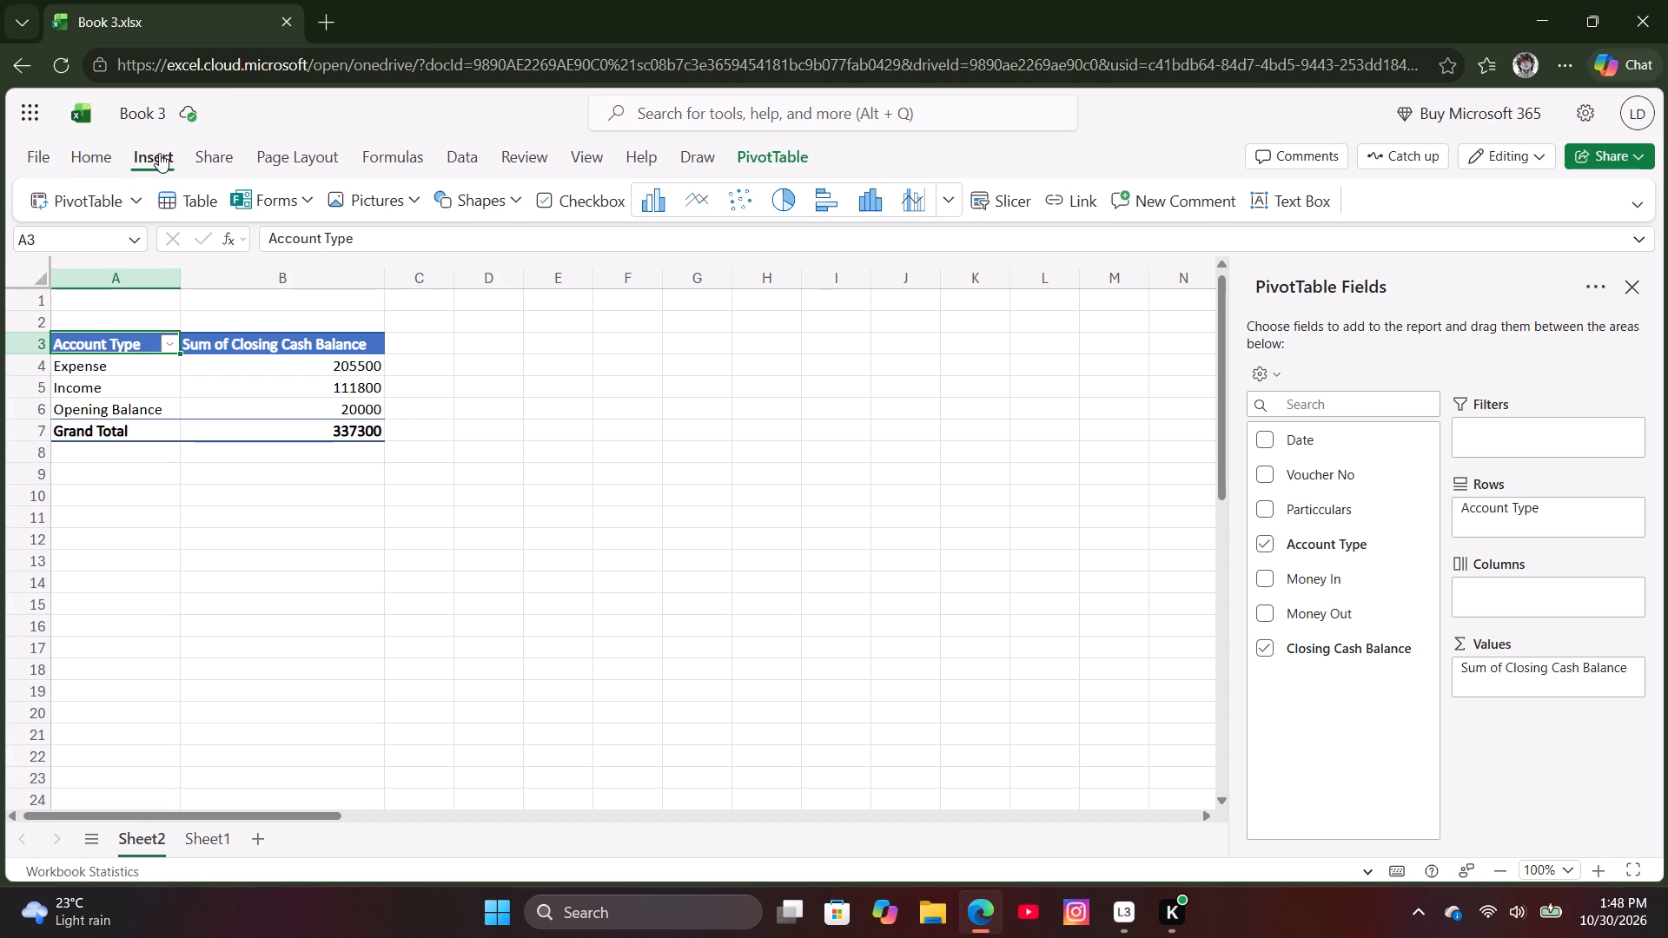
left_click(661, 206)
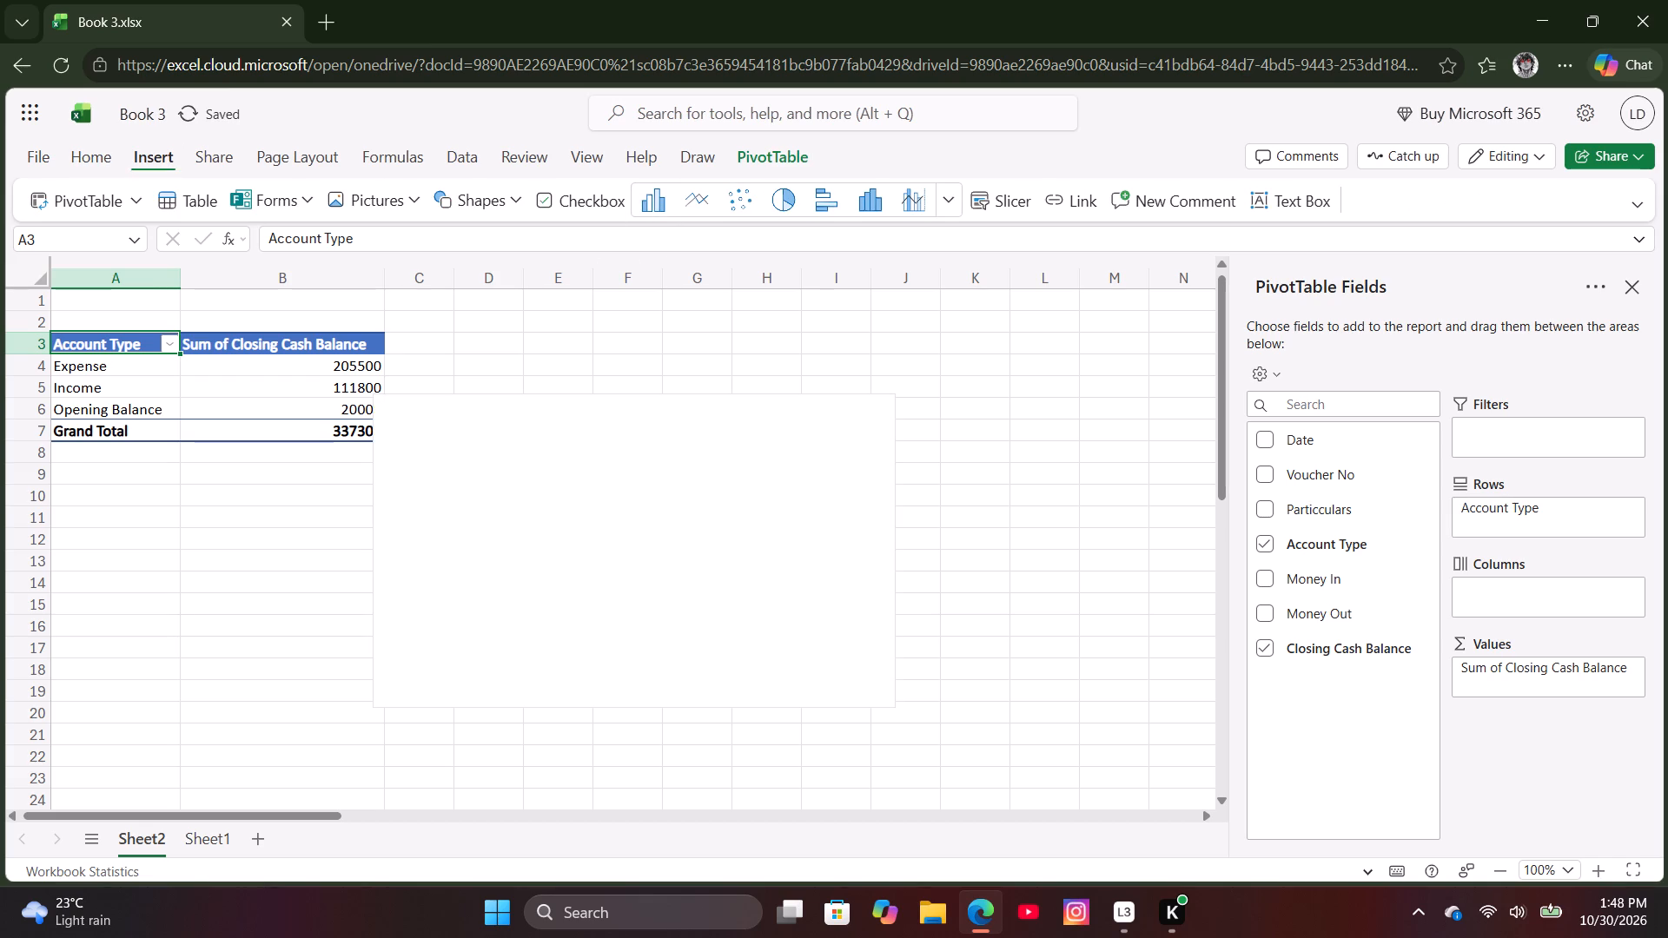
left_click_drag(571, 423, 679, 406)
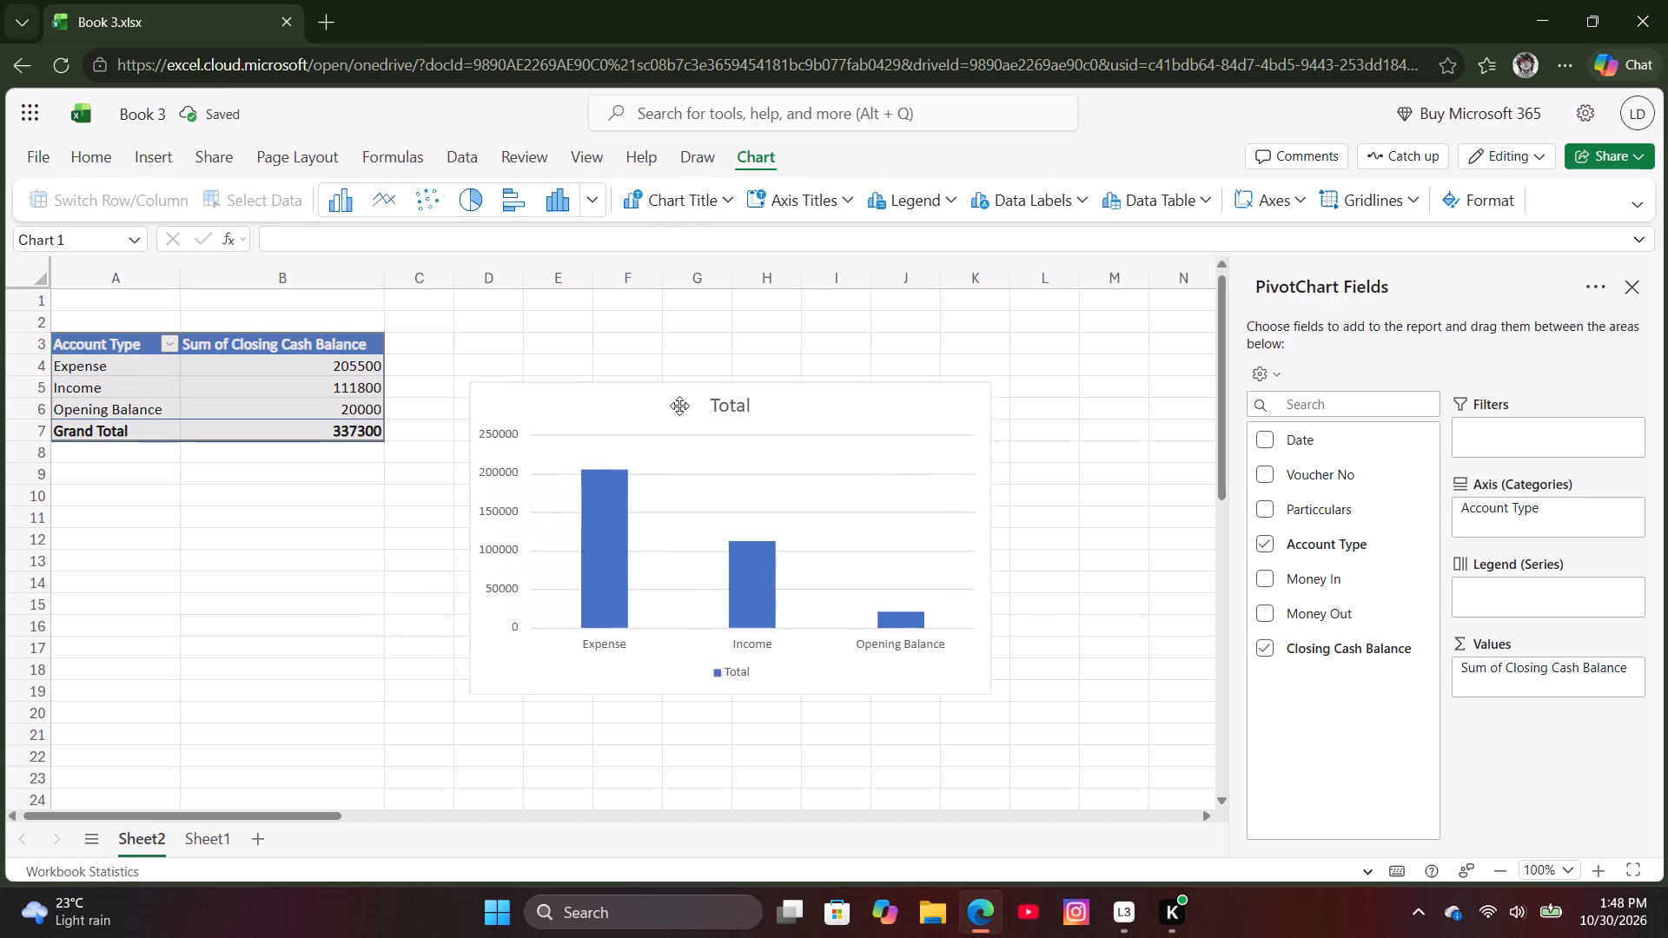
left_click_drag(679, 406, 702, 397)
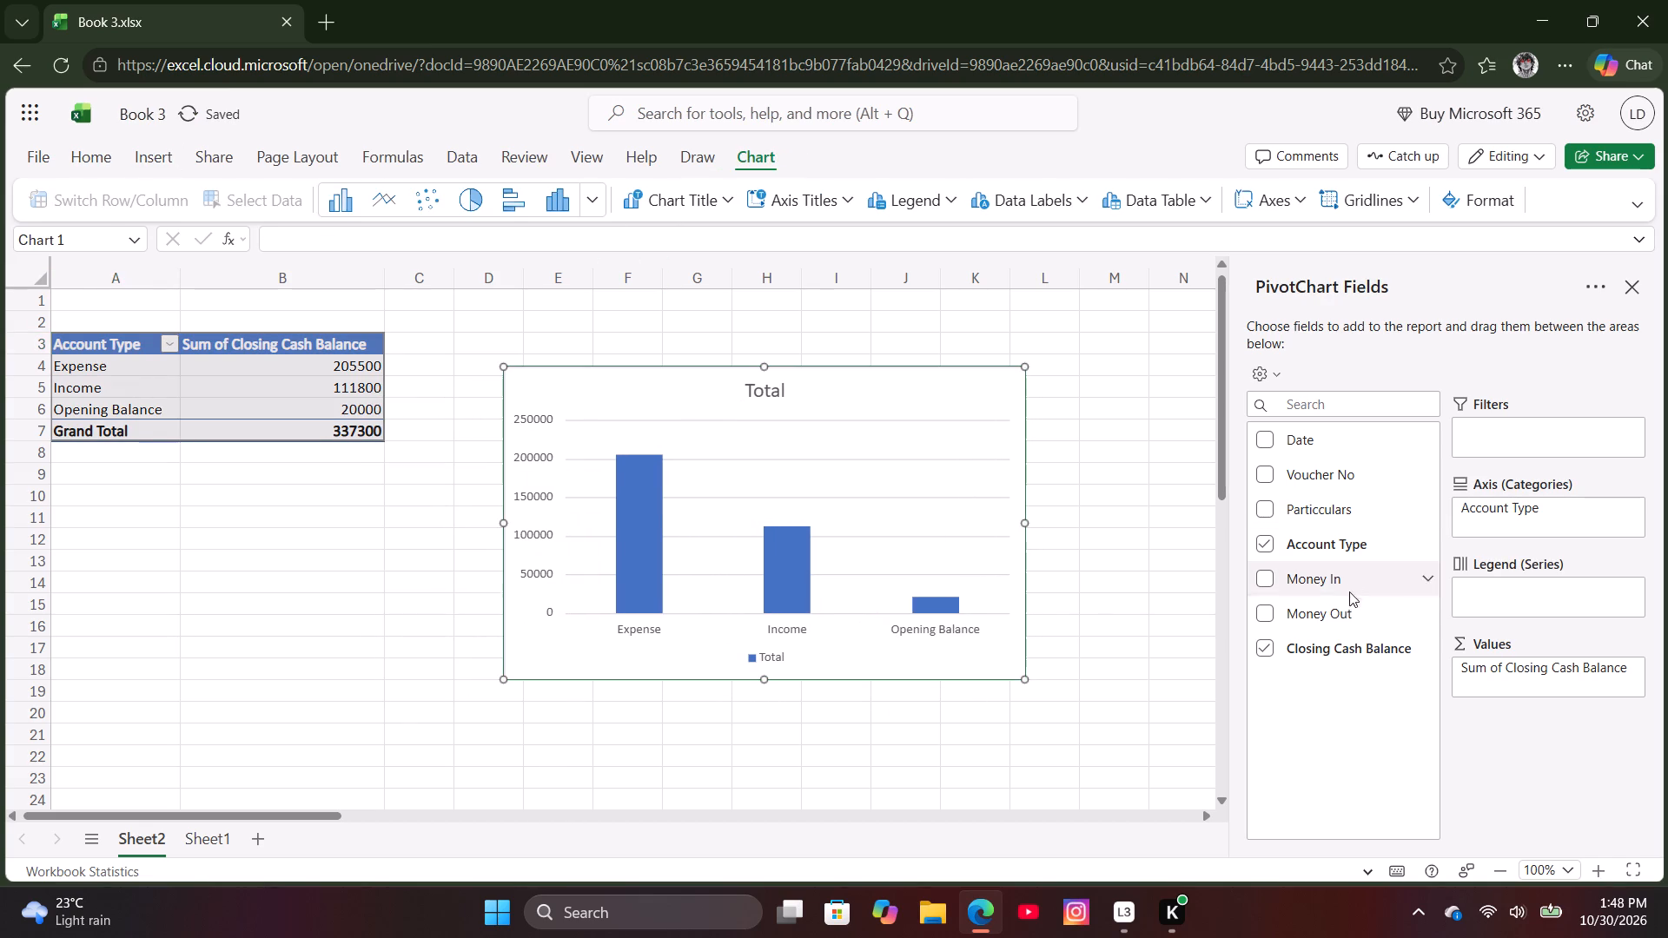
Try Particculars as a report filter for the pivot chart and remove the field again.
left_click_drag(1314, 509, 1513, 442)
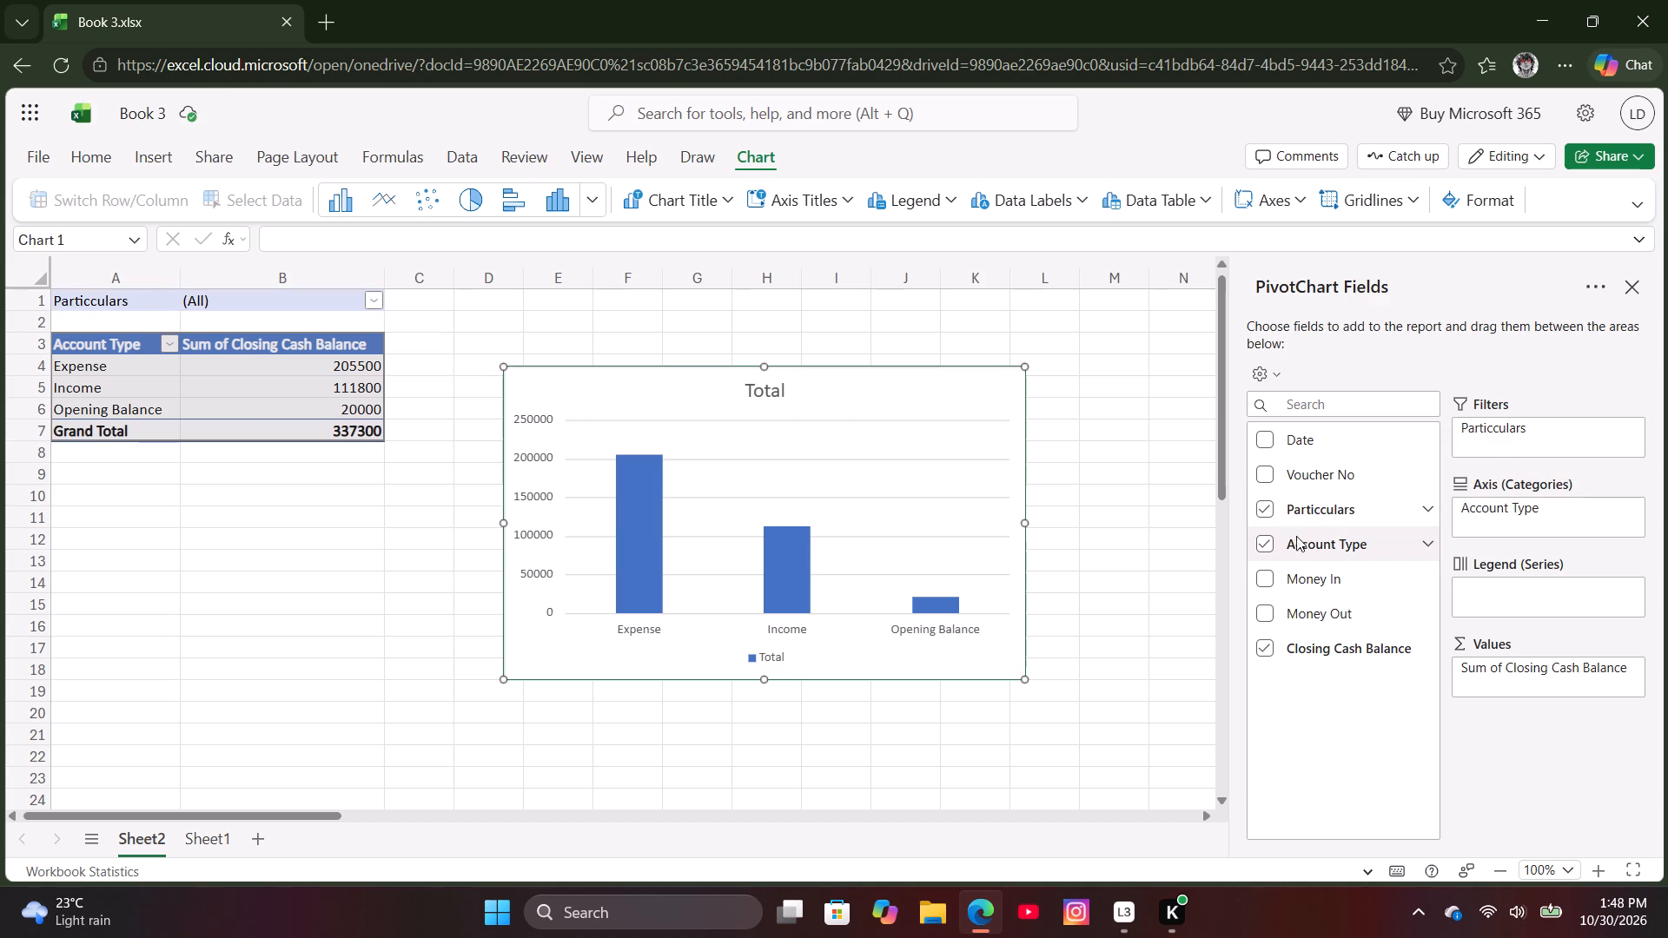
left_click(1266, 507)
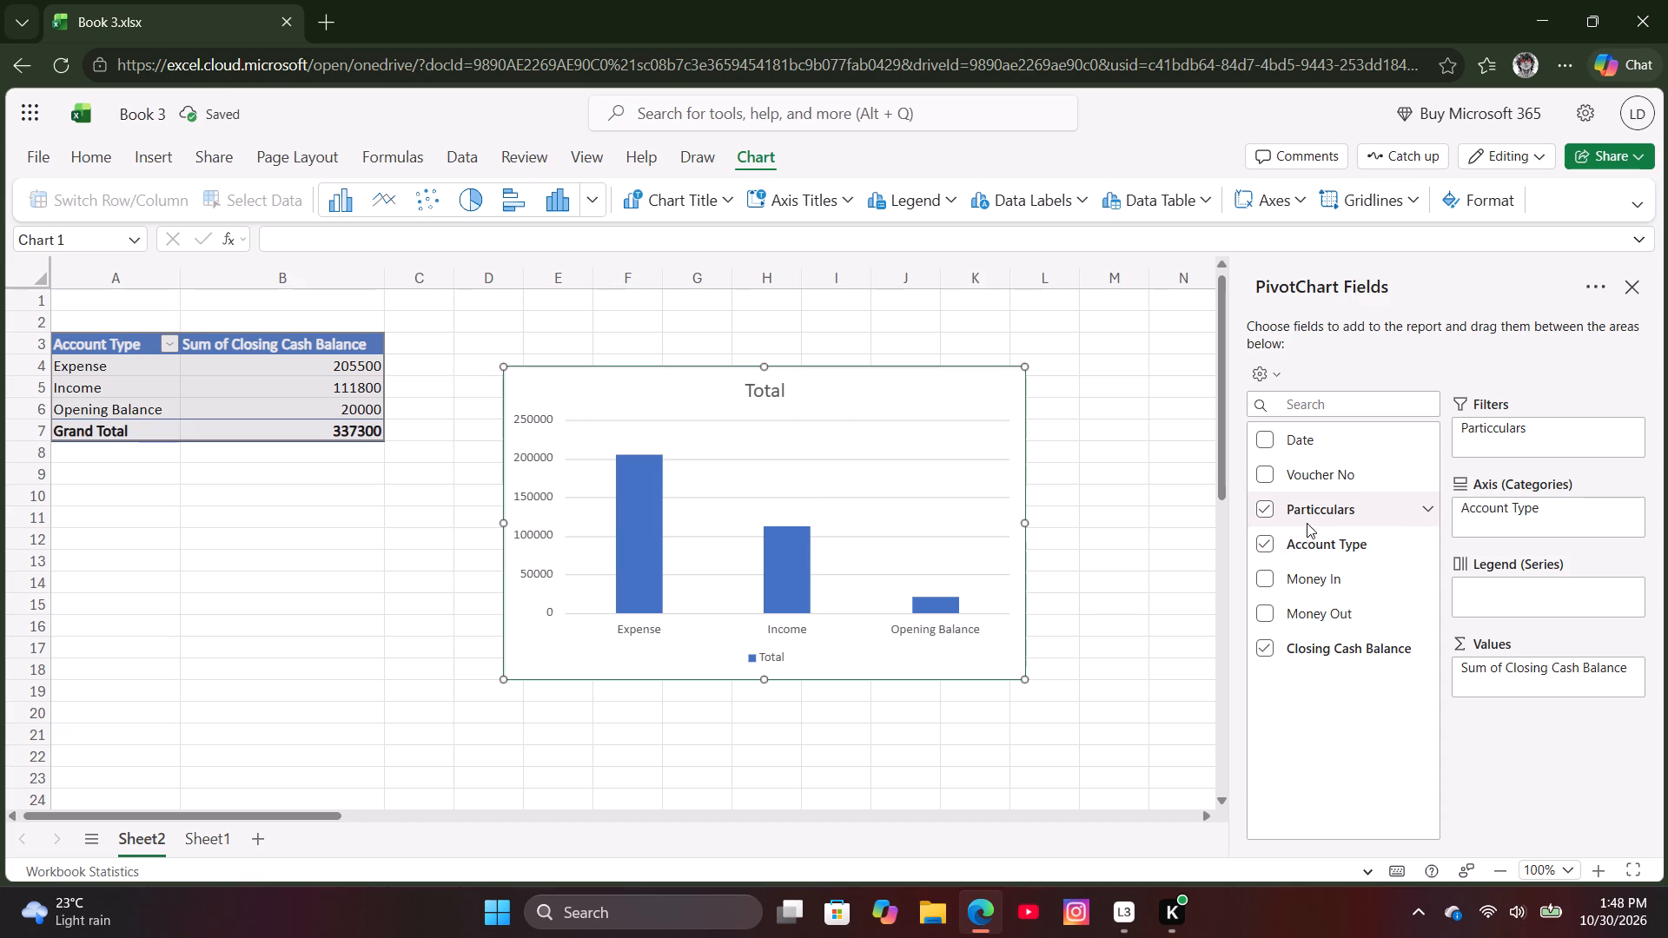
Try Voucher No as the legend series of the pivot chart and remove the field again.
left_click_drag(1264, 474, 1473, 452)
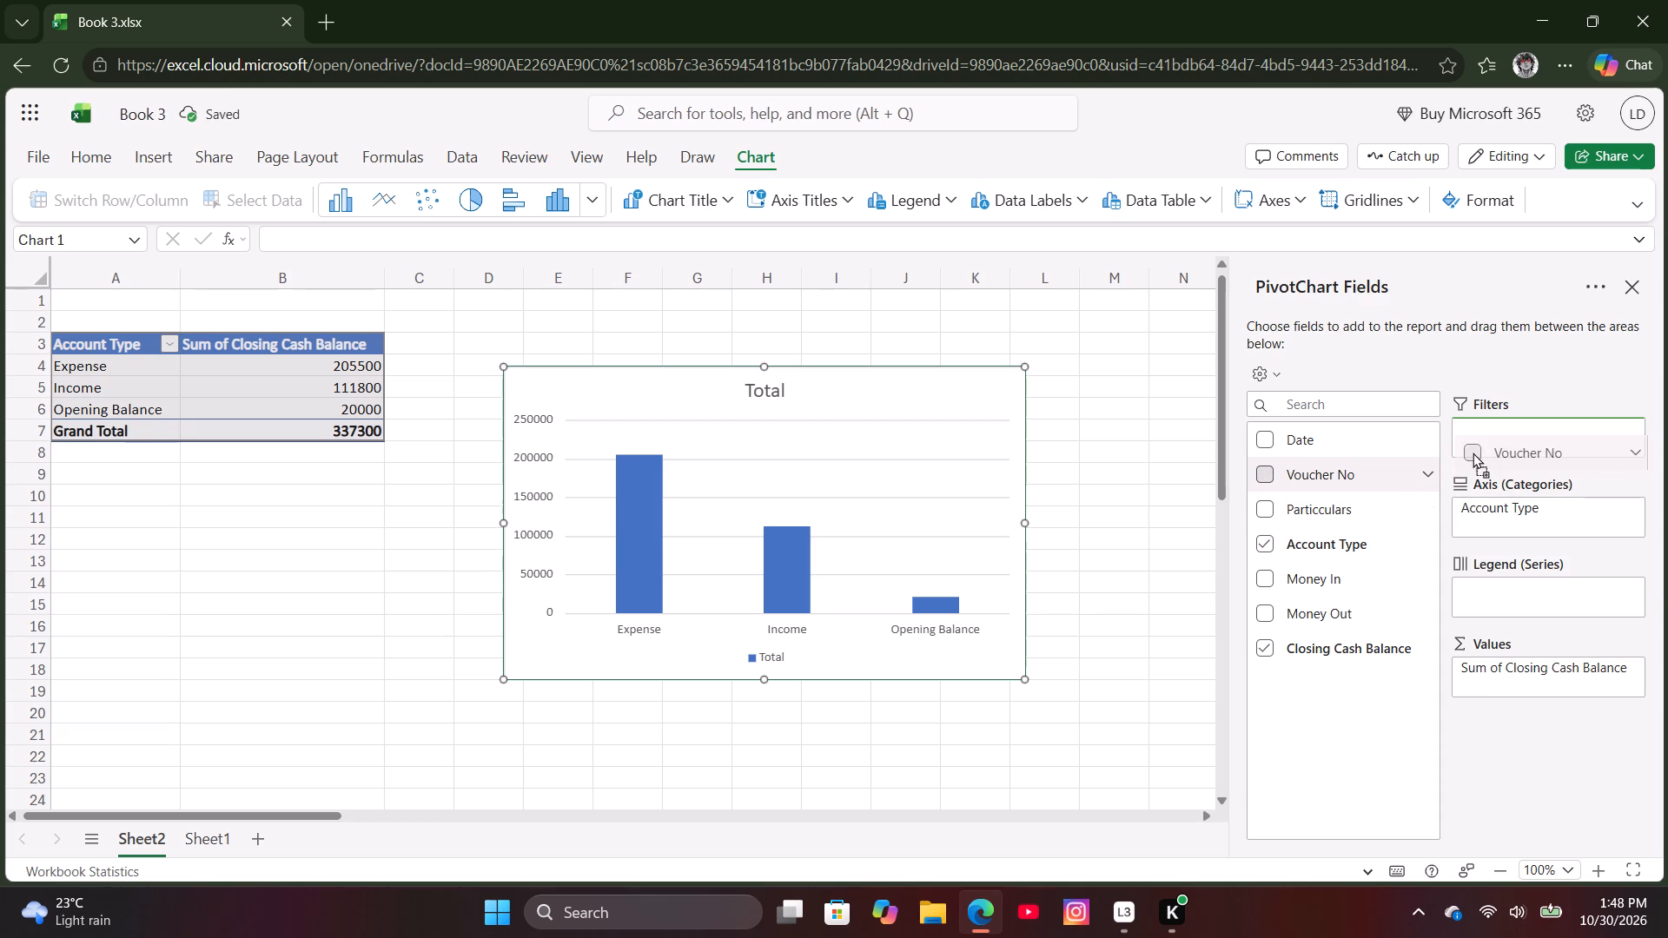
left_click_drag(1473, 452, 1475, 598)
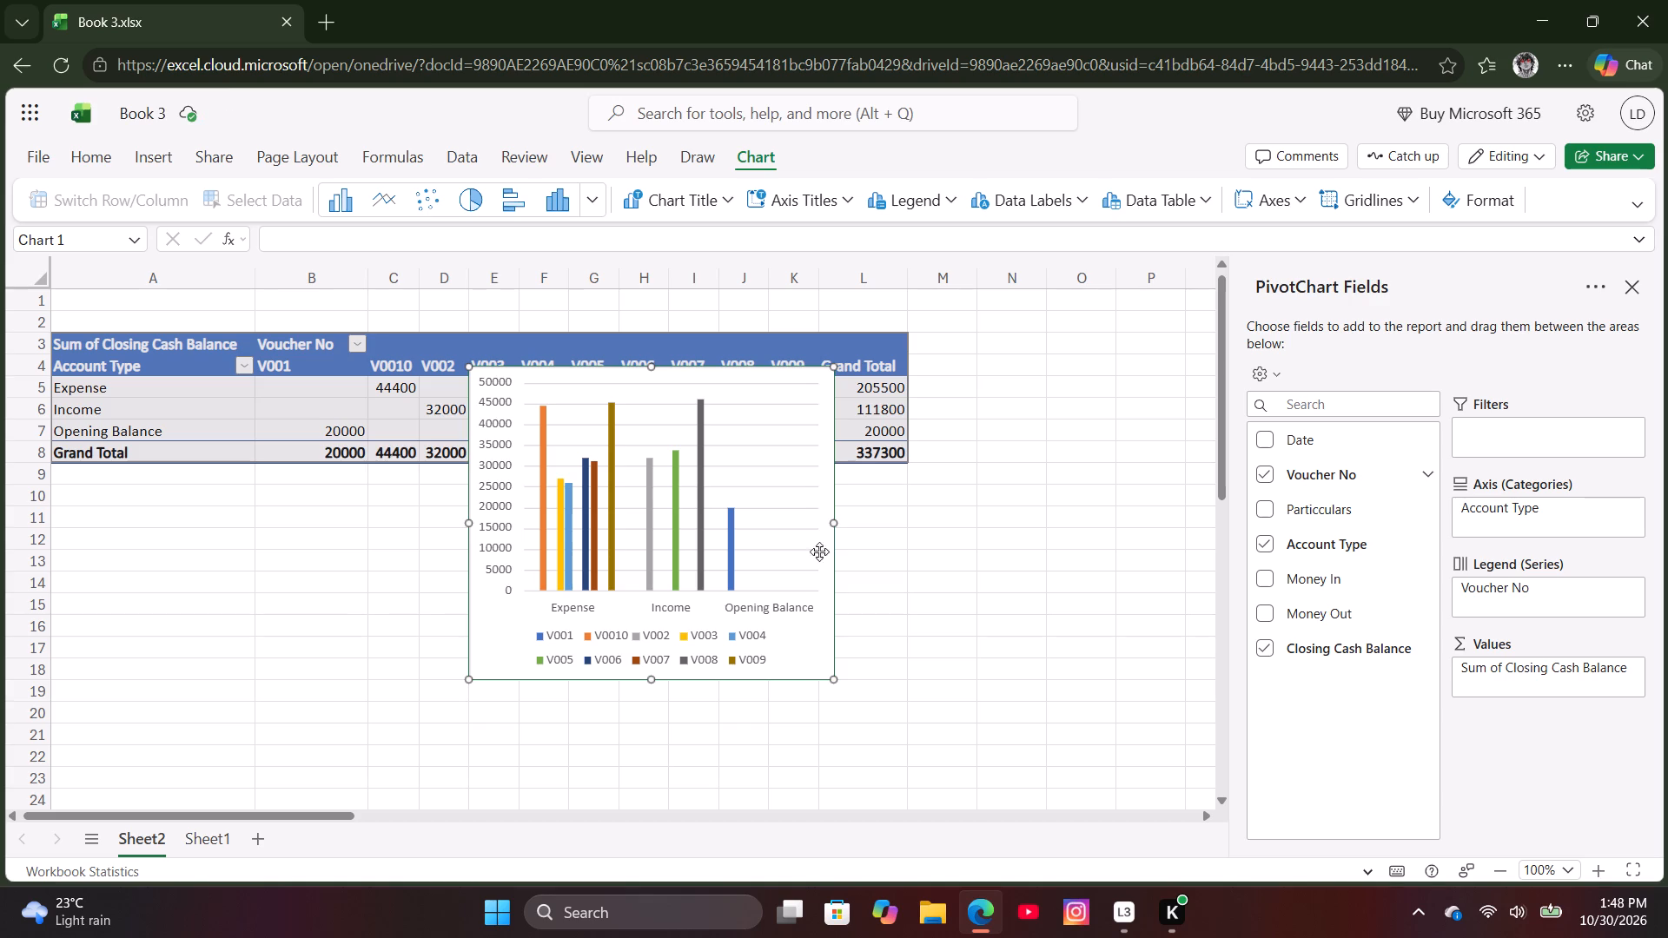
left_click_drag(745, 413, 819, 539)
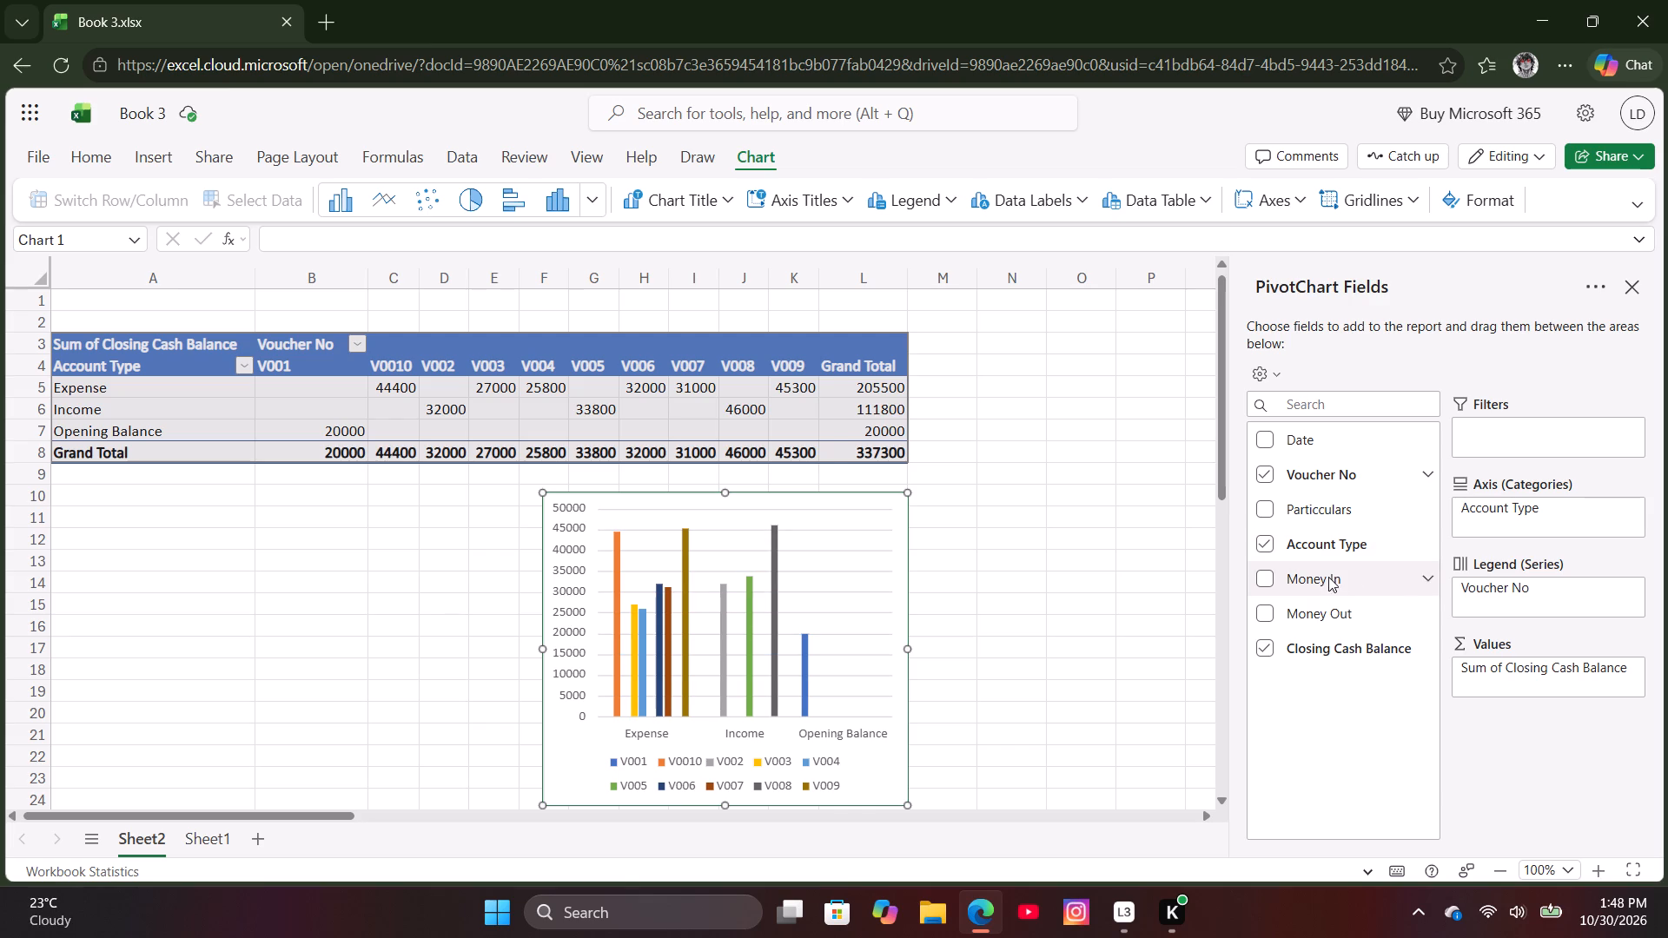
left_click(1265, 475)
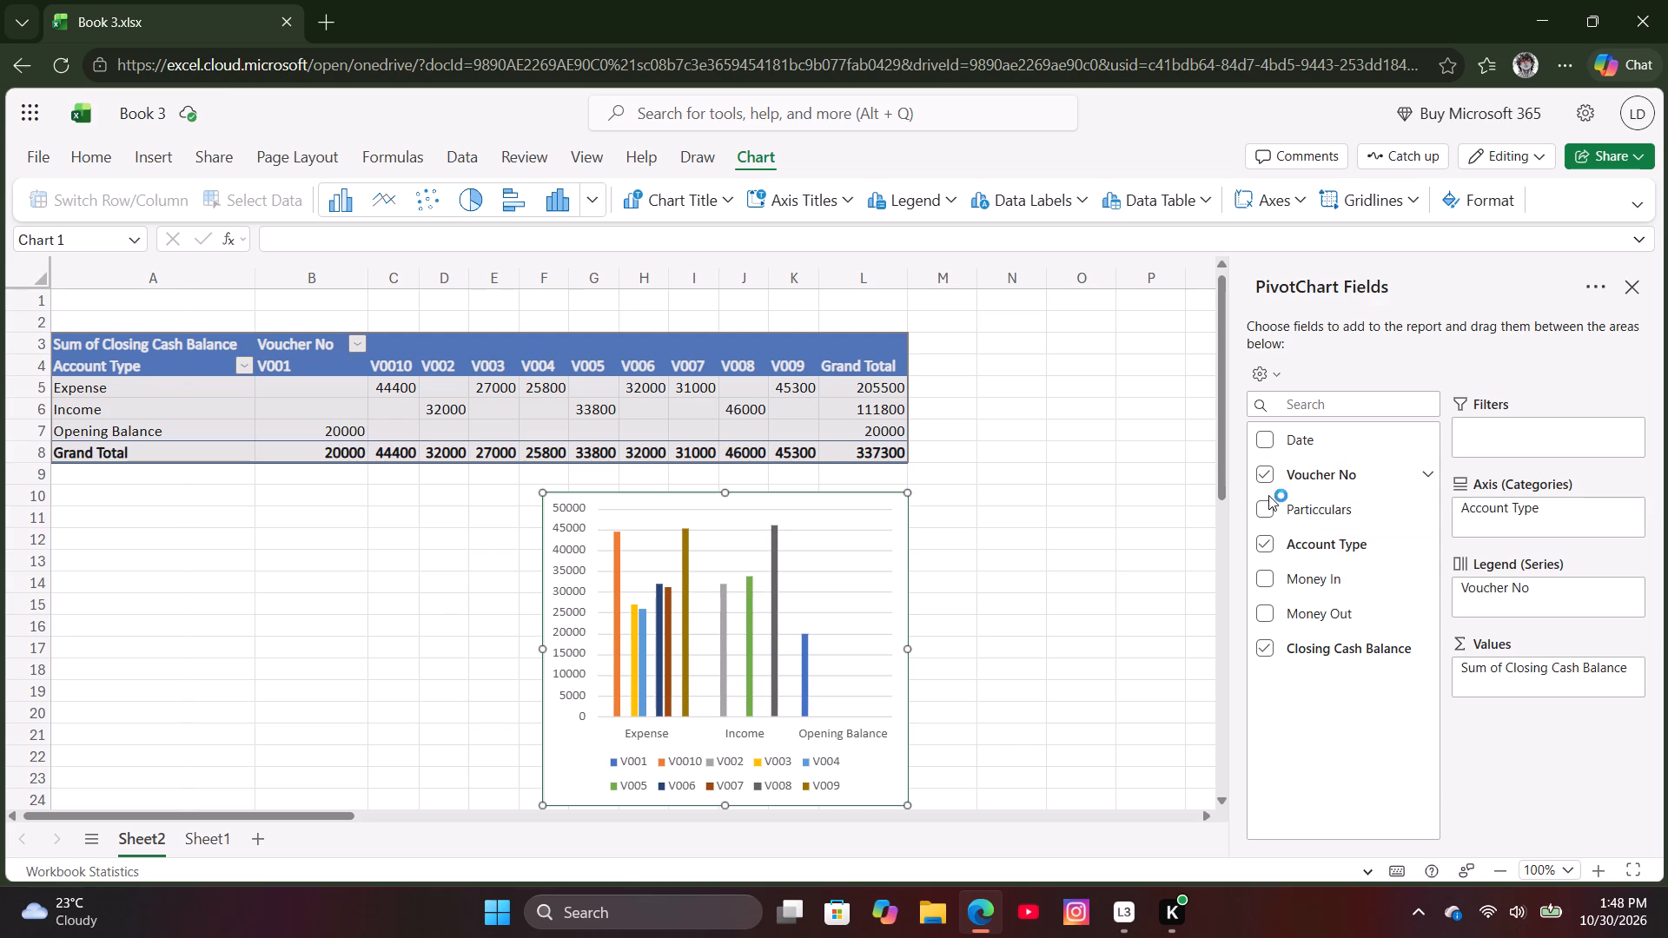
Add the Particculars field as the legend series of the pivot chart.
left_click_drag(1265, 512, 1489, 598)
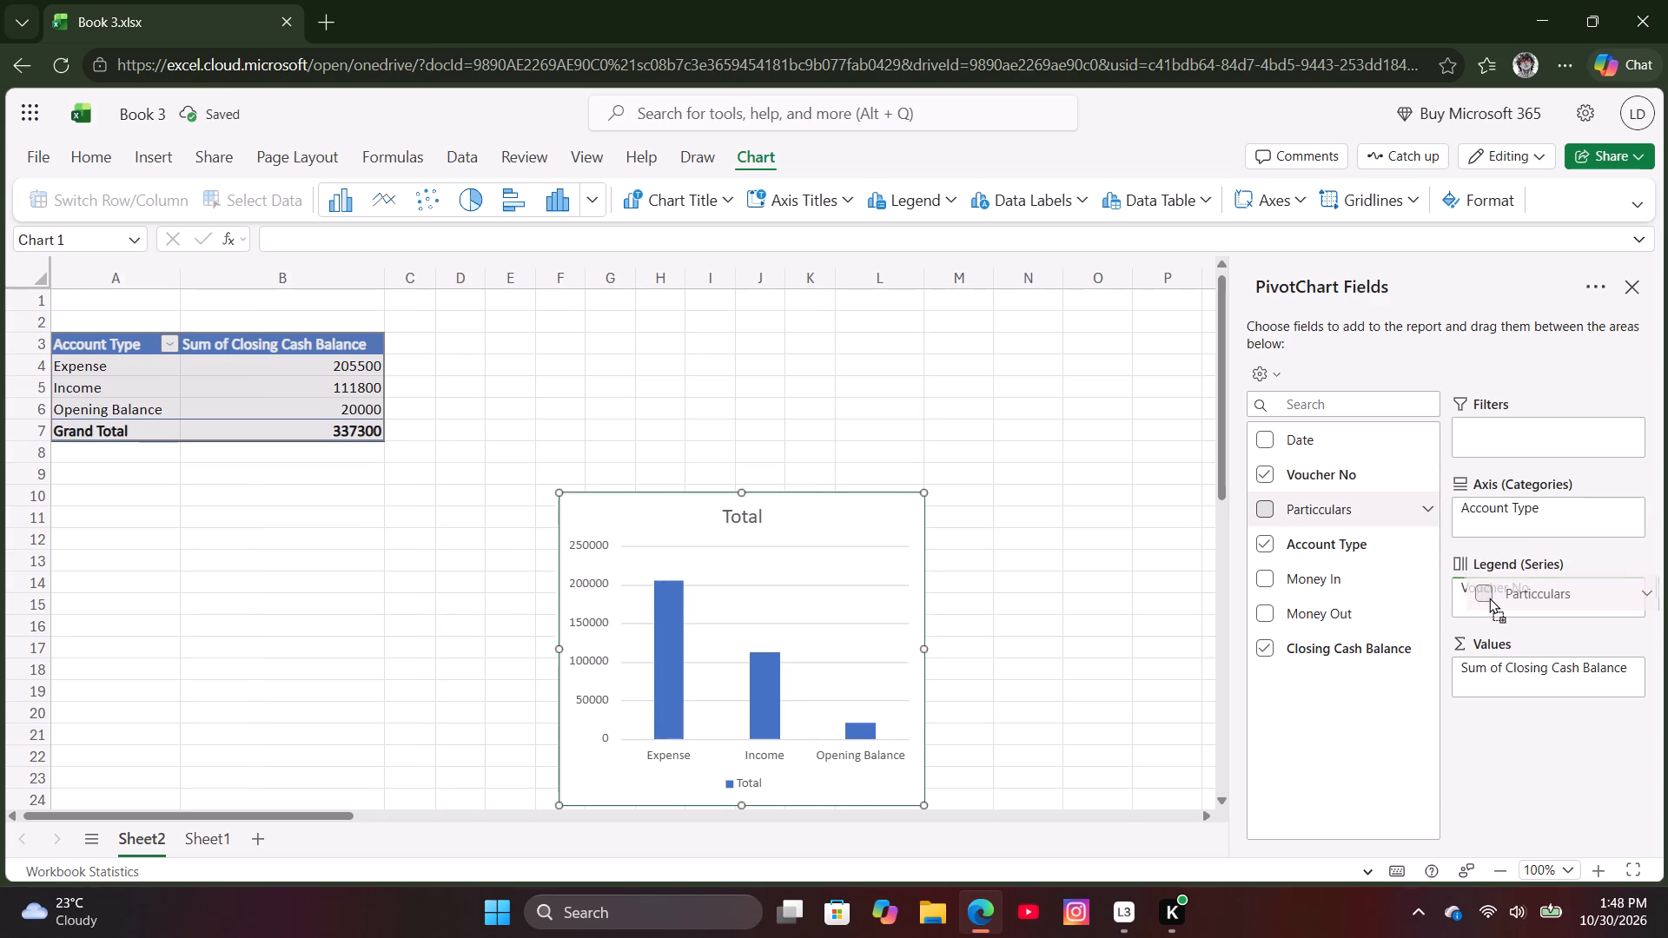
left_click_drag(1489, 598, 1491, 598)
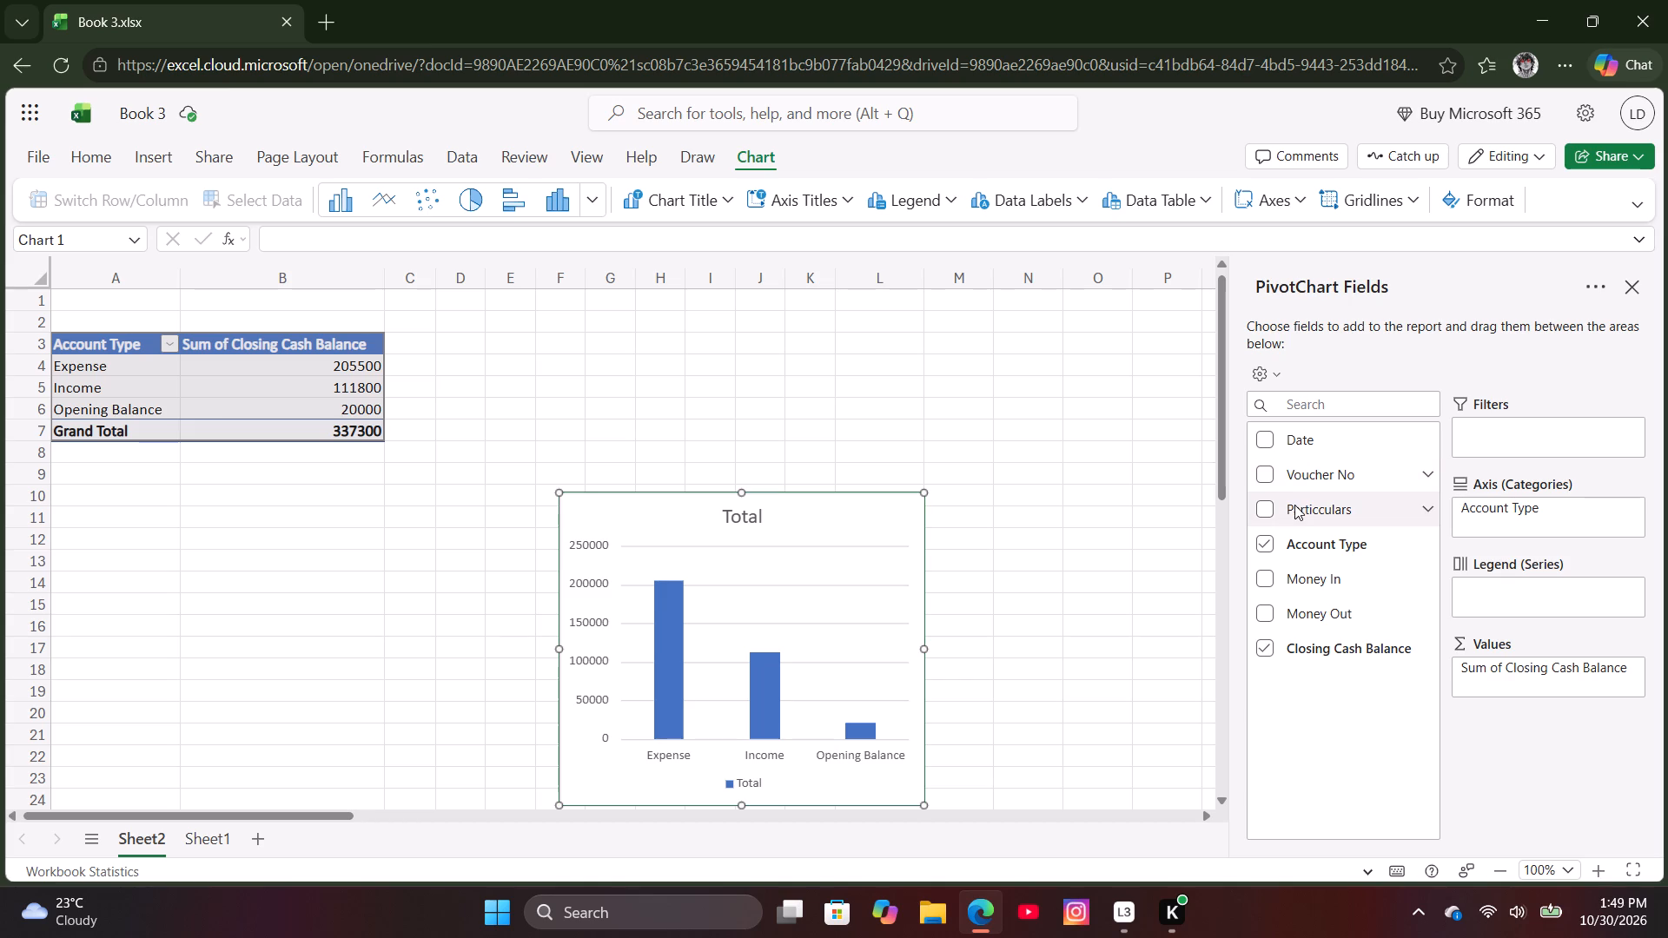
left_click_drag(1294, 505, 1489, 594)
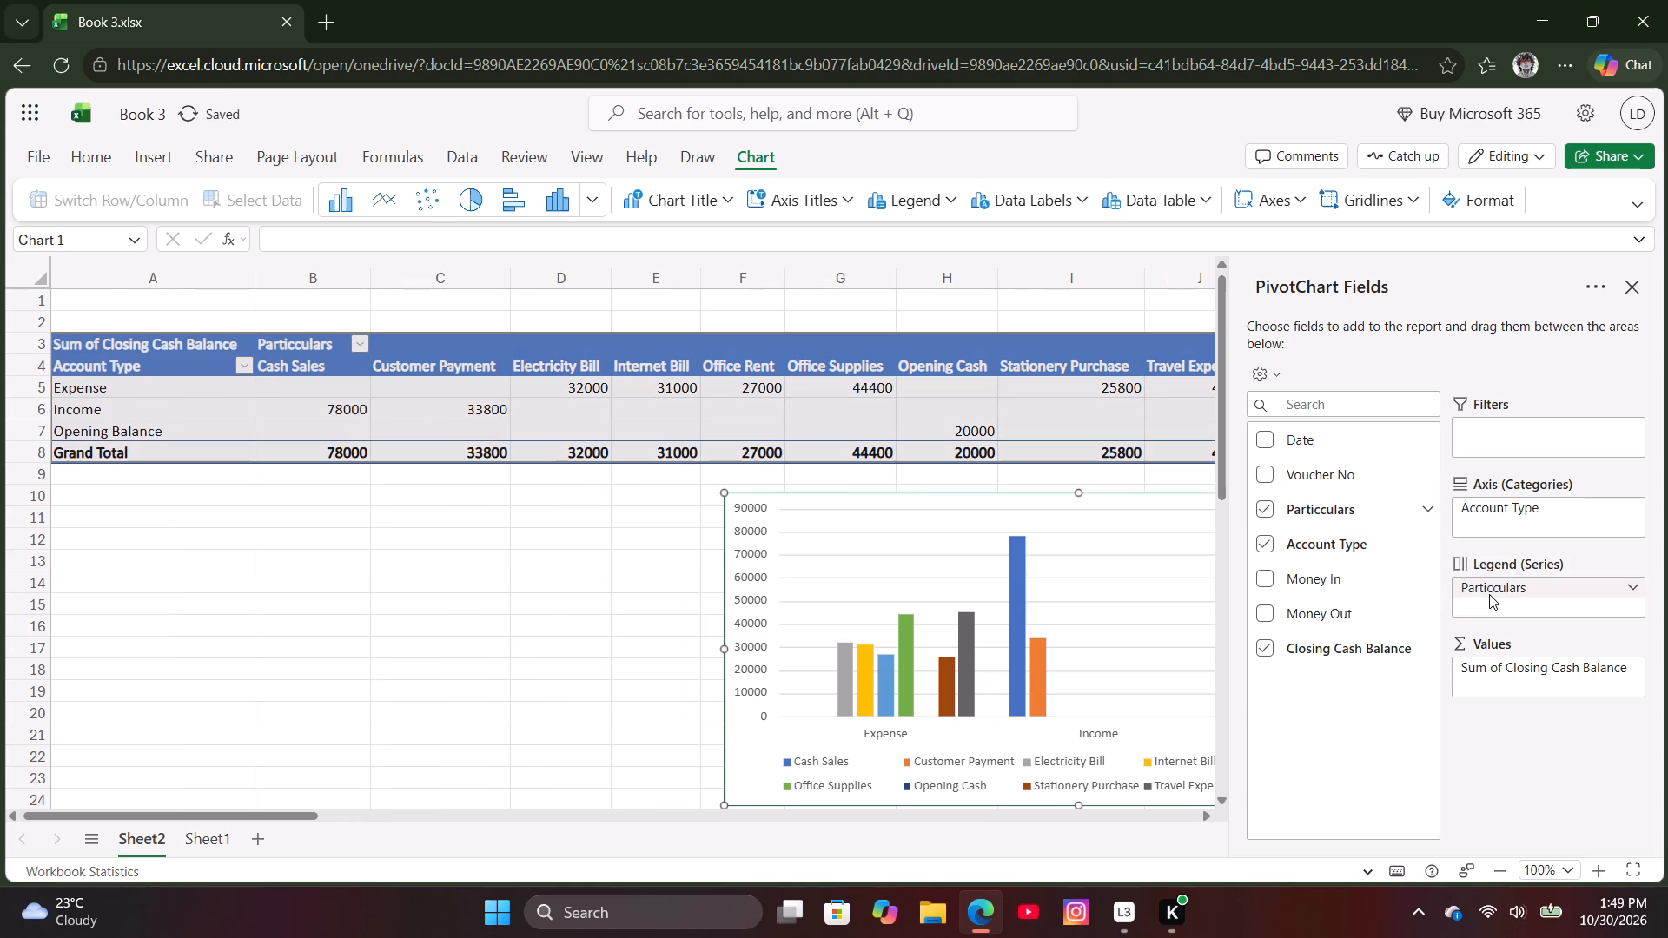
Place the pivot chart beneath the PivotTable, starting around row 11, and close the chart's field settings.
left_click_drag(947, 524, 659, 521)
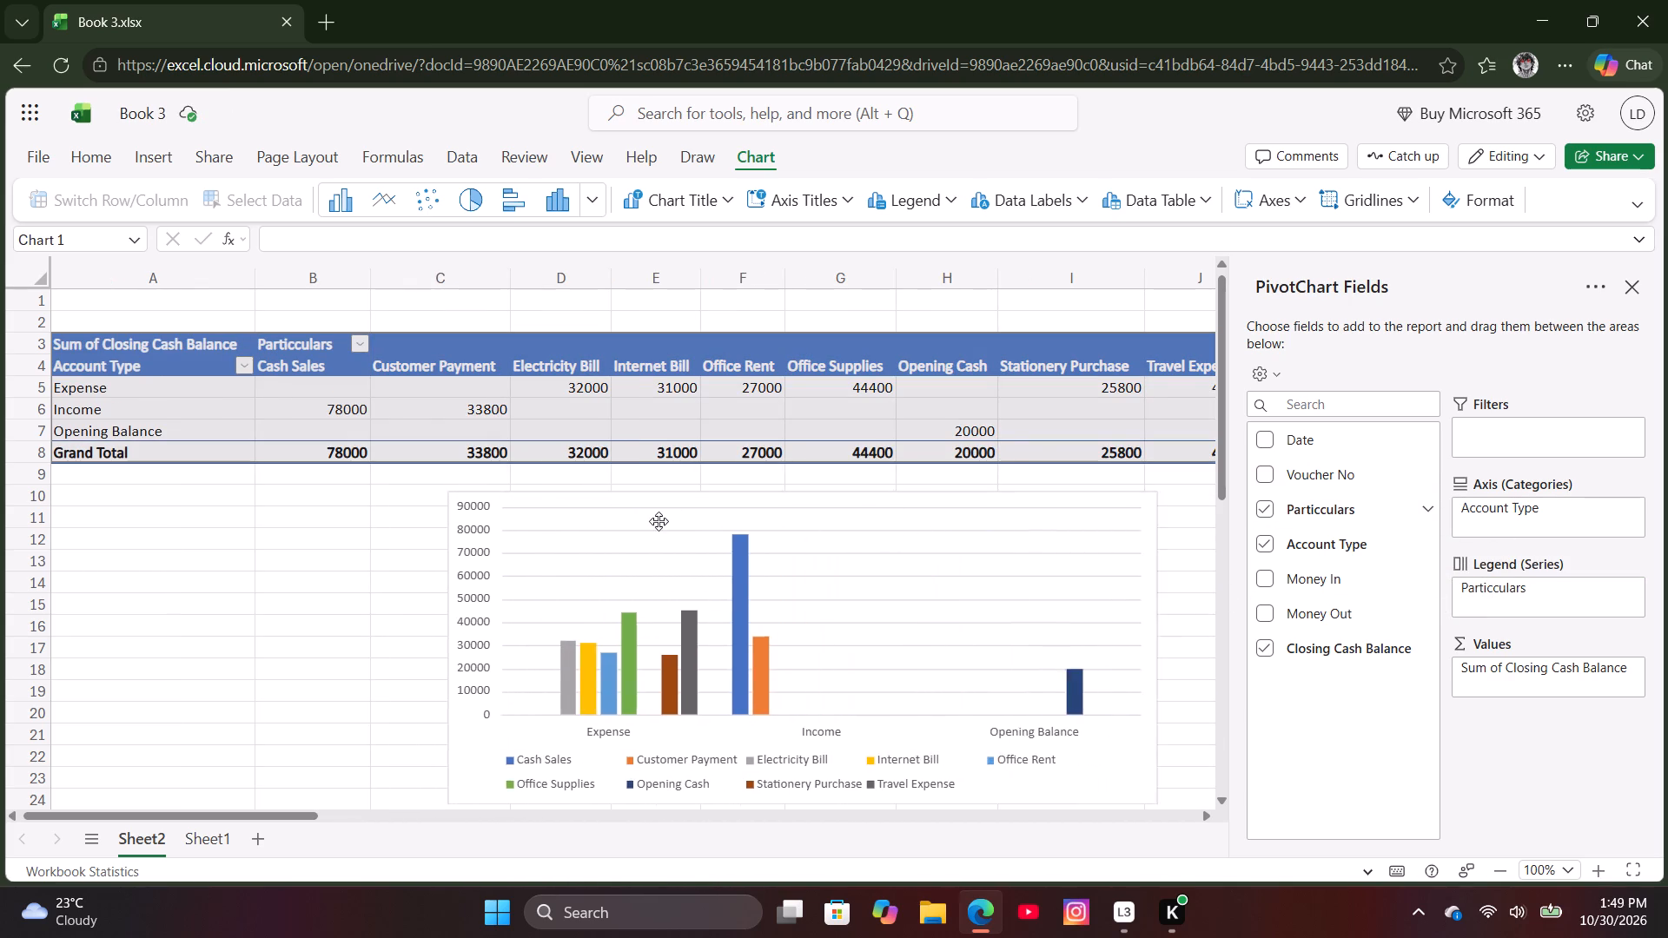
left_click_drag(659, 521, 607, 520)
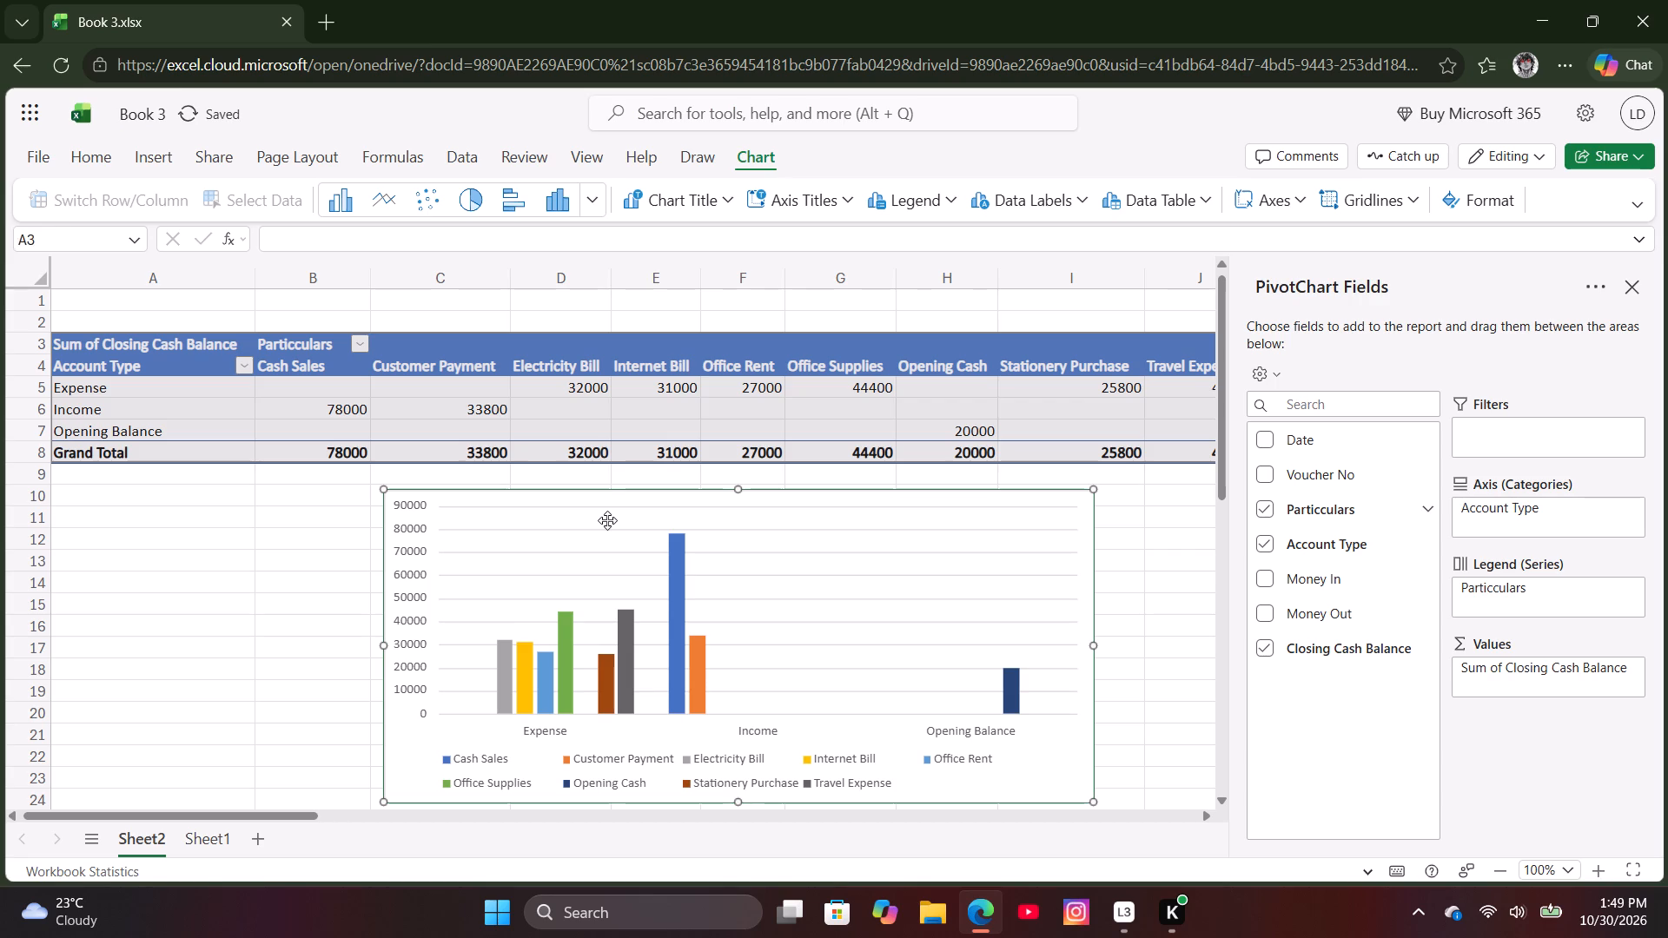
left_click(1632, 290)
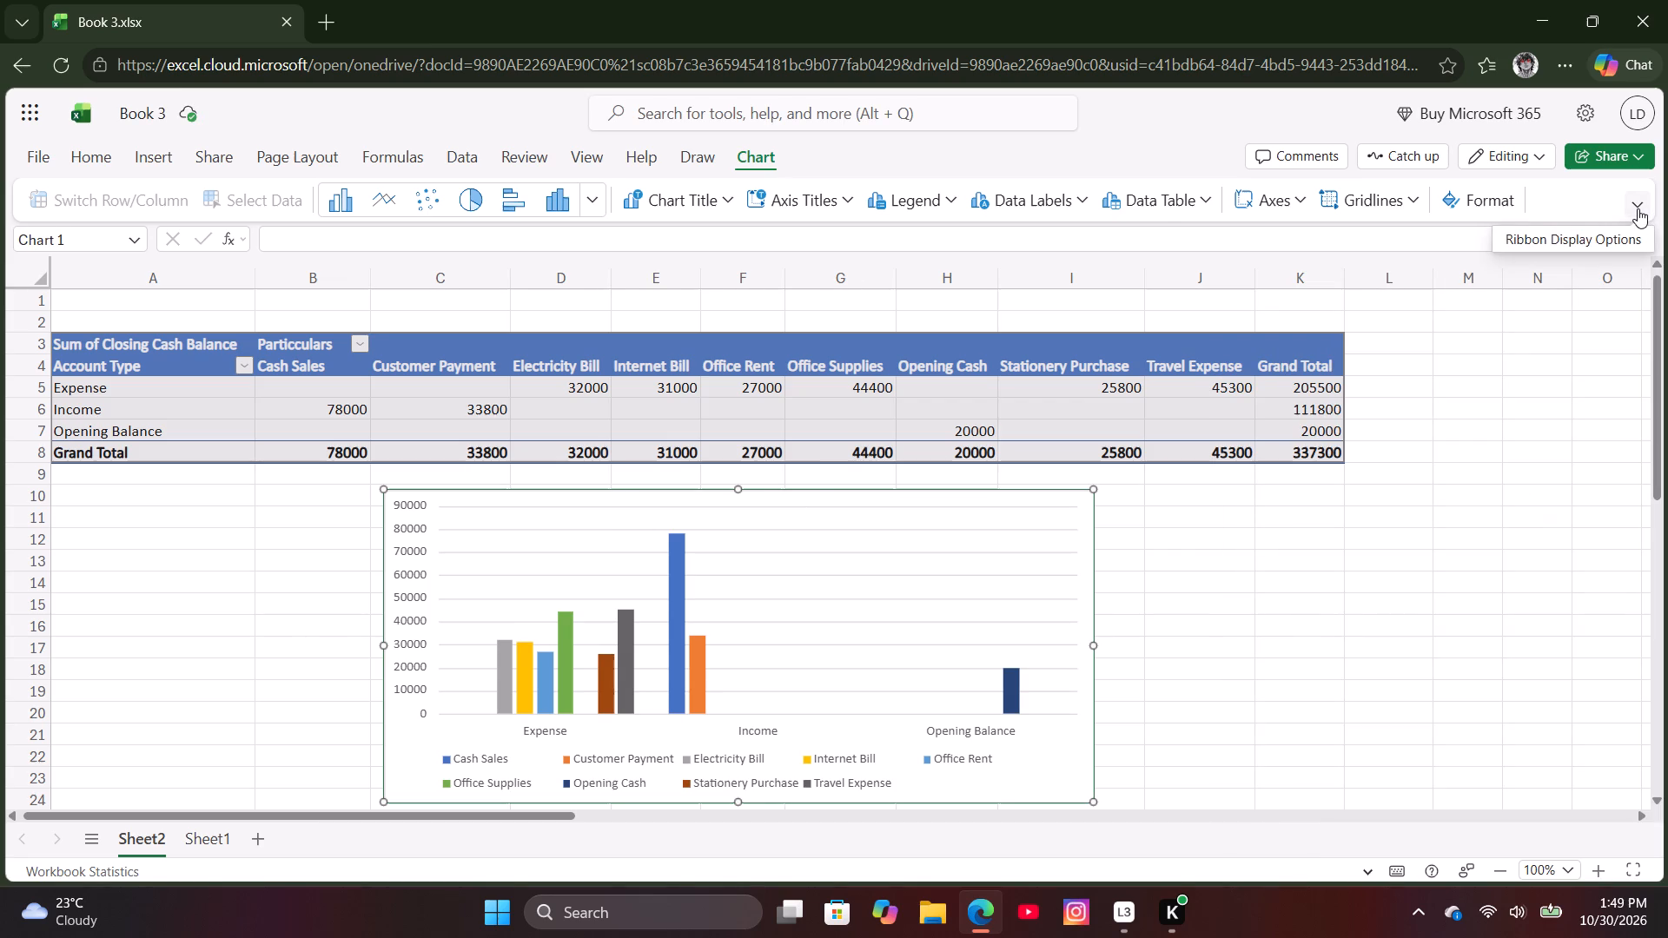
left_click(1171, 446)
left_click(761, 598)
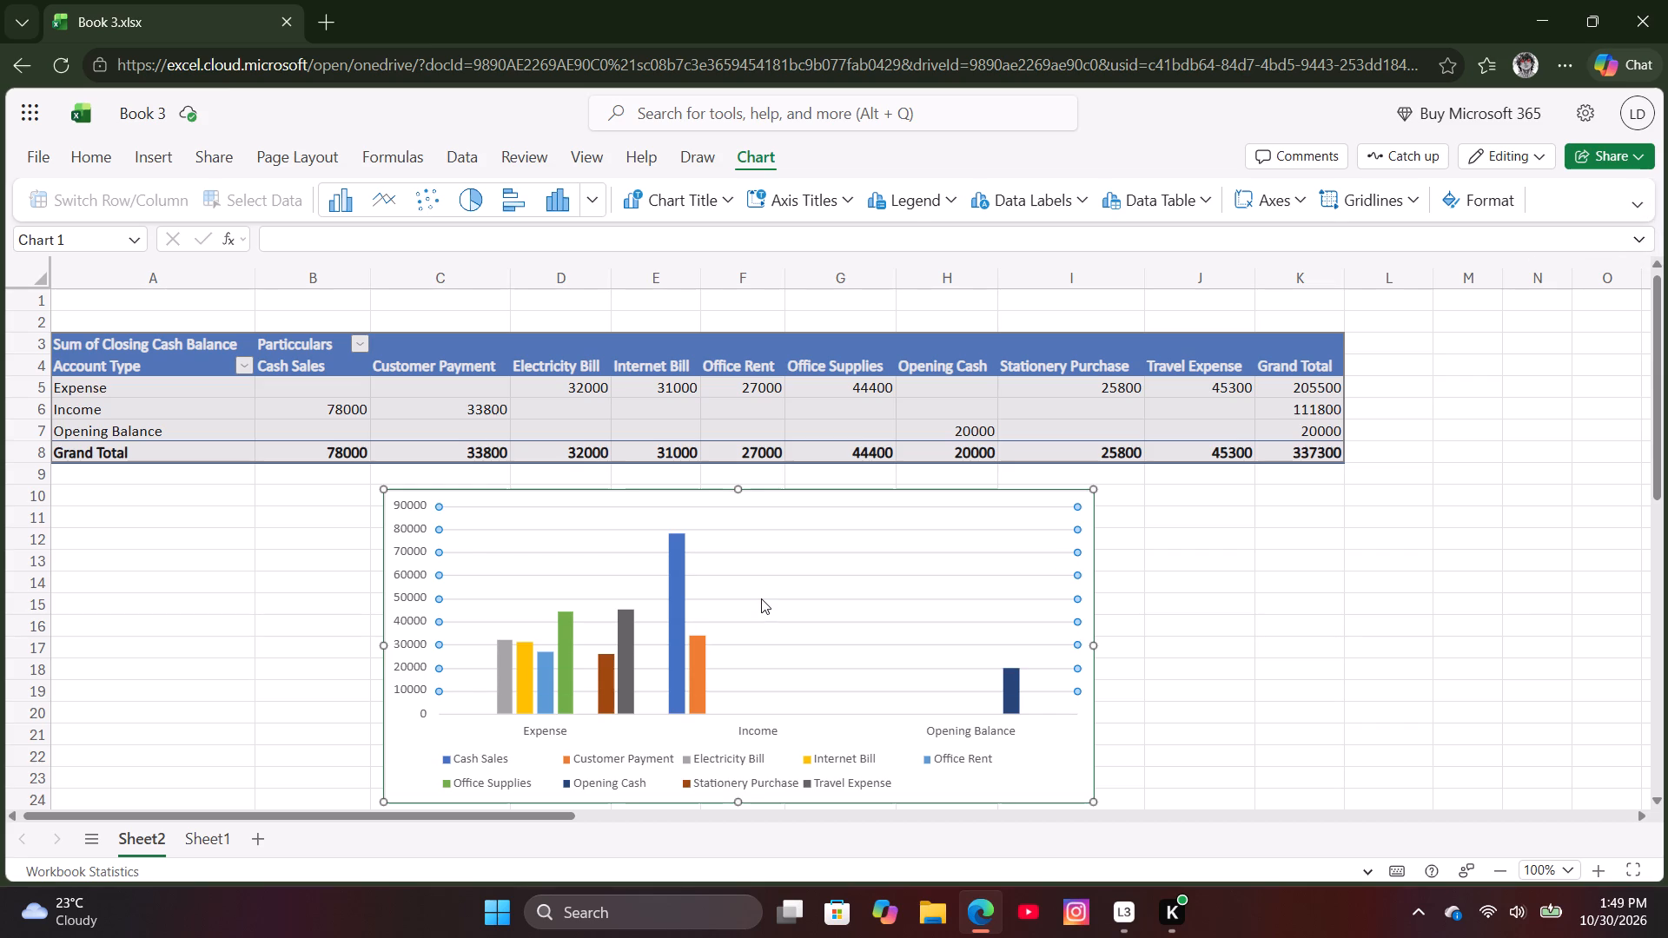
left_click(762, 599)
left_click_drag(1080, 622, 1081, 613)
left_click(973, 622)
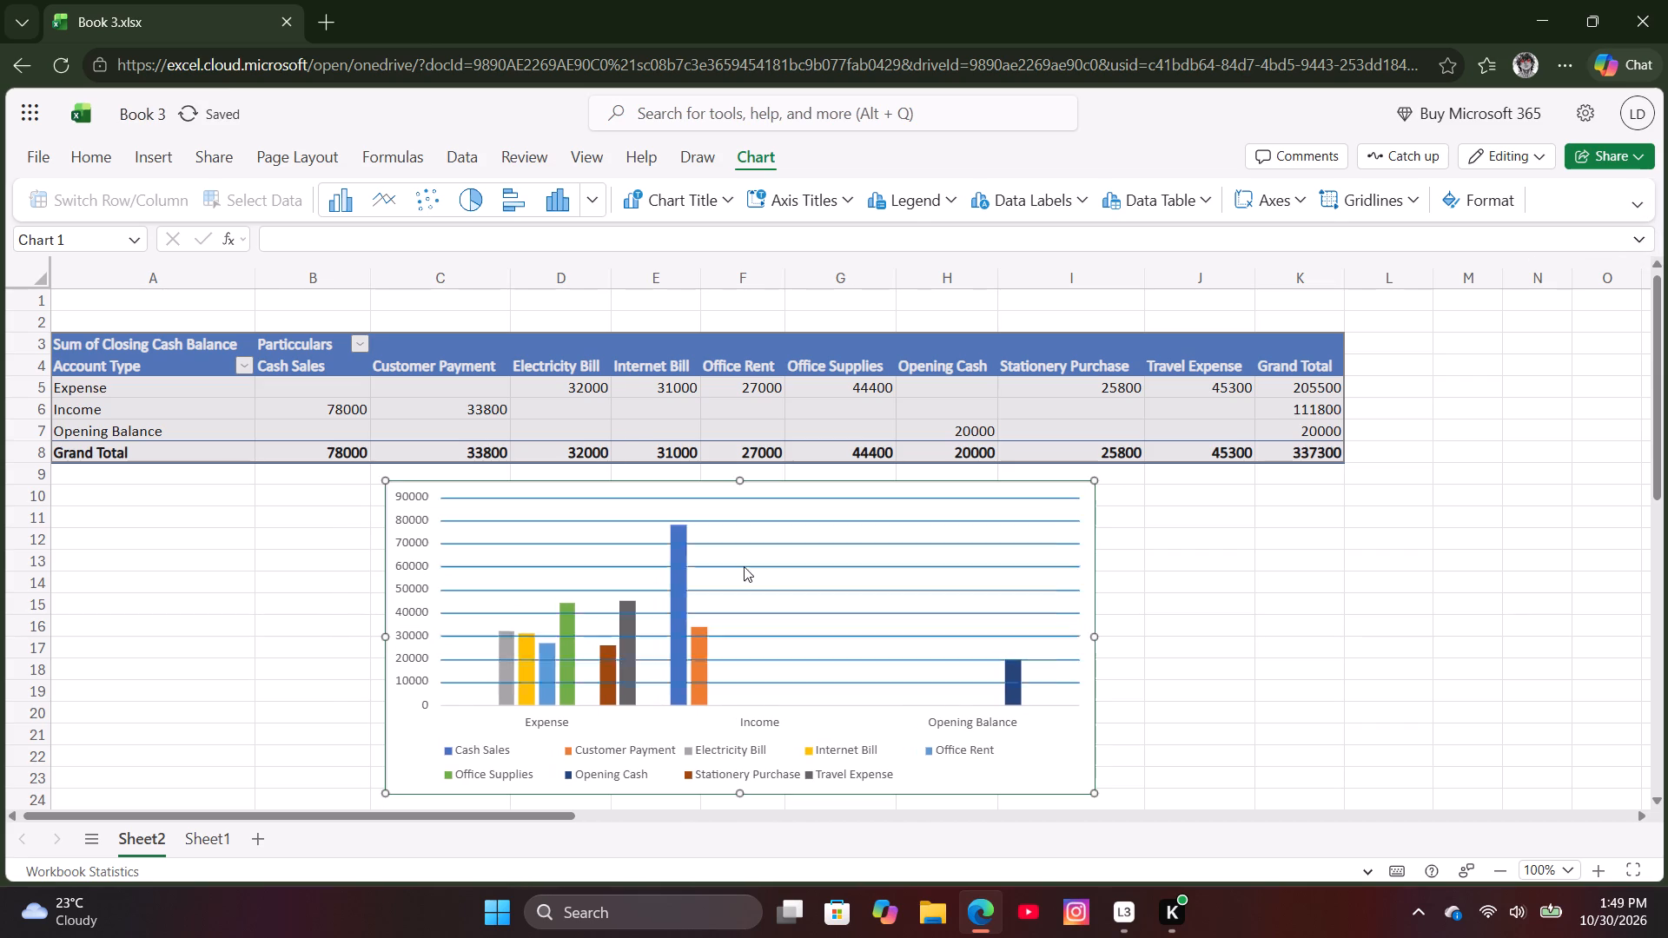
left_click(744, 566)
left_click_drag(804, 549, 806, 609)
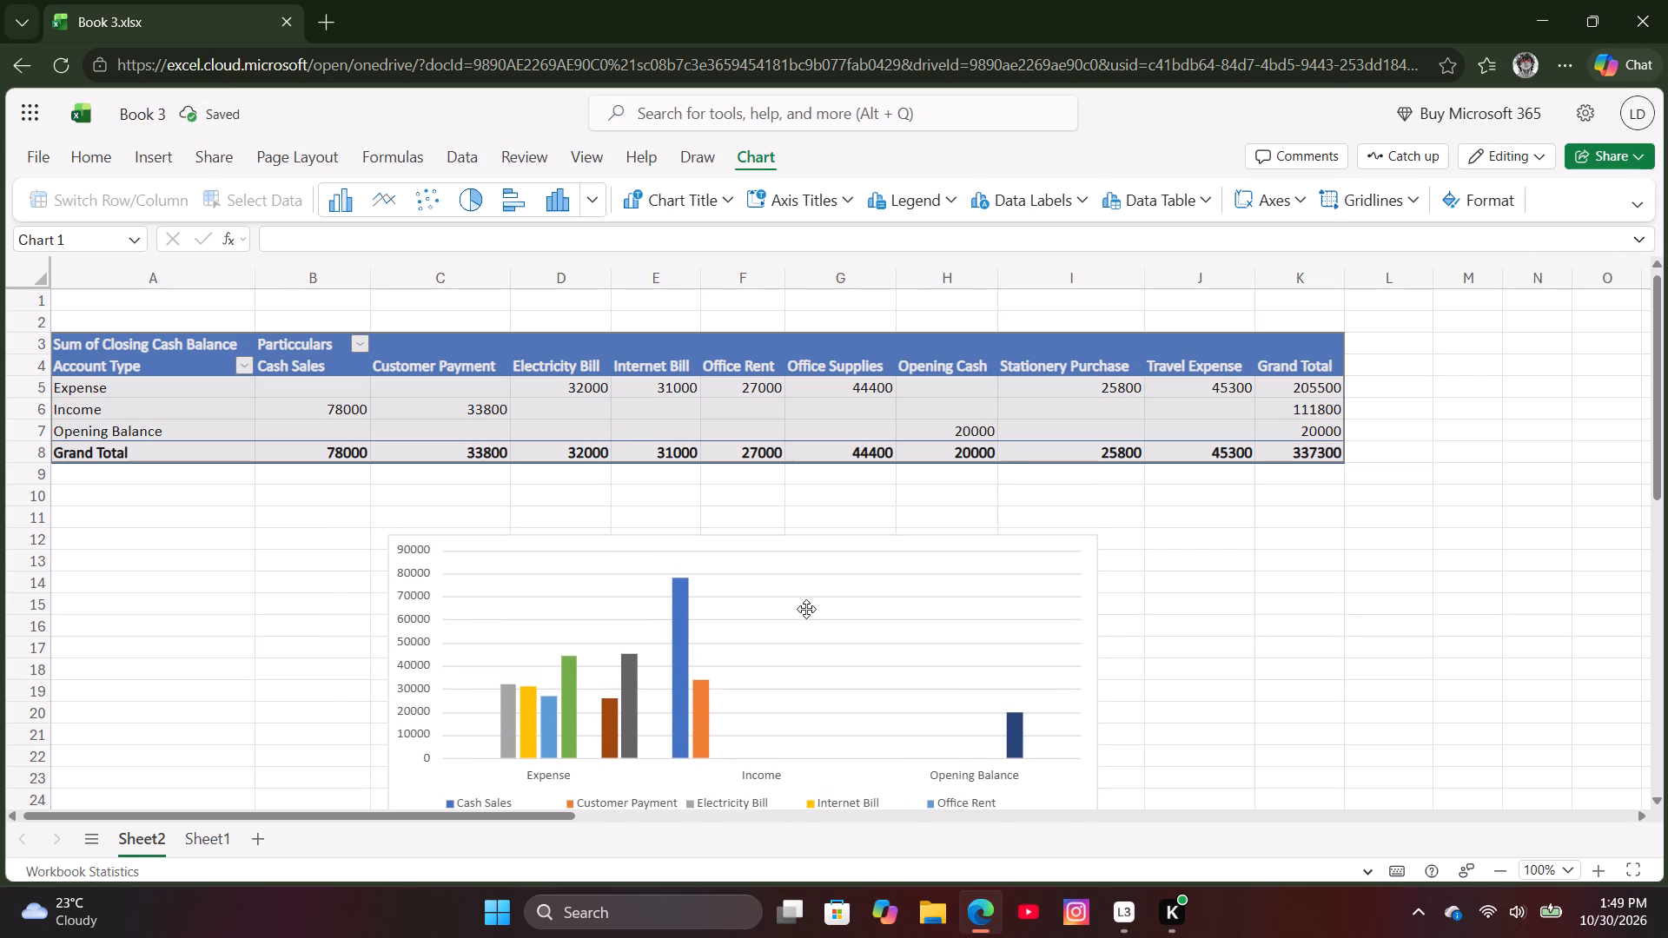
left_click_drag(806, 609, 808, 578)
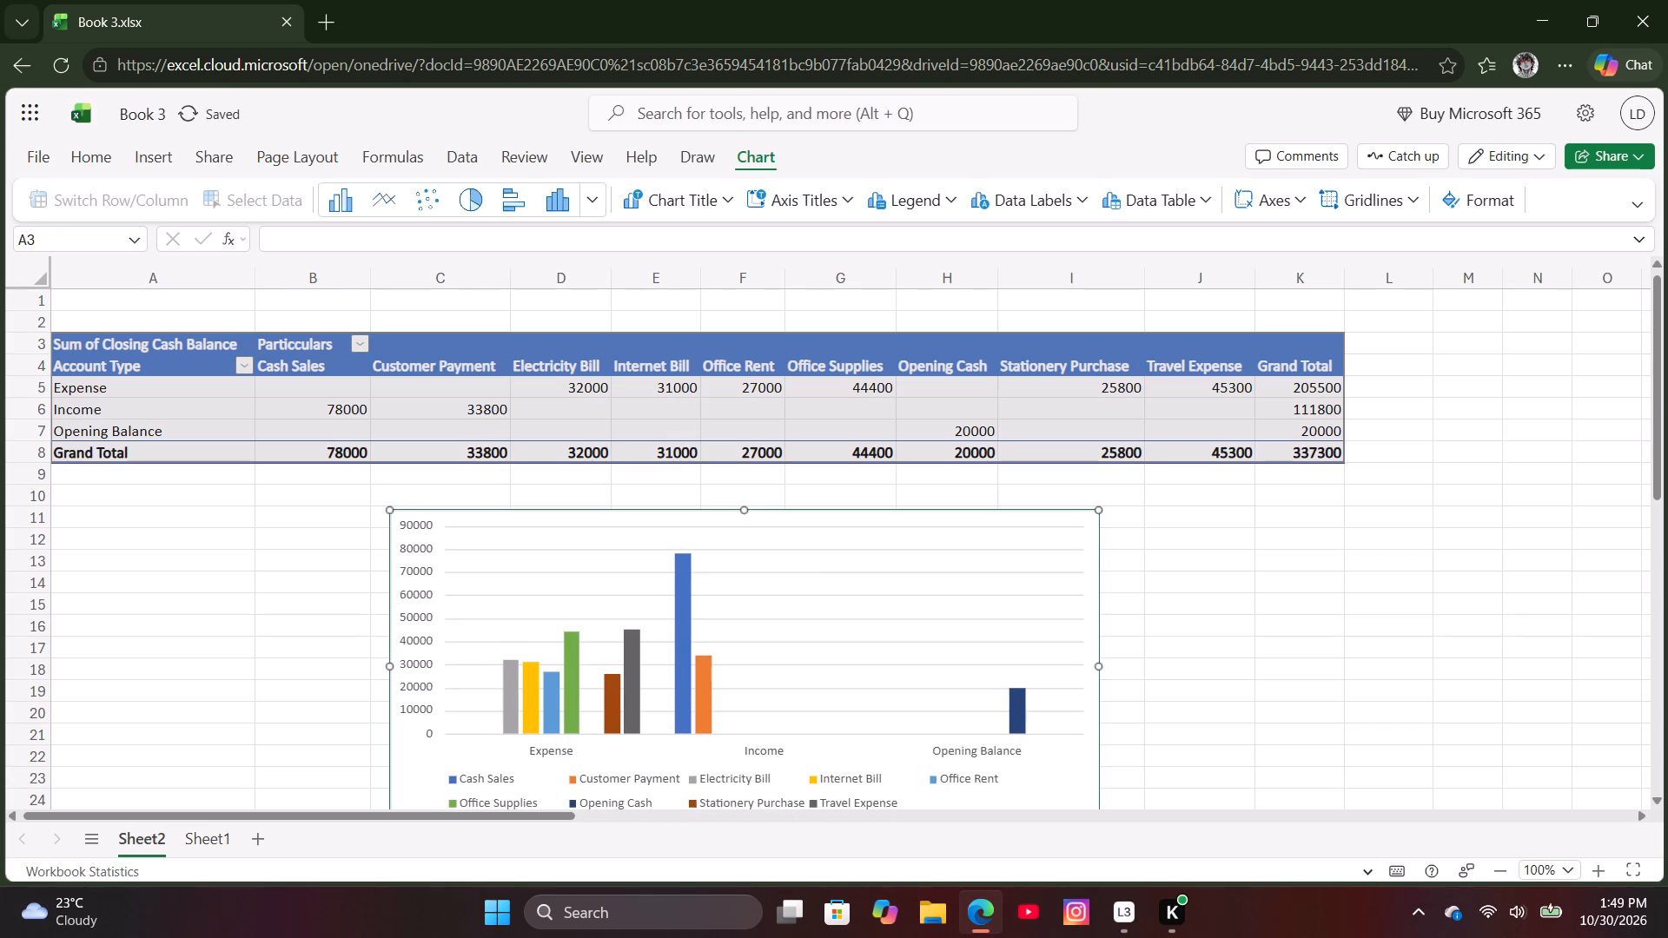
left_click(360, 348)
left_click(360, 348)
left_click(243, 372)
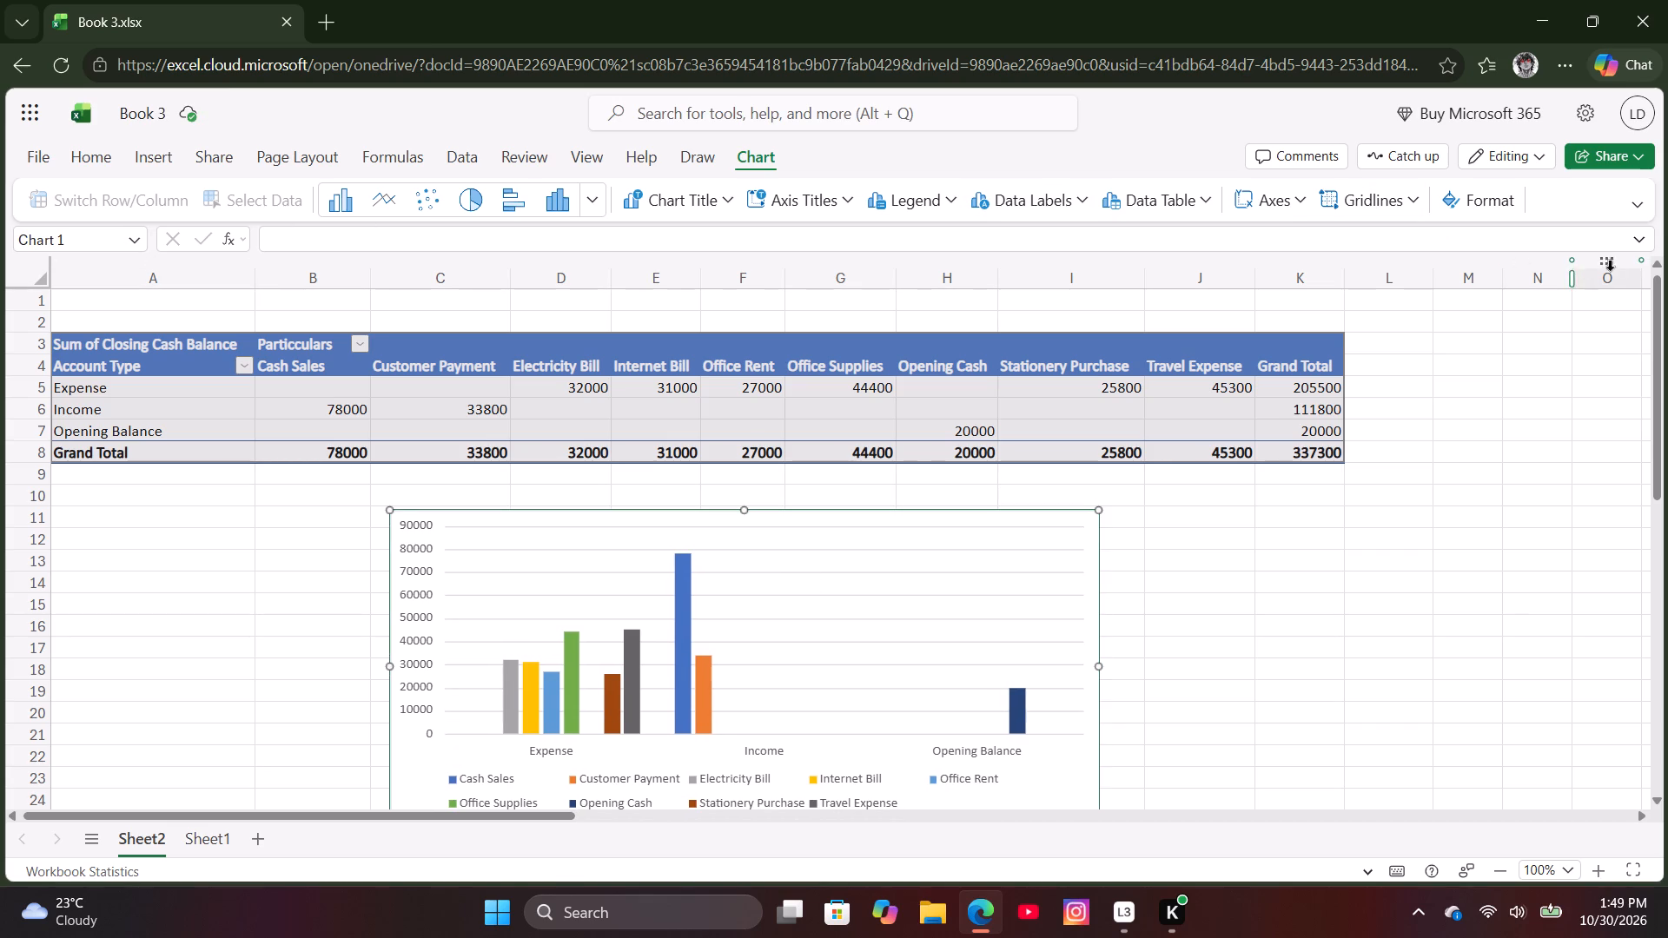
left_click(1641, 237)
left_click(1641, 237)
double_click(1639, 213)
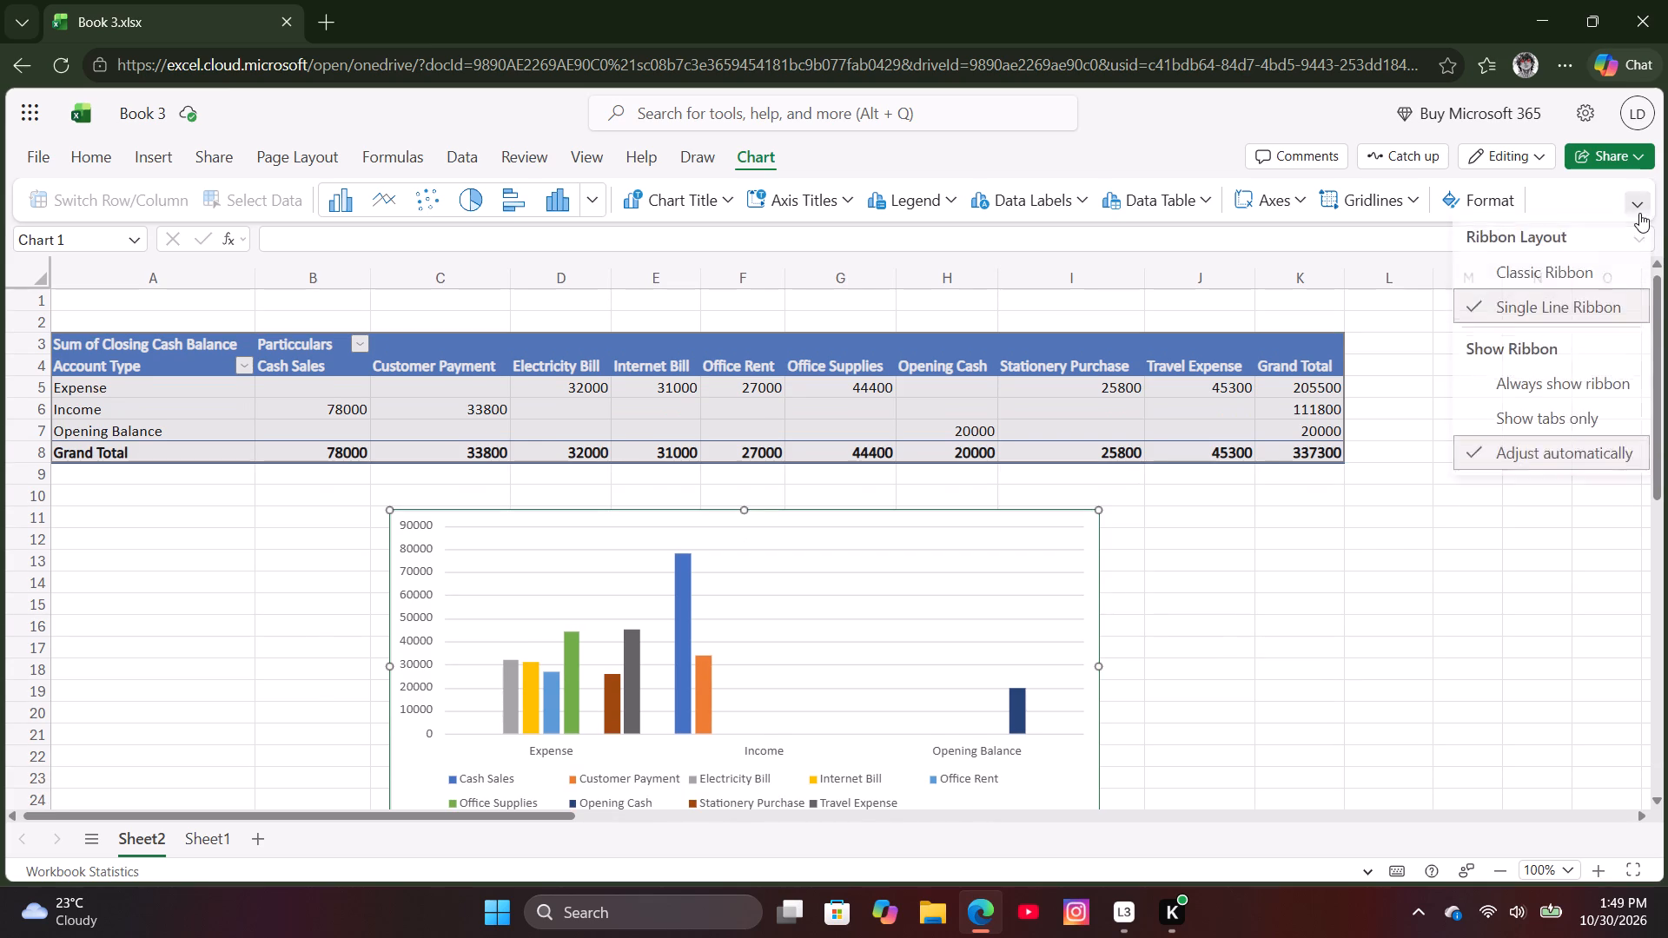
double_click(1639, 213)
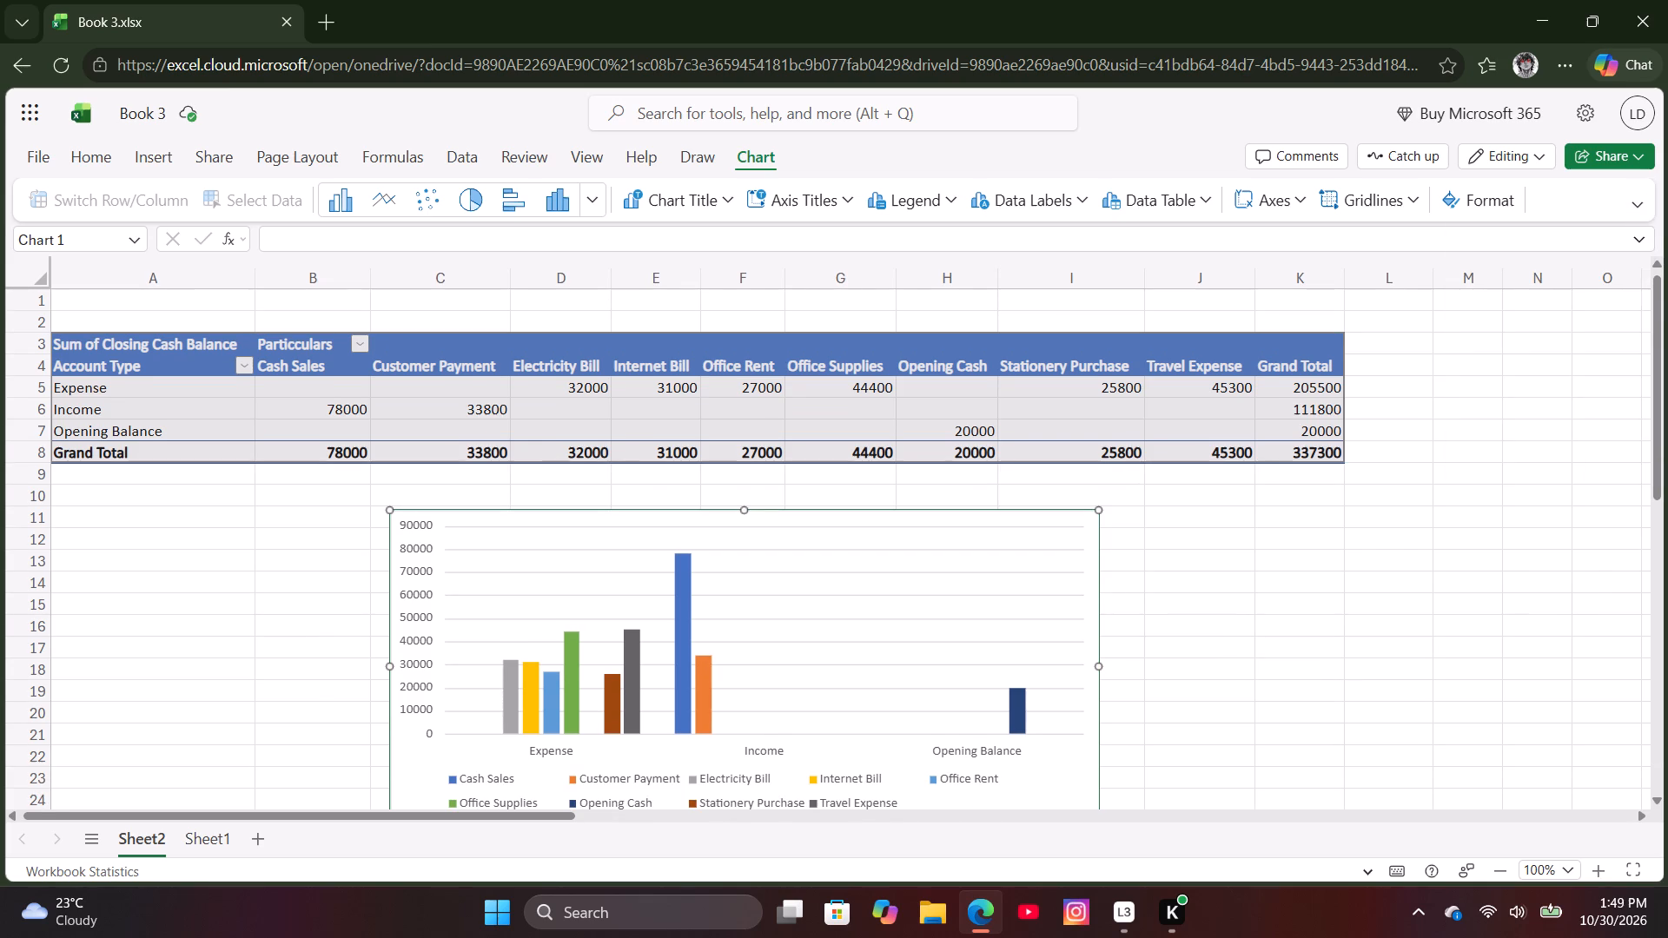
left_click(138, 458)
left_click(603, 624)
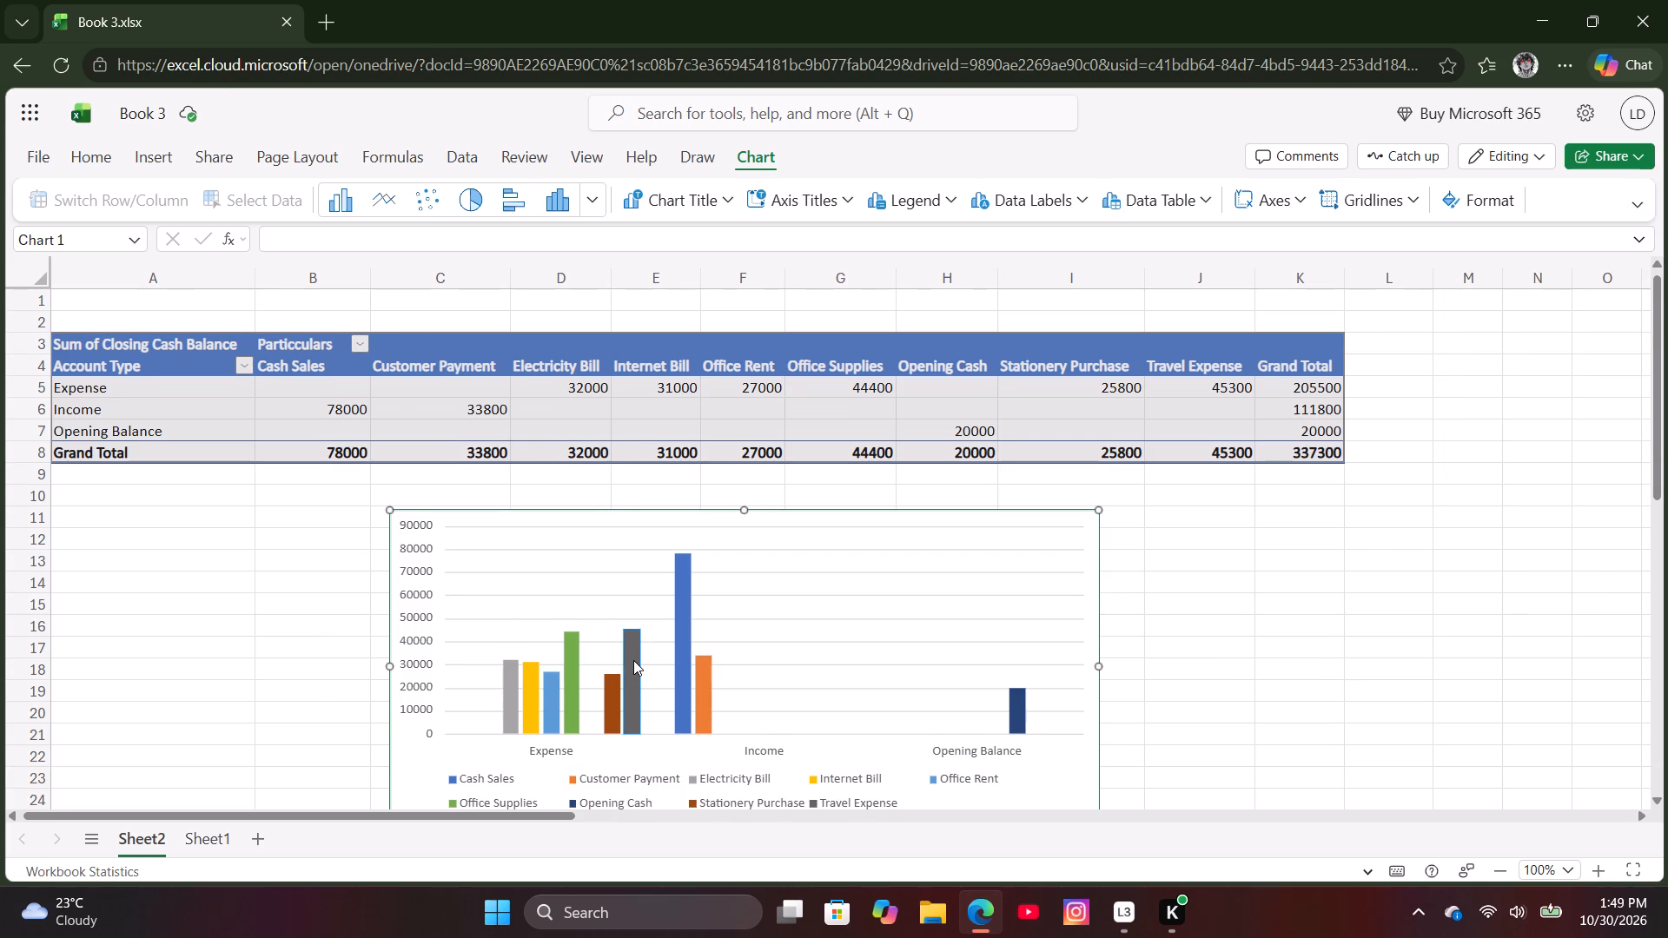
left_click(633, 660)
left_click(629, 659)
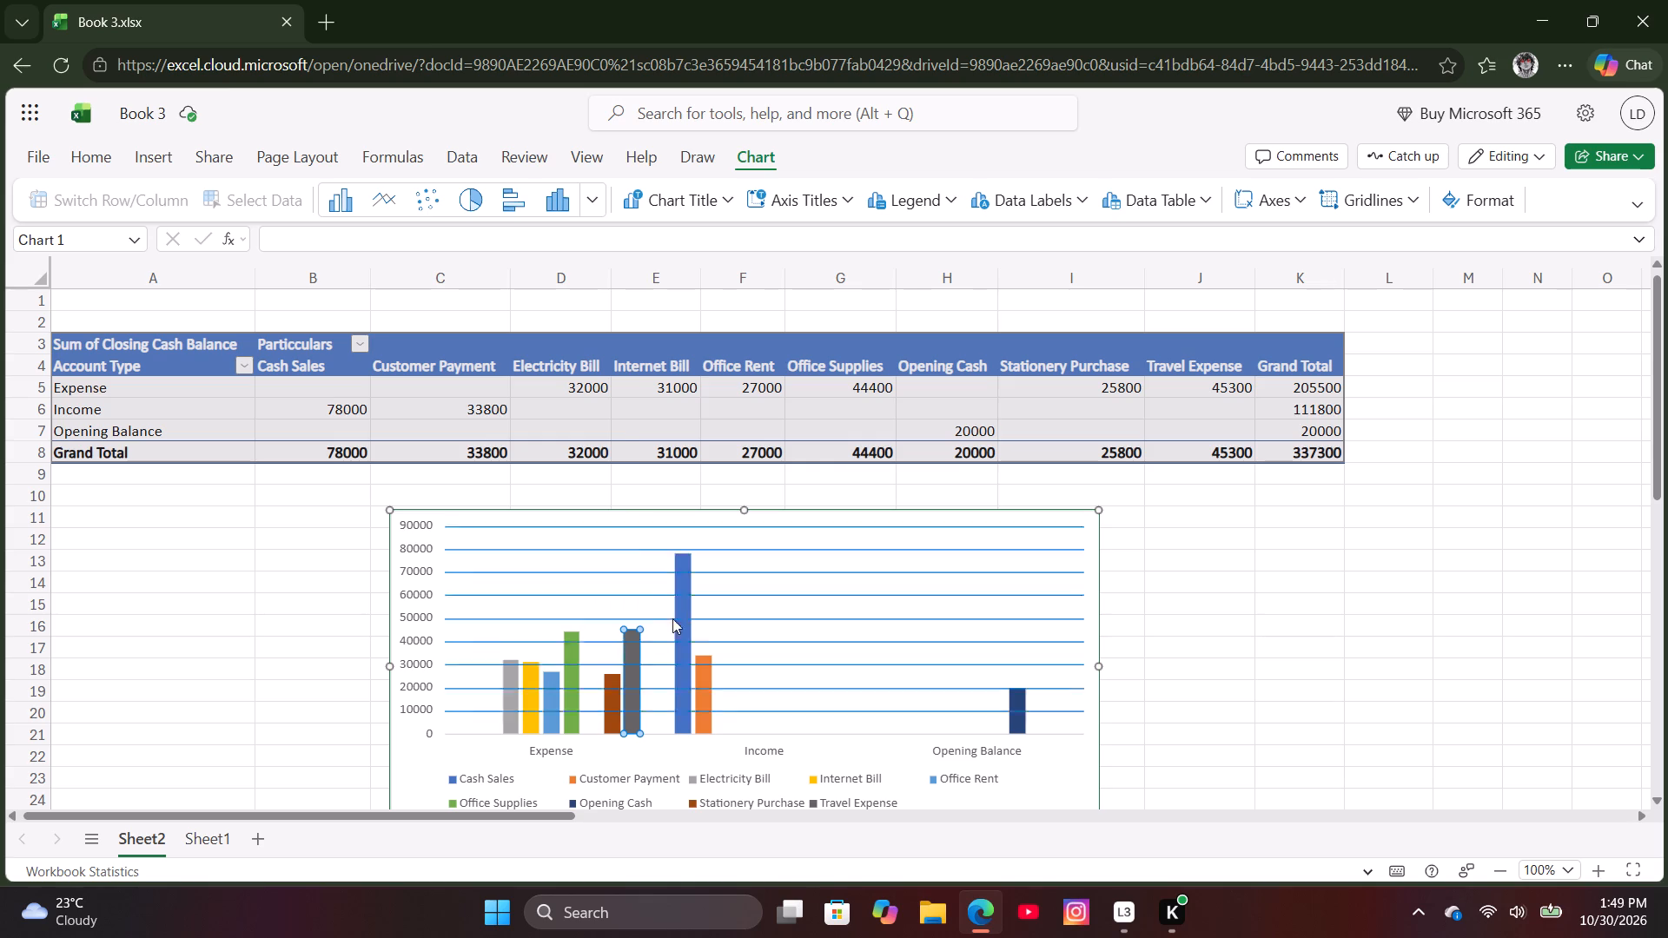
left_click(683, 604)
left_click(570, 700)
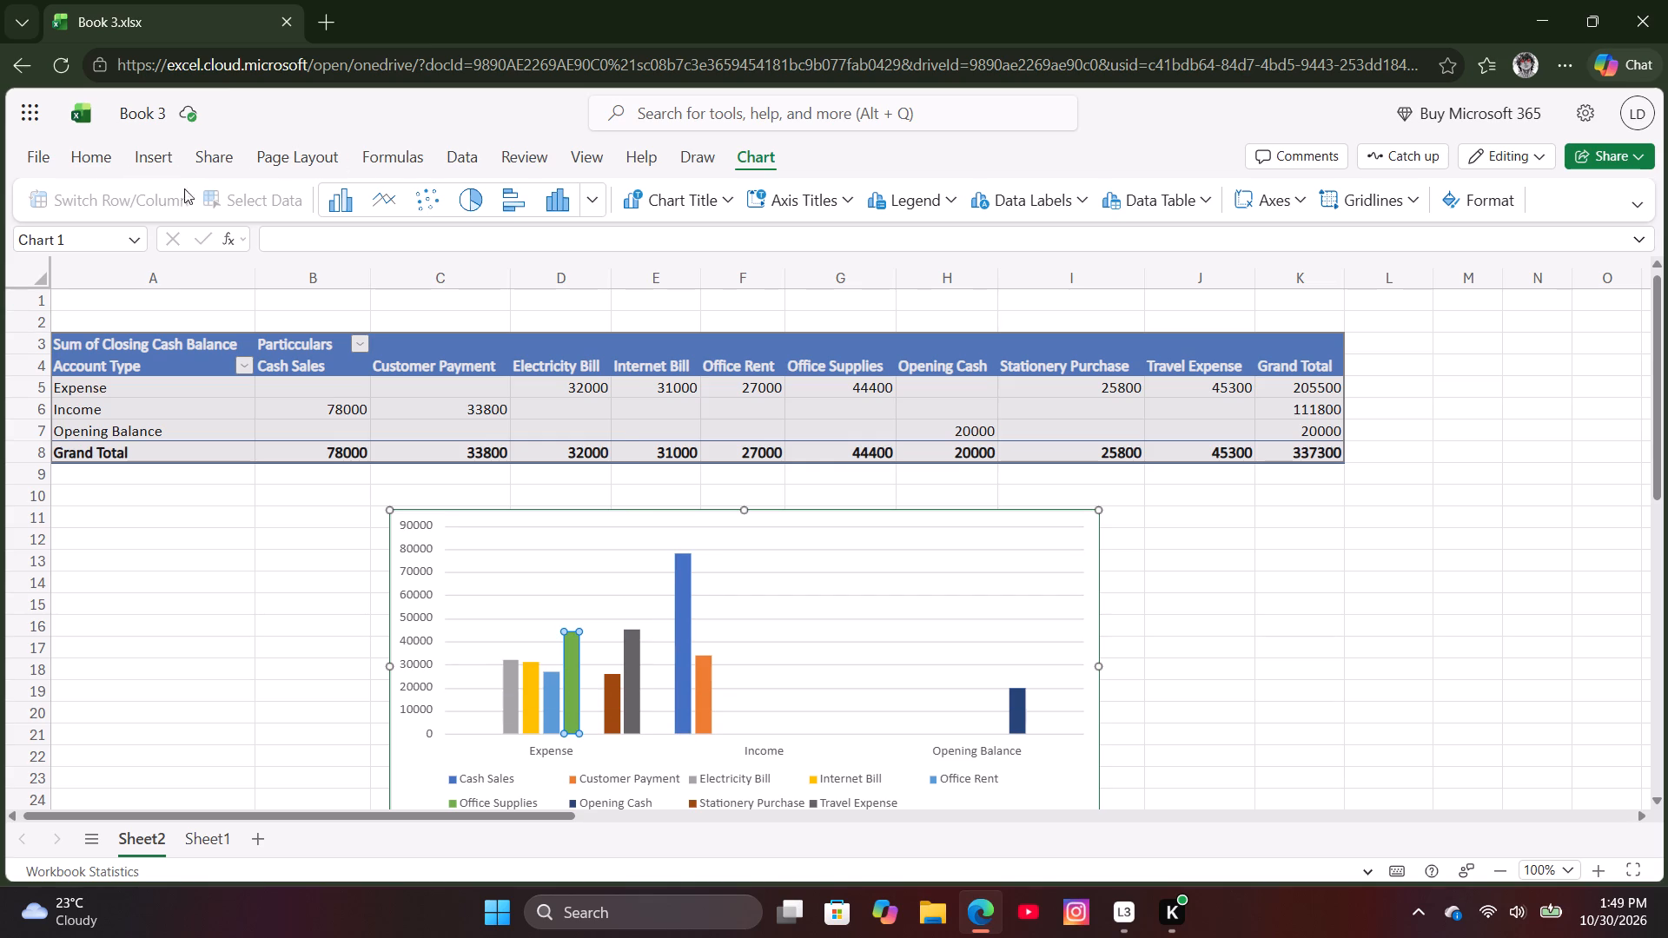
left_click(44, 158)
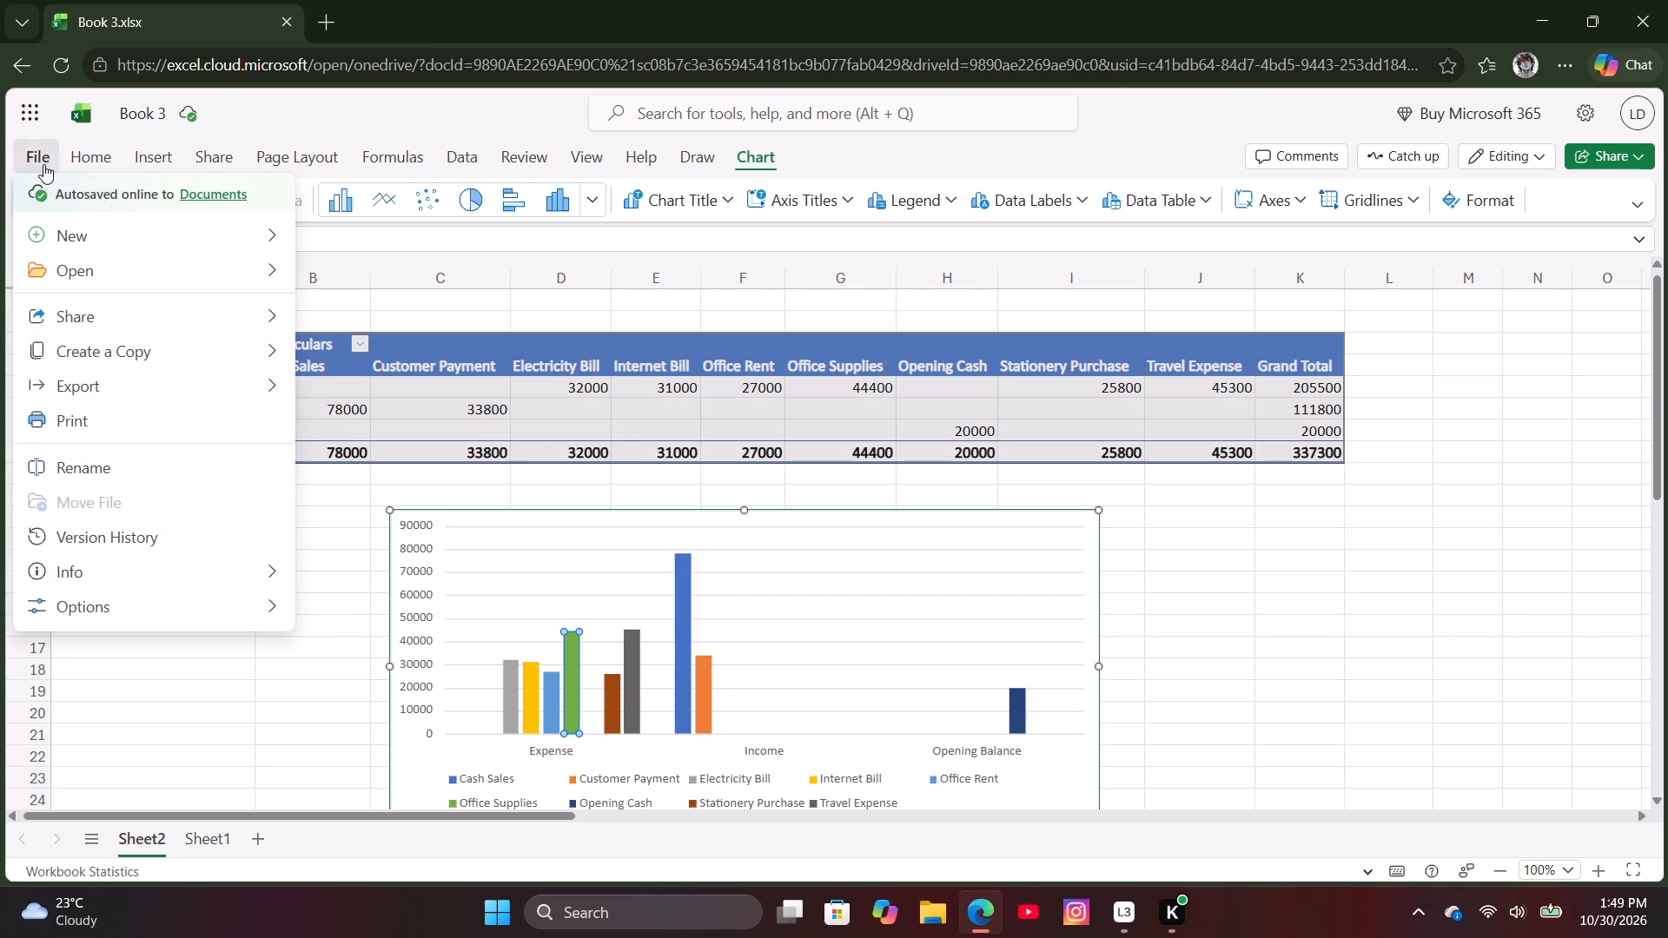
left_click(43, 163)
Review the PivotTable and its chart on Sheet2, with a brief look at the voucher ledger on Sheet1.
scroll(952, 340, "down", 6)
scroll(965, 573, "down", 5)
scroll(973, 575, "up", 5)
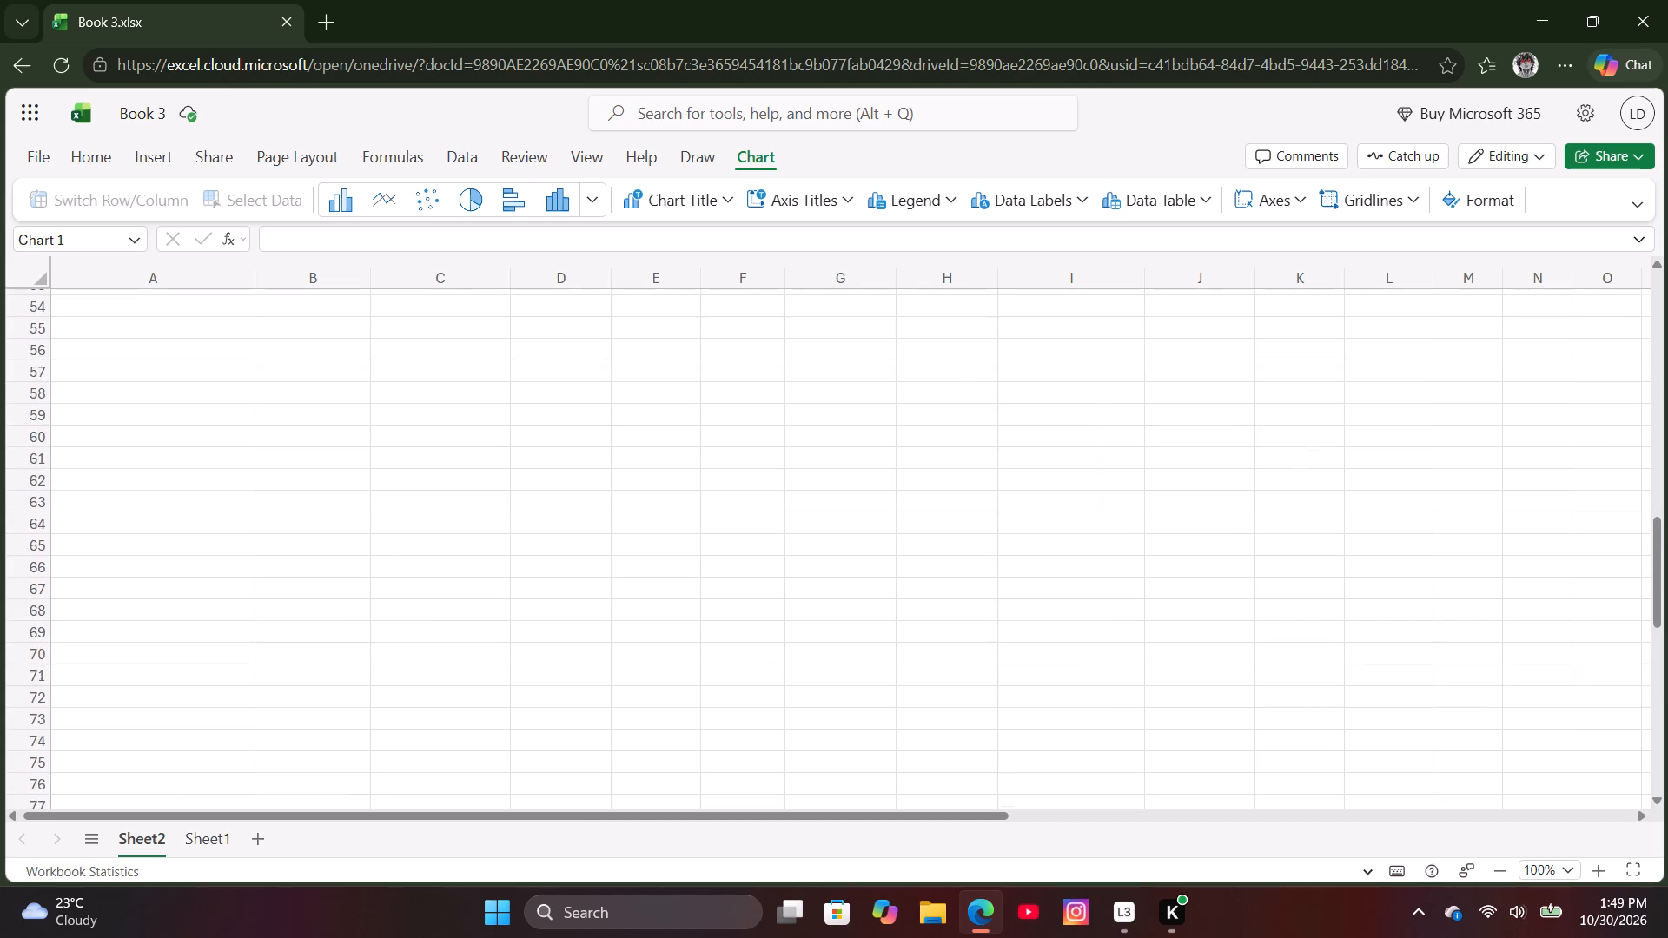
scroll(975, 569, "up", 8)
scroll(976, 569, "down", 1)
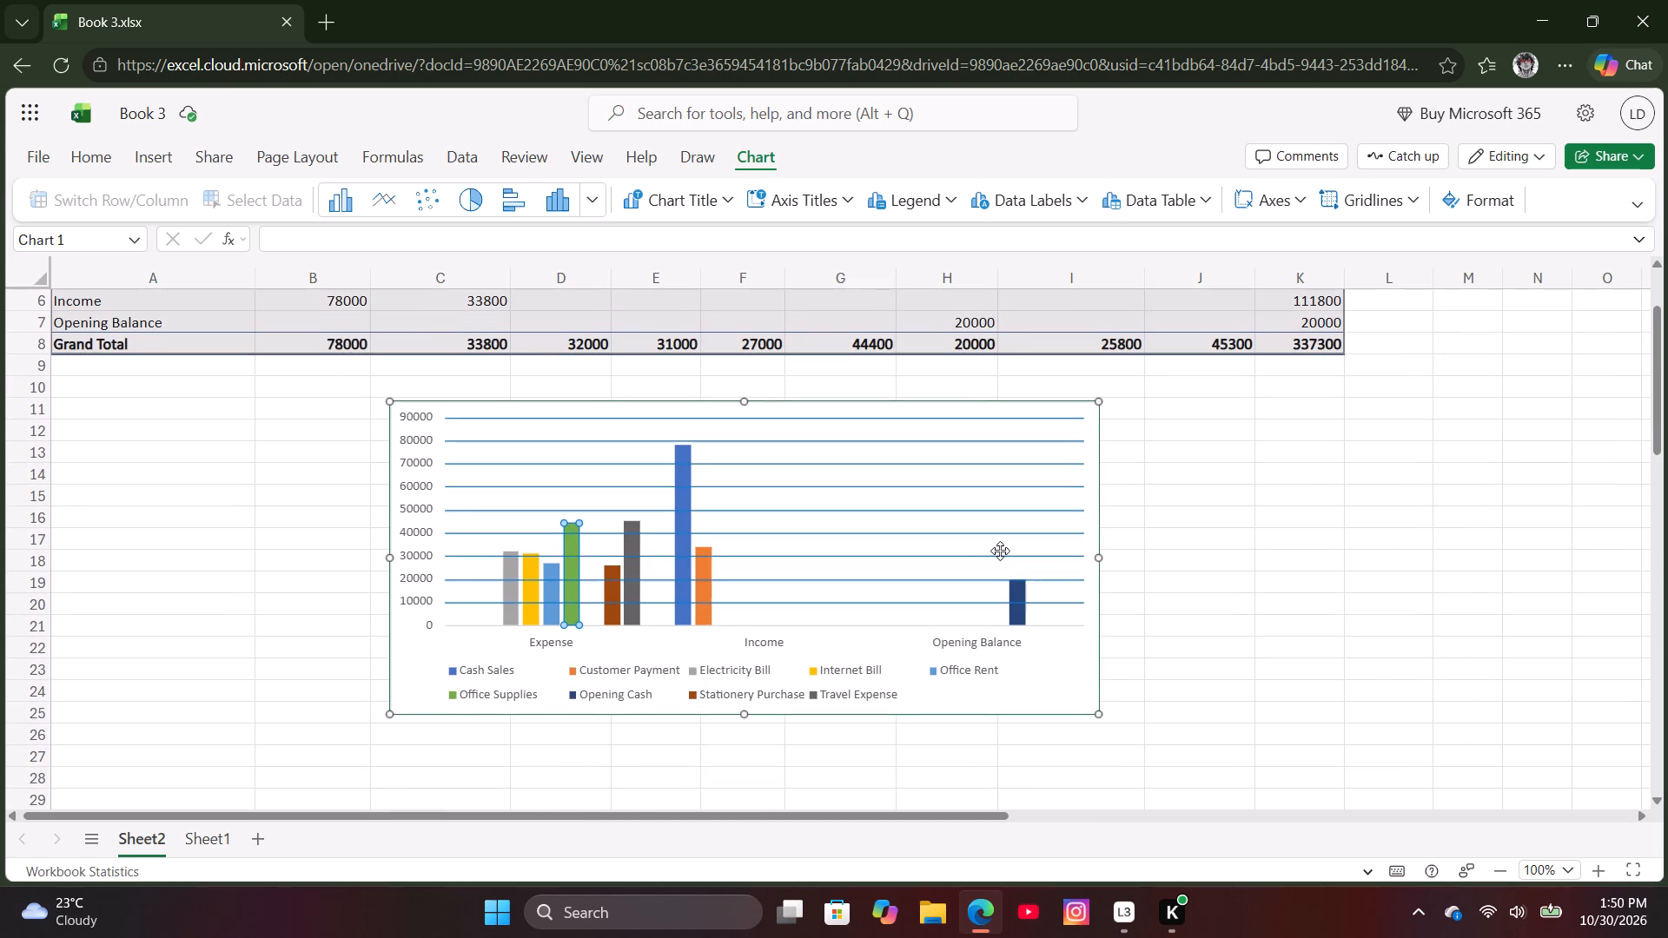
left_click(207, 838)
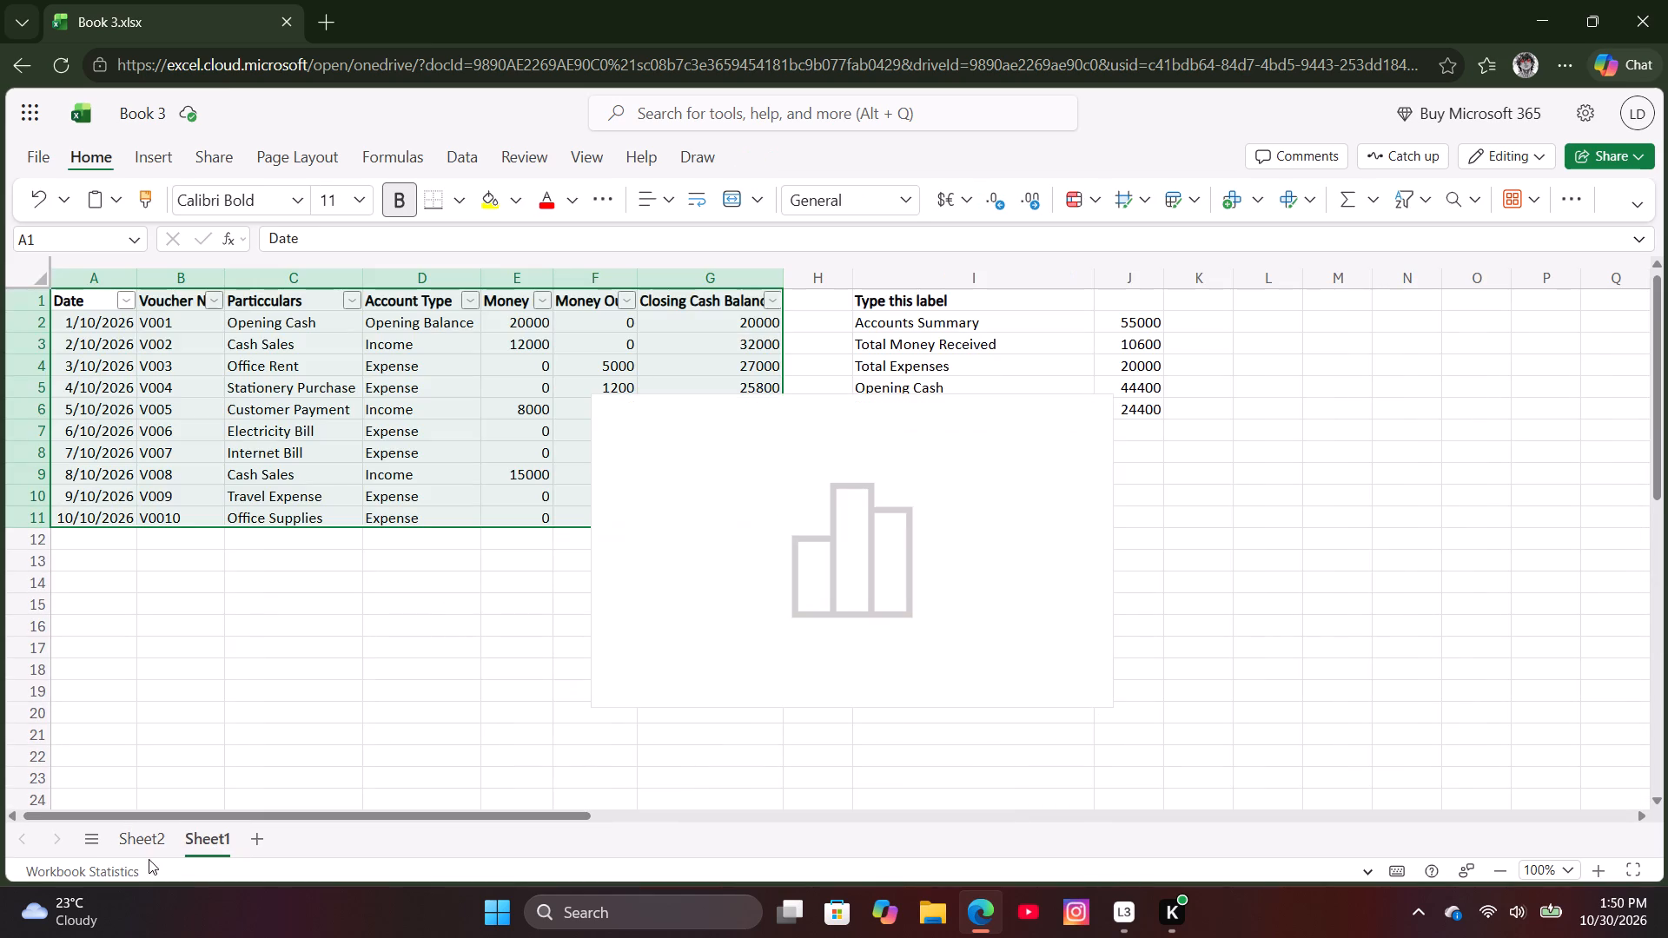
left_click(143, 831)
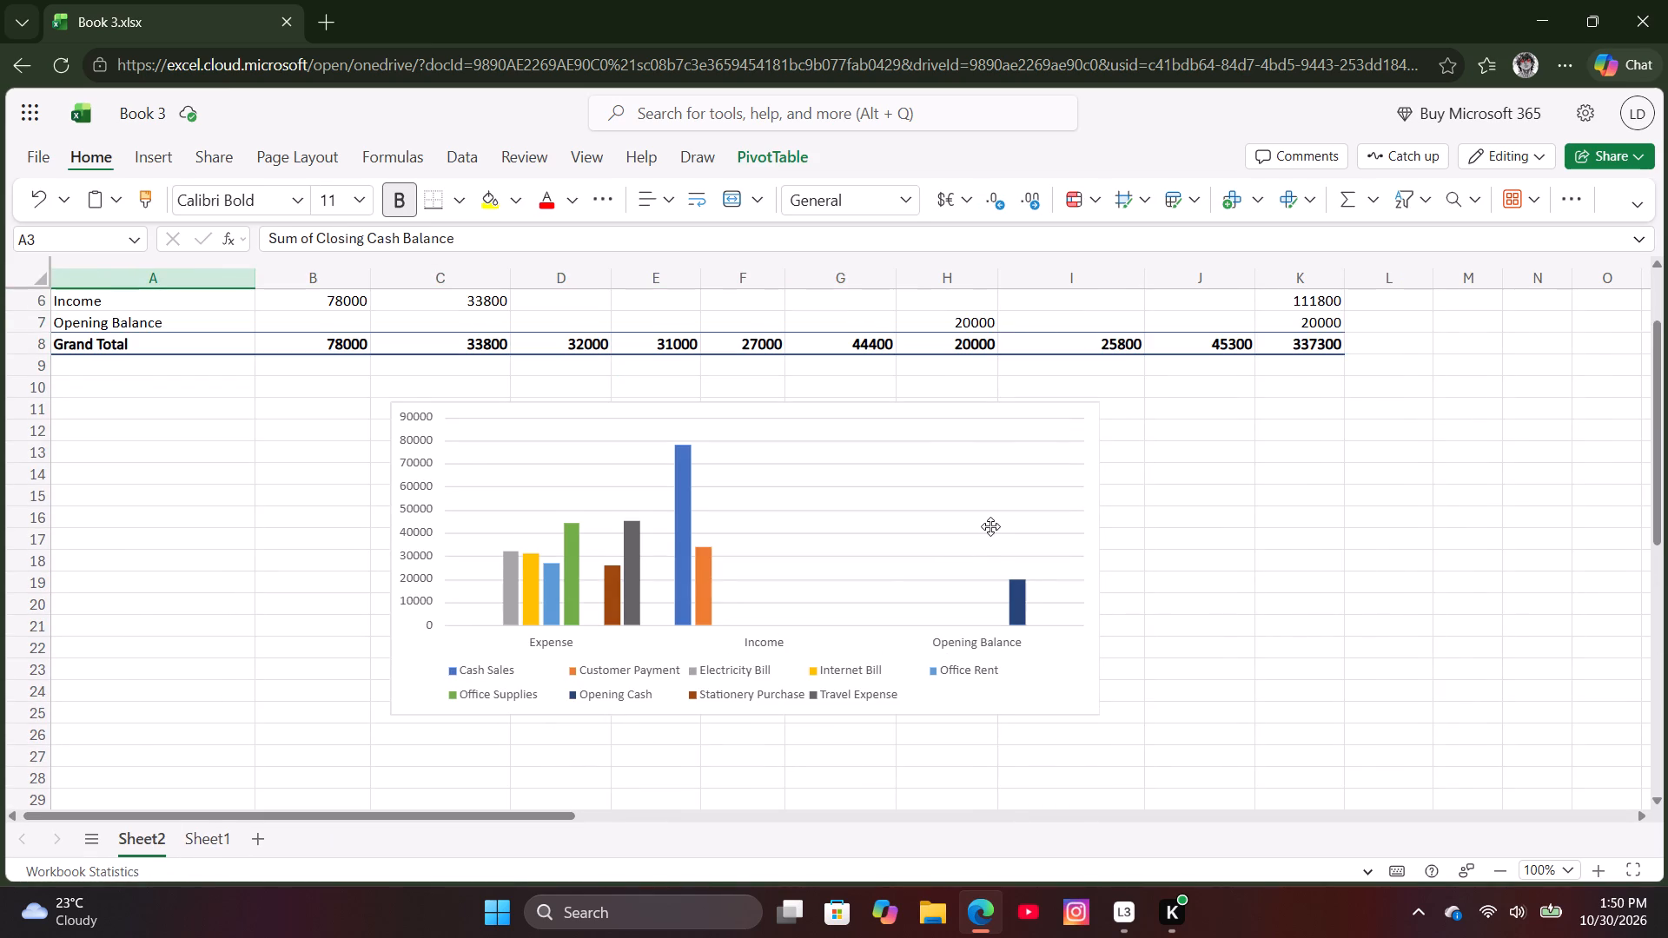
scroll(997, 525, "up", 6)
scroll(997, 525, "down", 1)
scroll(997, 525, "up", 1)
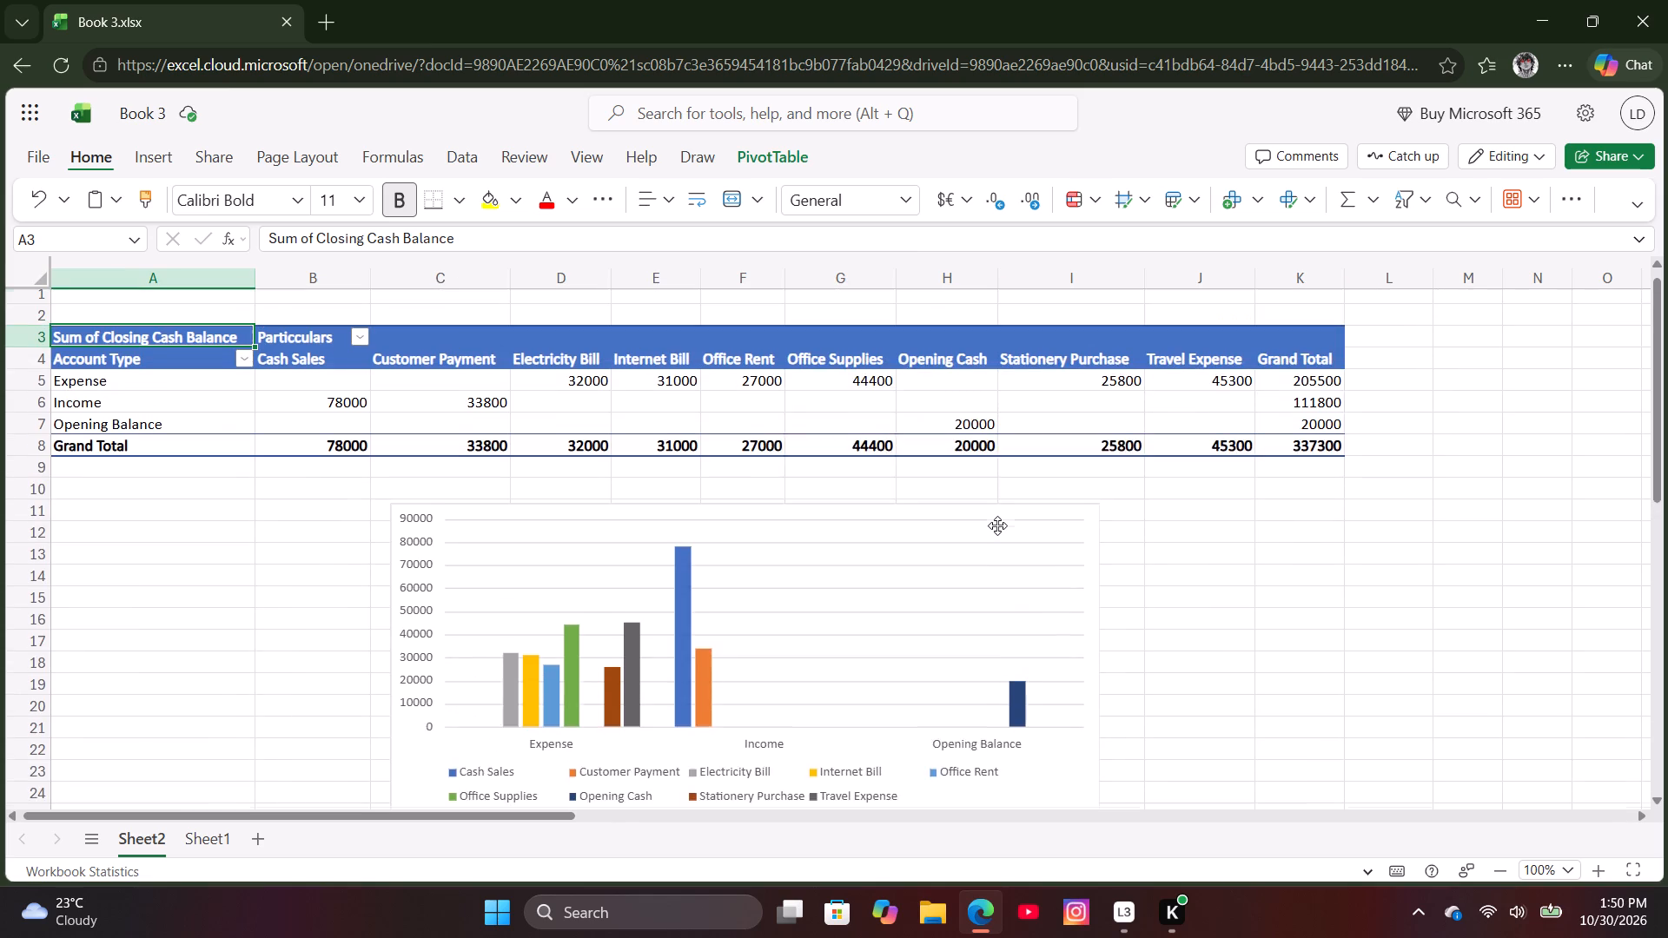